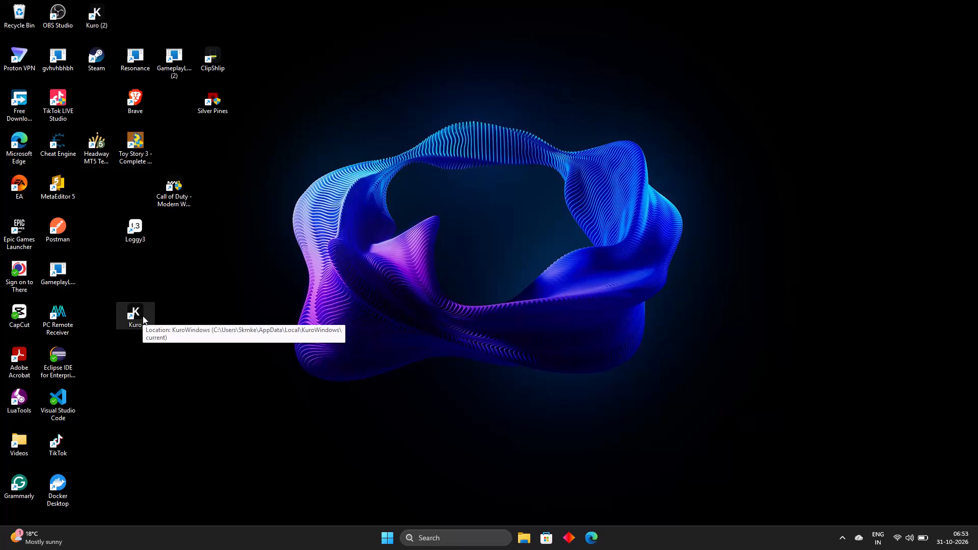
Launch CapCut, dismiss the environment test, and open the project 1027 (3).
double_click(26, 312)
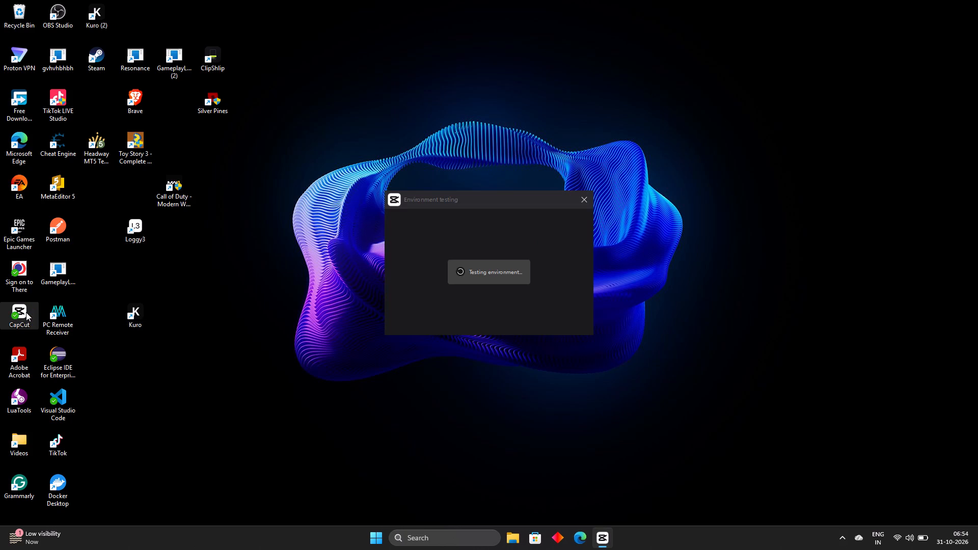
left_click(586, 204)
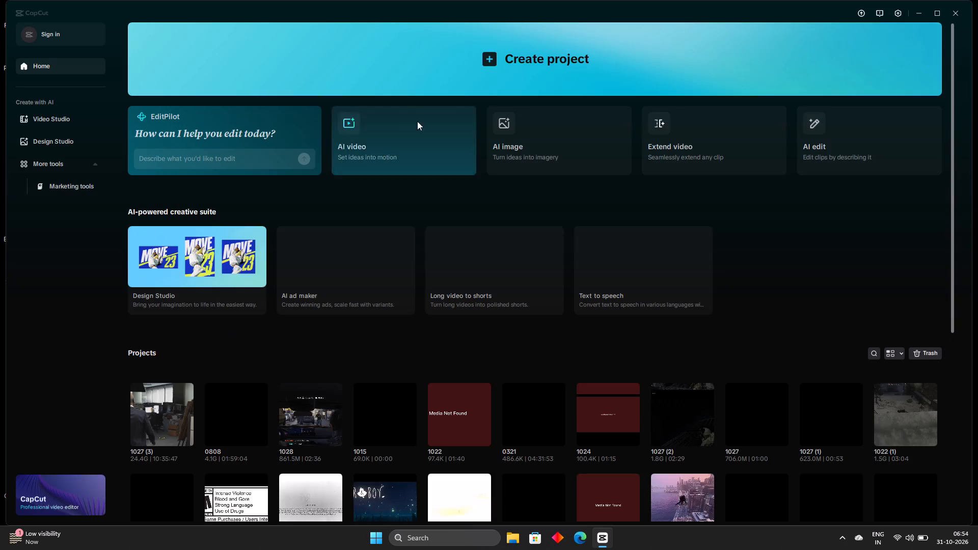
left_click(169, 400)
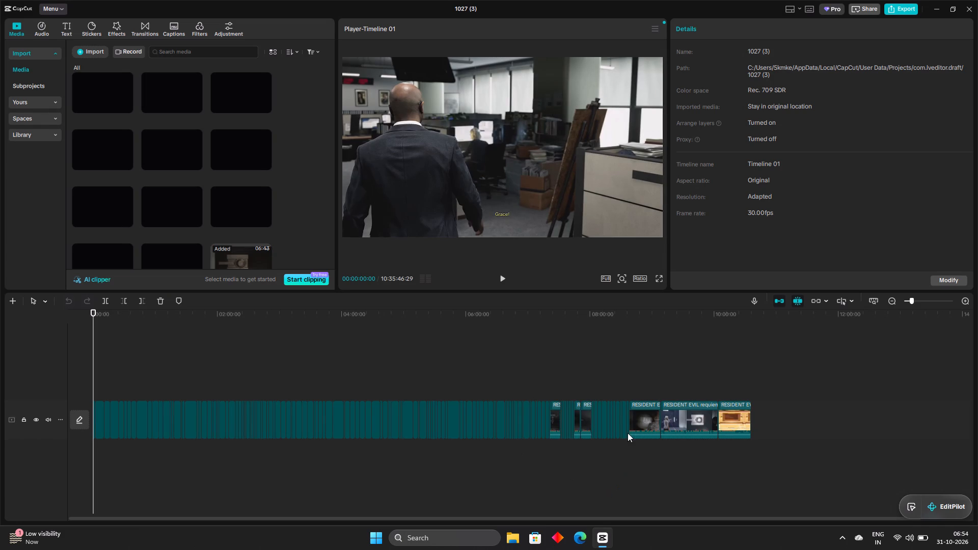
Examine the footage in the last part of the timeline, from about 08:19:00 to 08:34:00.
left_click(611, 378)
left_click(611, 378)
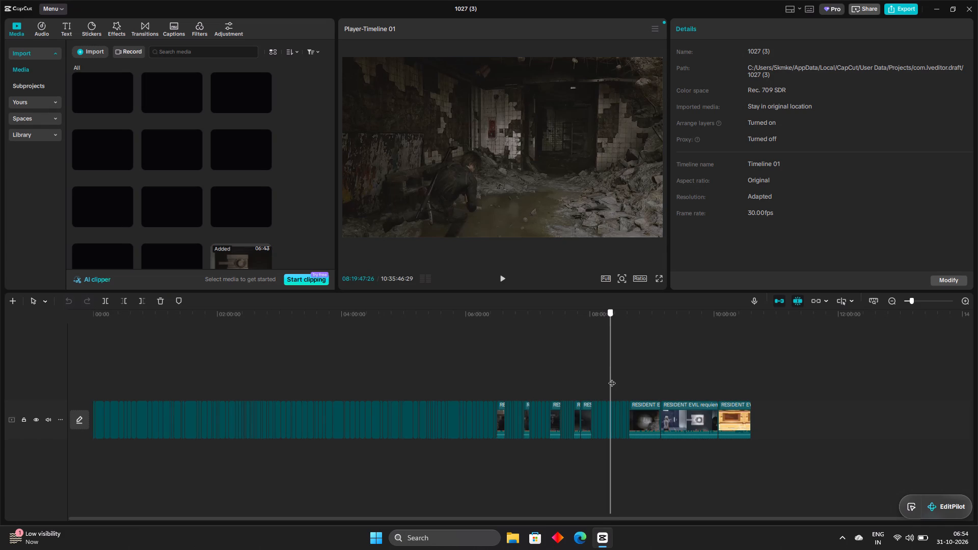
scroll(612, 379, "up", 5, "ctrl")
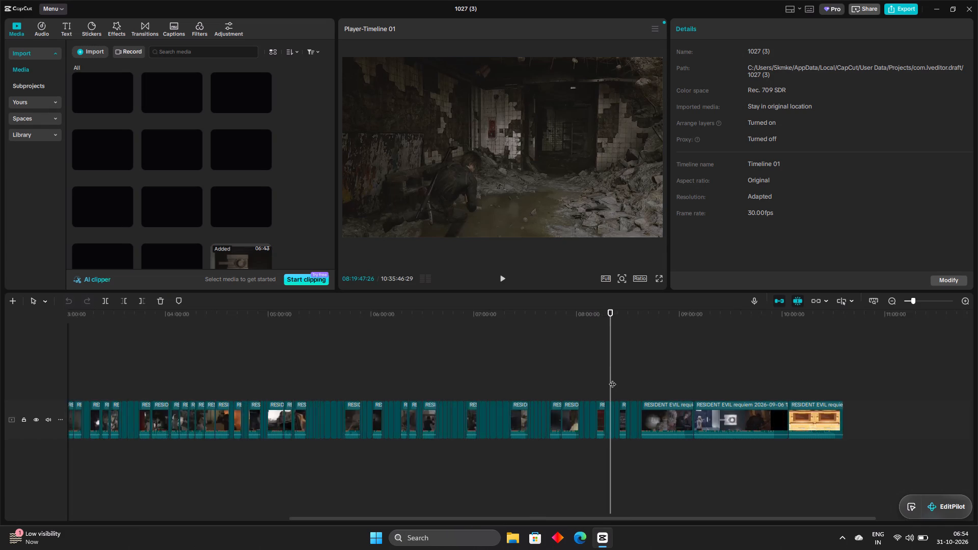
scroll(612, 379, "up", 5, "ctrl")
left_click_drag(612, 379, 634, 384)
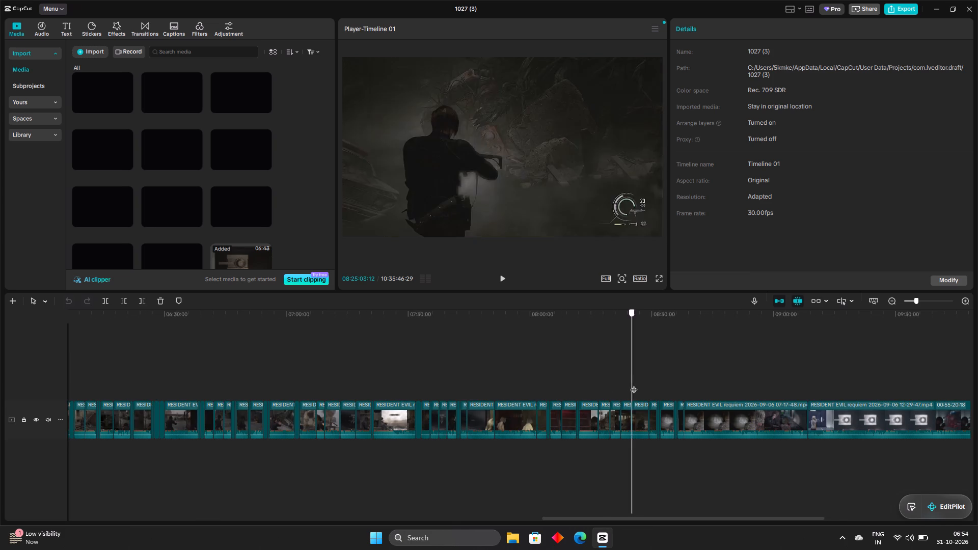
left_click_drag(634, 384, 664, 405)
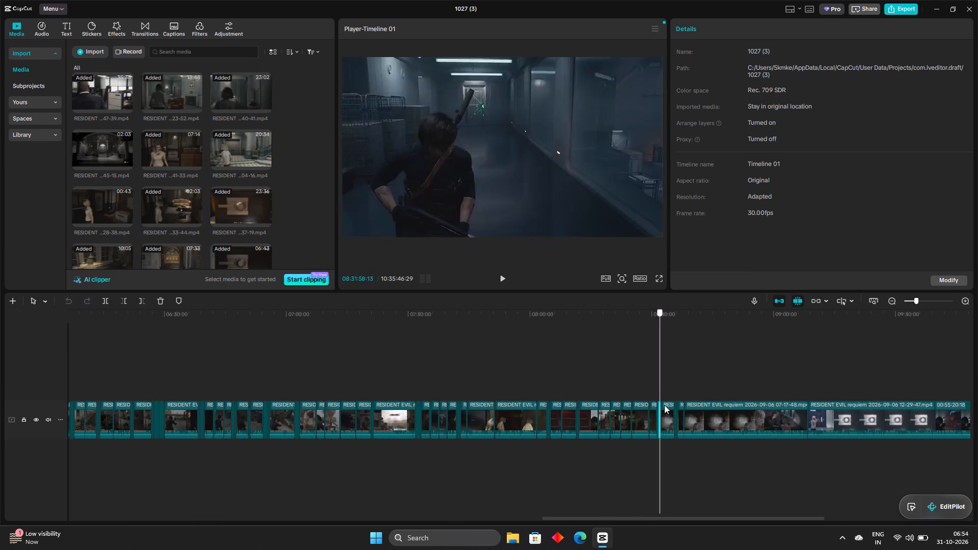
left_click_drag(664, 405, 669, 405)
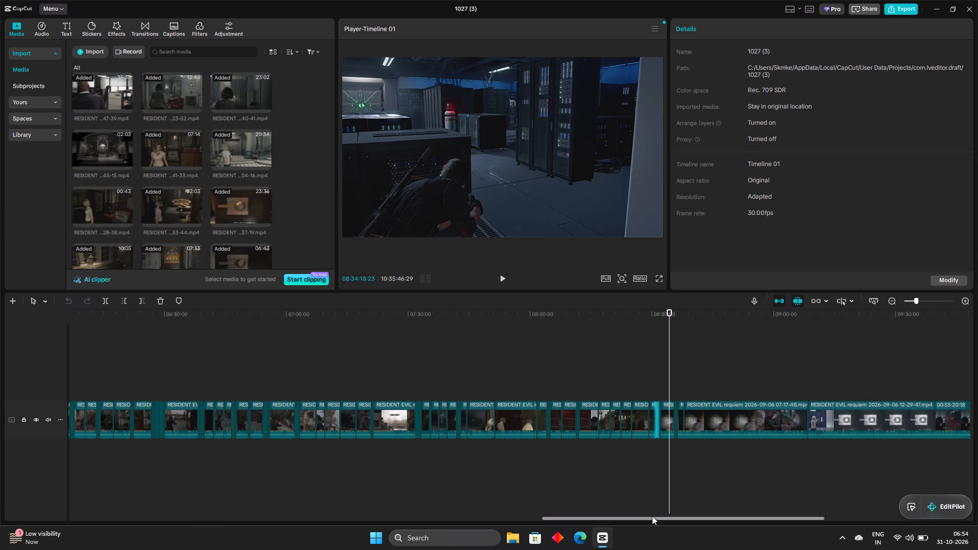
left_click_drag(652, 516, 680, 527)
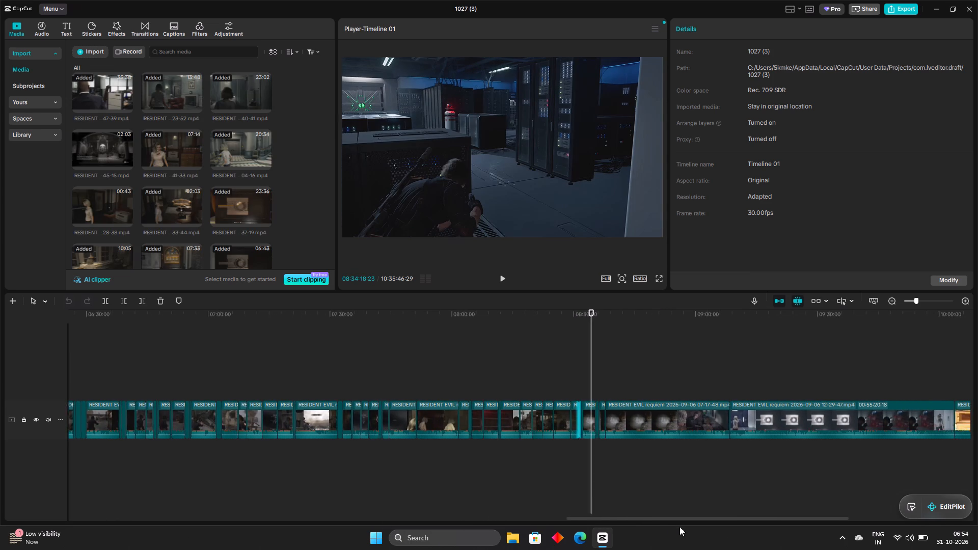
left_click_drag(680, 527, 782, 543)
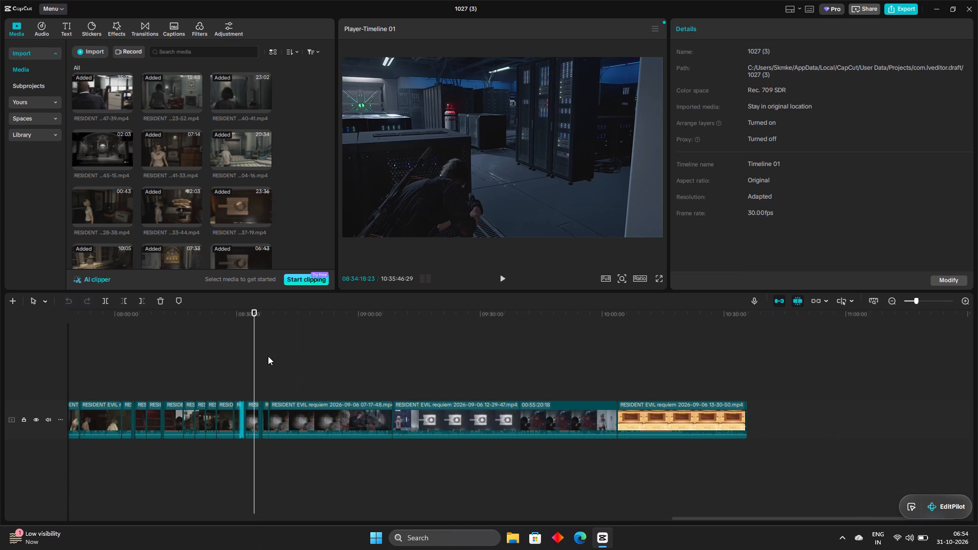
Examine the RESIDENT EVIL requiem 07-17-48 clips in detail between about 08:33:00 and 08:38:00.
scroll(268, 356, "up", 9, "ctrl")
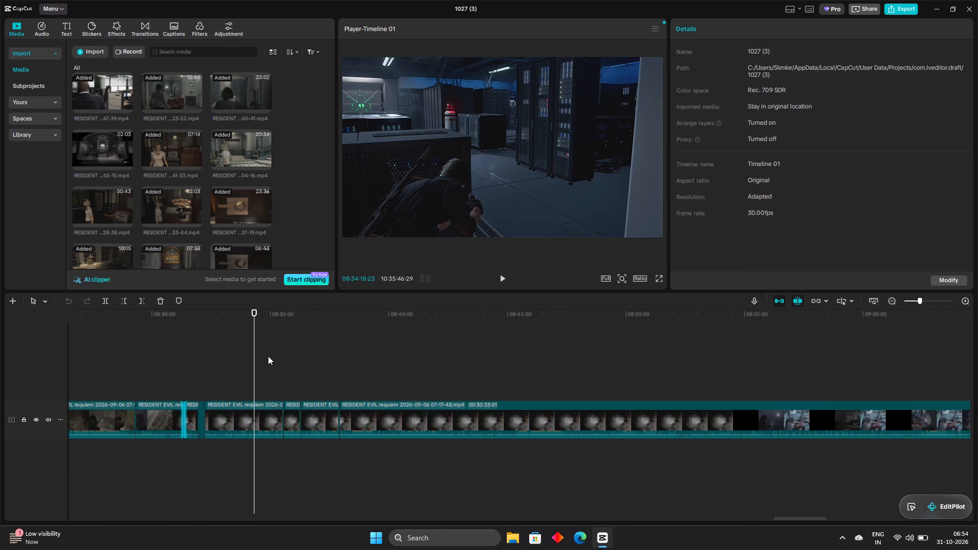
scroll(268, 356, "up", 8, "ctrl")
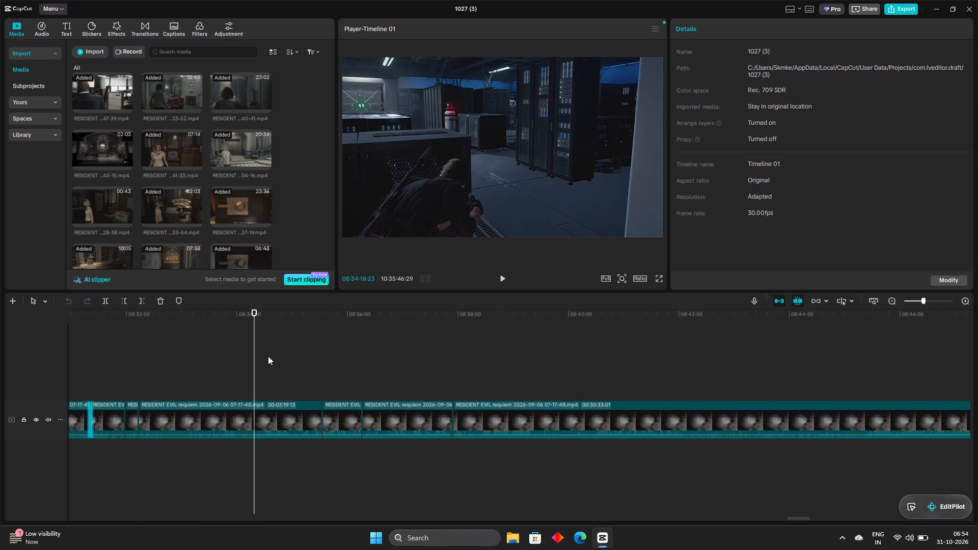
left_click_drag(254, 348, 201, 368)
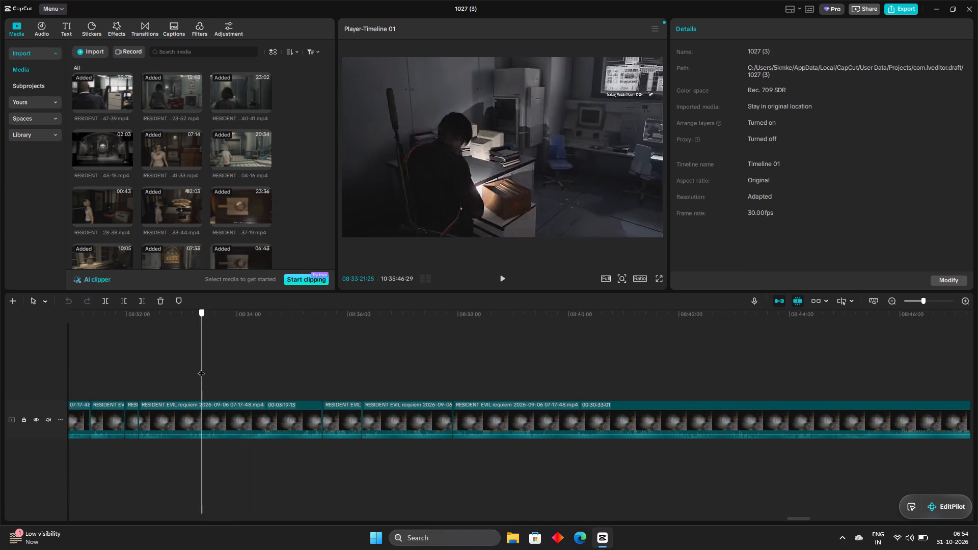
left_click_drag(201, 368, 229, 390)
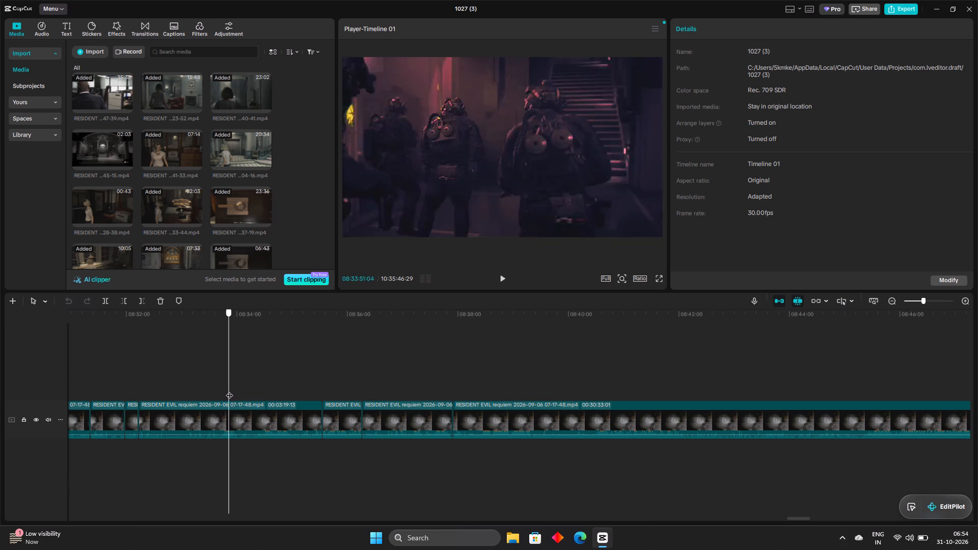
left_click_drag(229, 390, 253, 393)
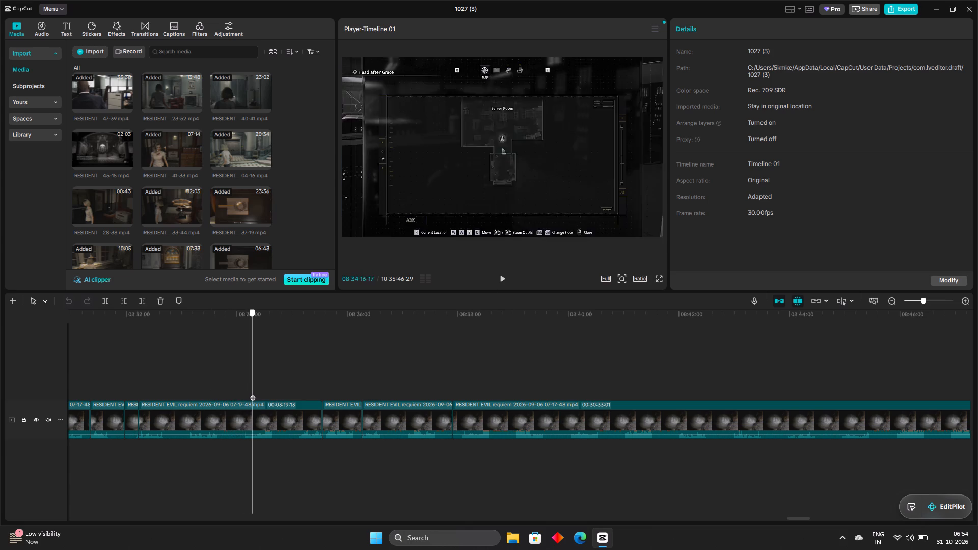
left_click_drag(253, 393, 280, 393)
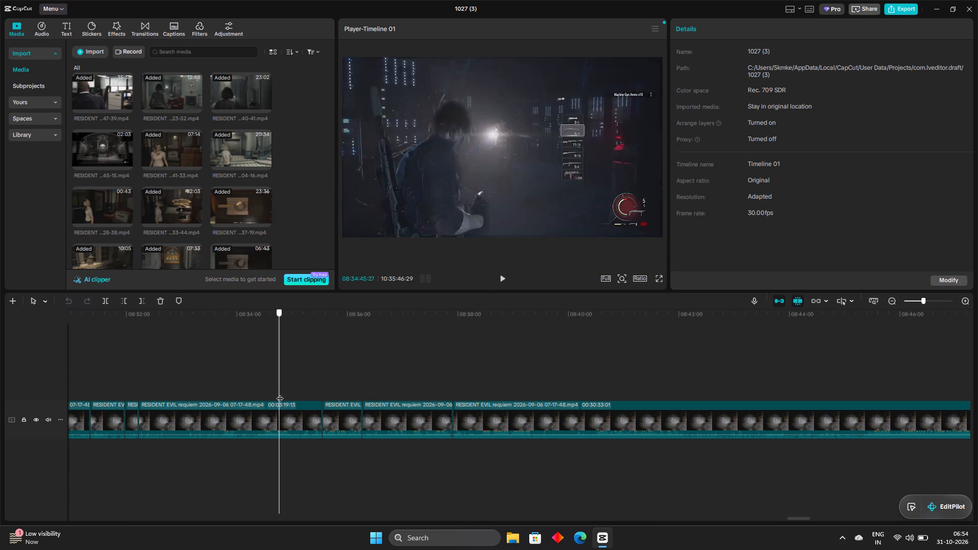
left_click_drag(280, 393, 312, 392)
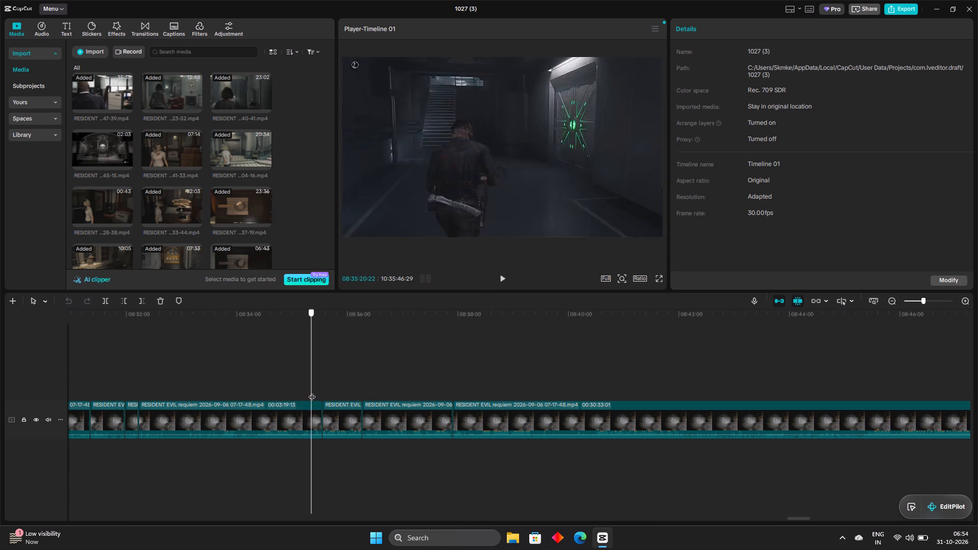
left_click_drag(312, 392, 337, 384)
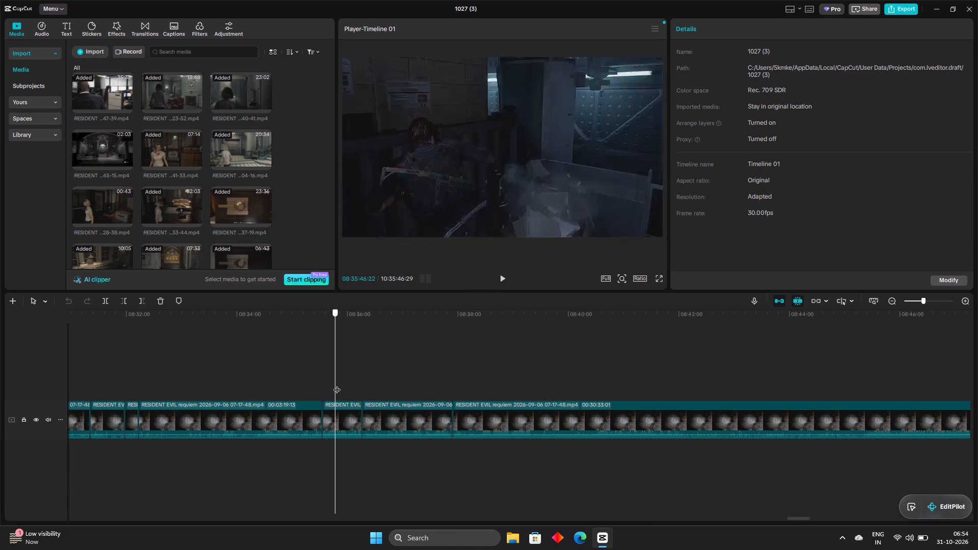
left_click_drag(337, 384, 340, 383)
left_click_drag(340, 383, 348, 382)
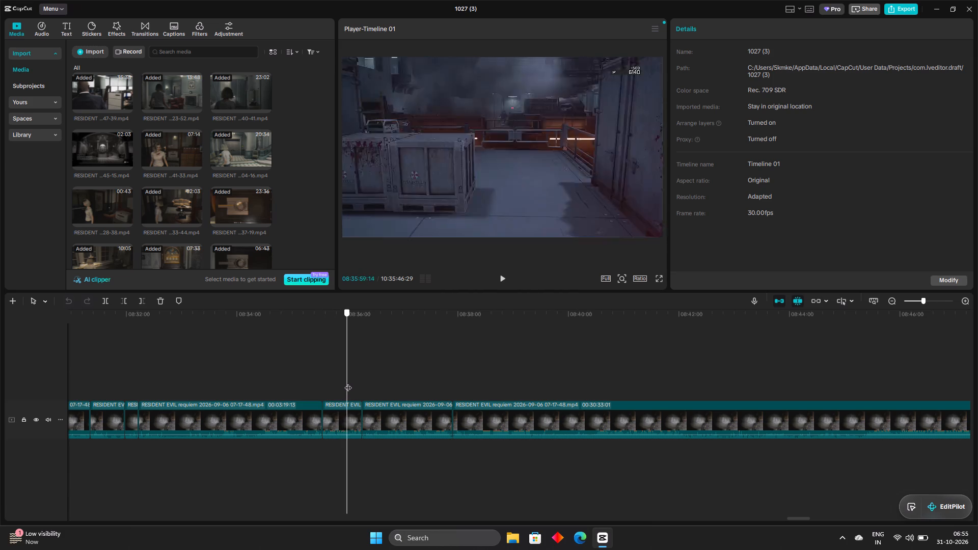
left_click_drag(348, 382, 375, 377)
left_click_drag(375, 377, 397, 376)
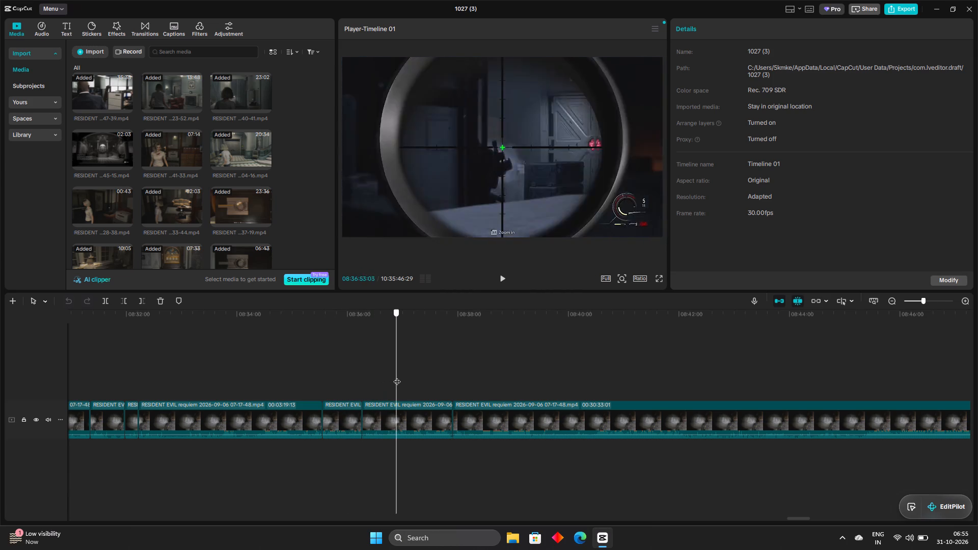
left_click_drag(397, 376, 413, 374)
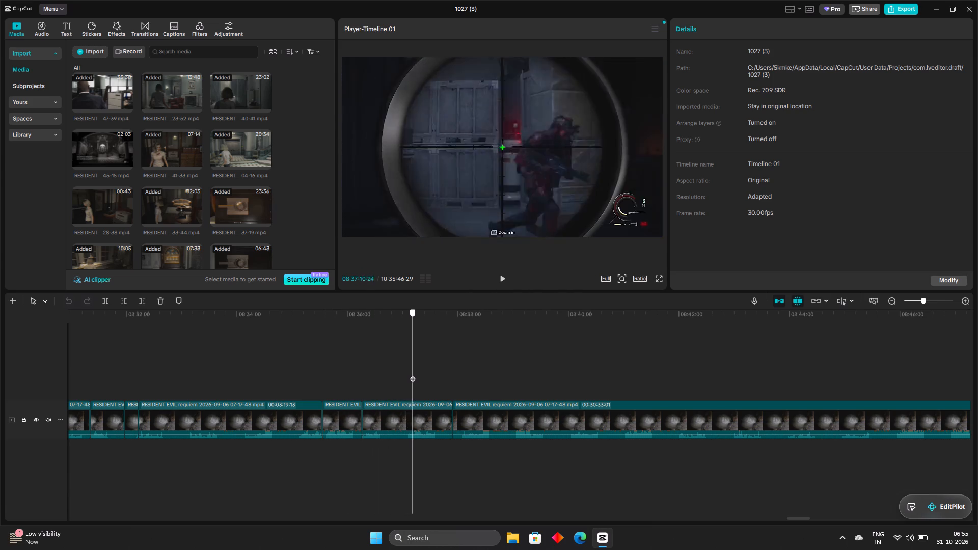
left_click_drag(413, 374, 426, 372)
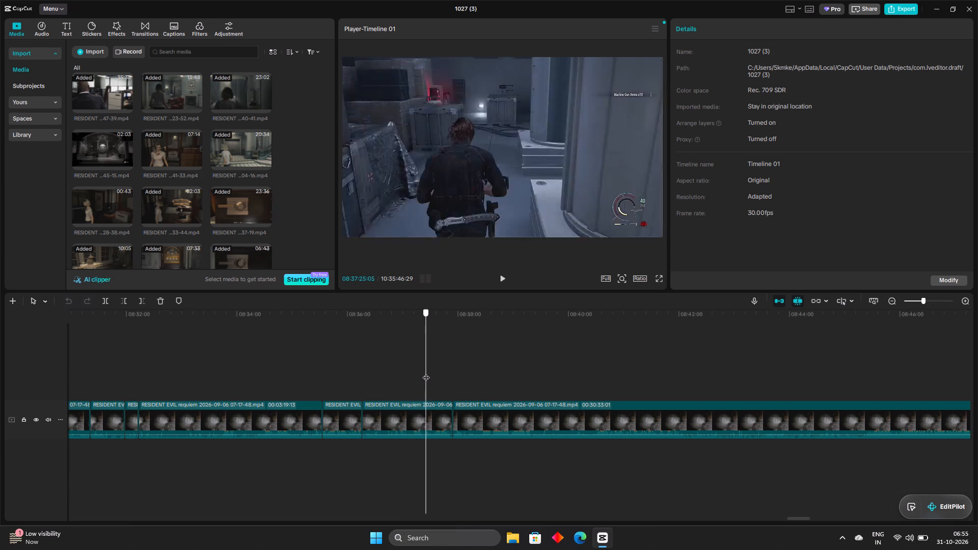
left_click_drag(426, 372, 447, 370)
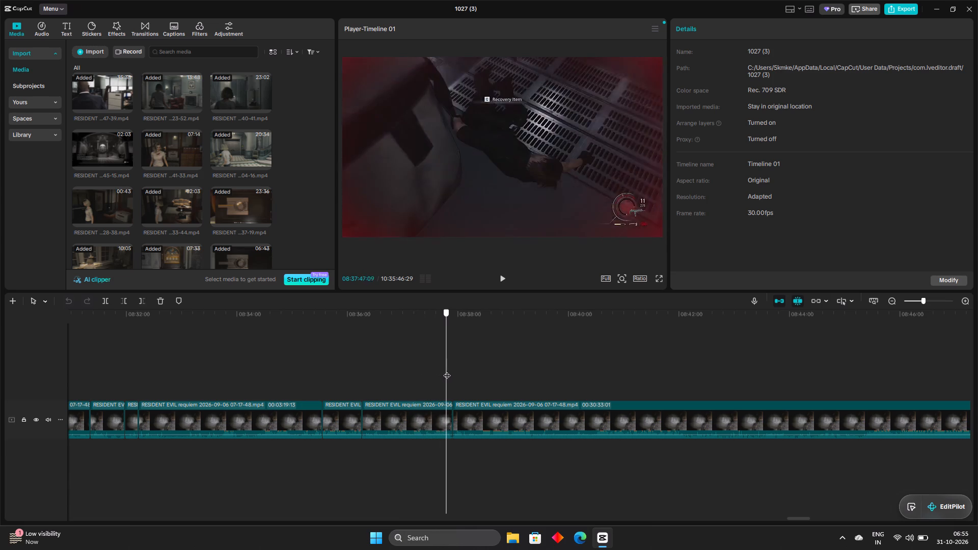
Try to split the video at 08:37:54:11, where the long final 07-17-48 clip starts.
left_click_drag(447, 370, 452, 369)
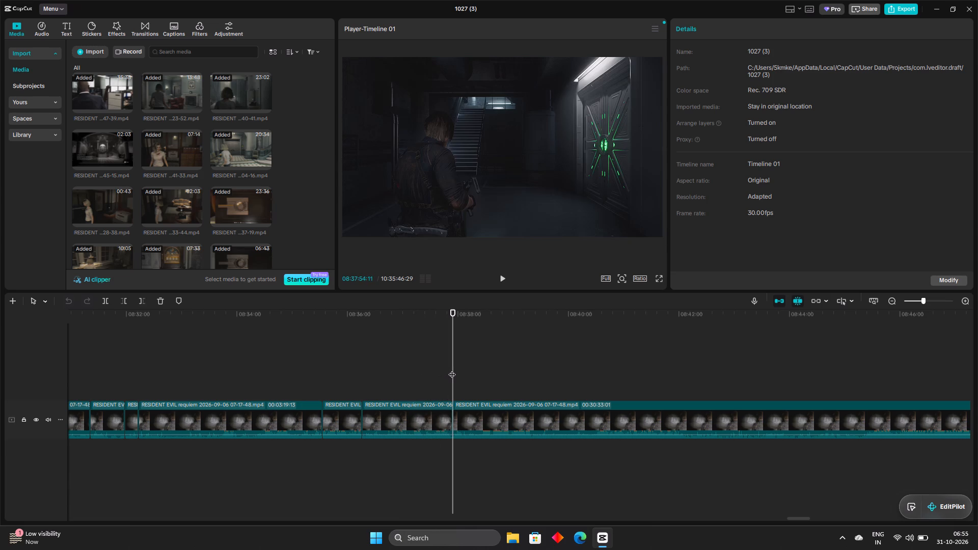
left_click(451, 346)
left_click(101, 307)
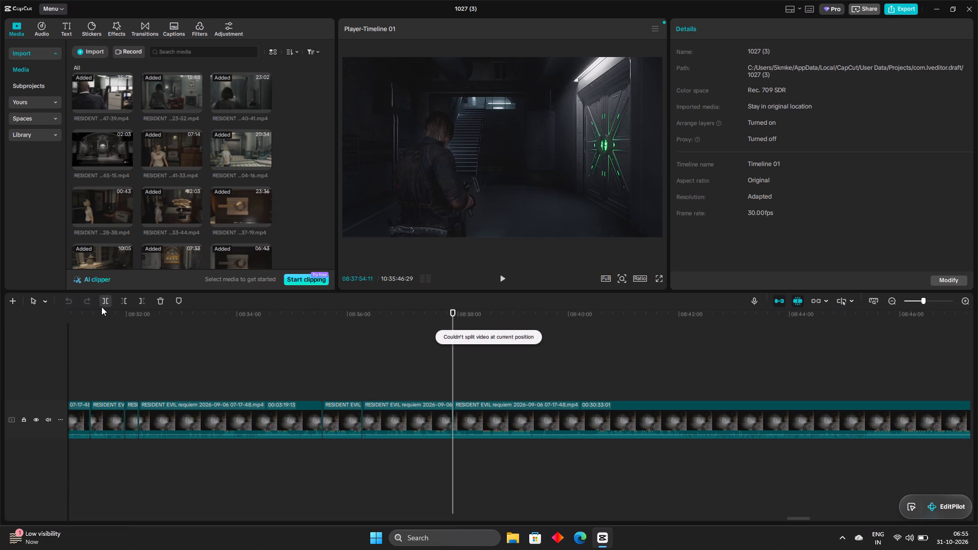
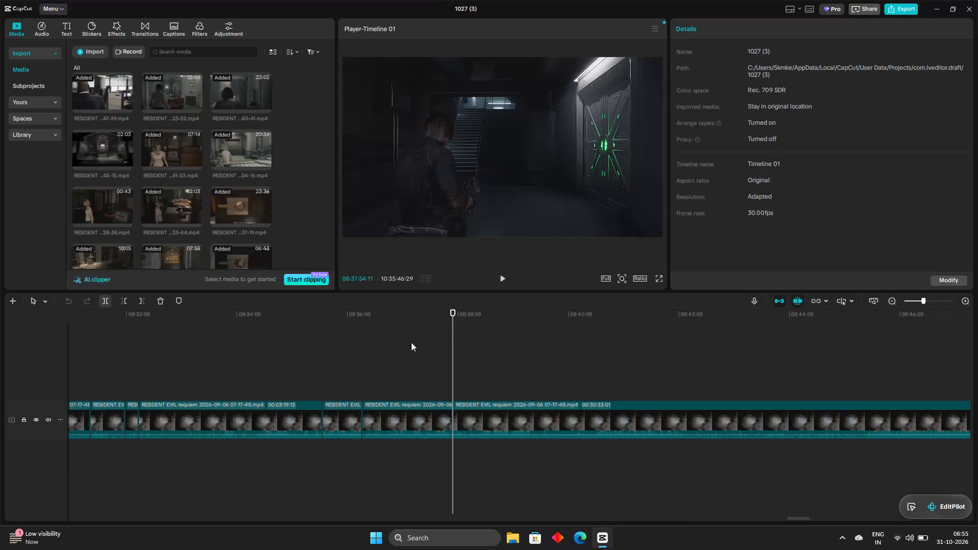
Look back through the 07-17-48 footage from about 08:37:54 to about 08:30:27 on the timeline.
left_click_drag(451, 341, 444, 345)
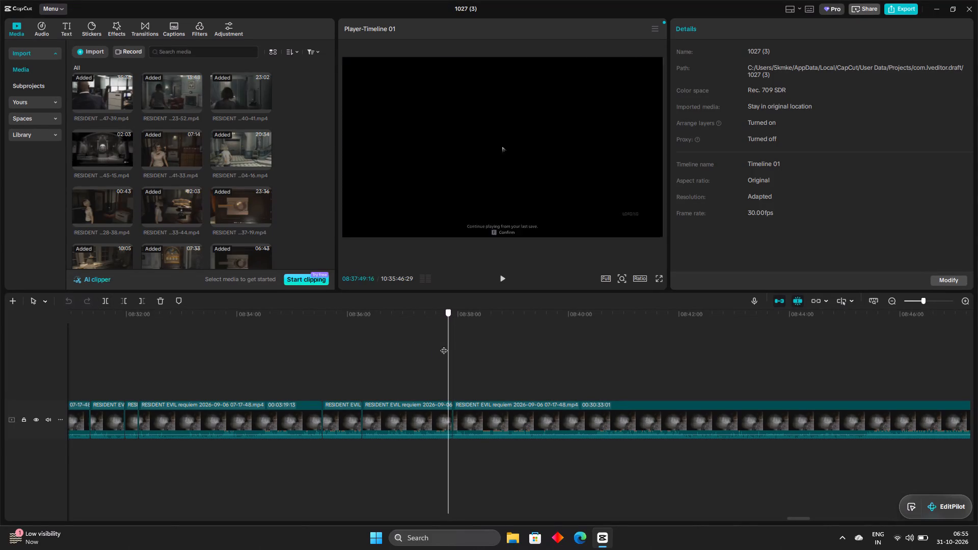
left_click_drag(444, 345, 446, 348)
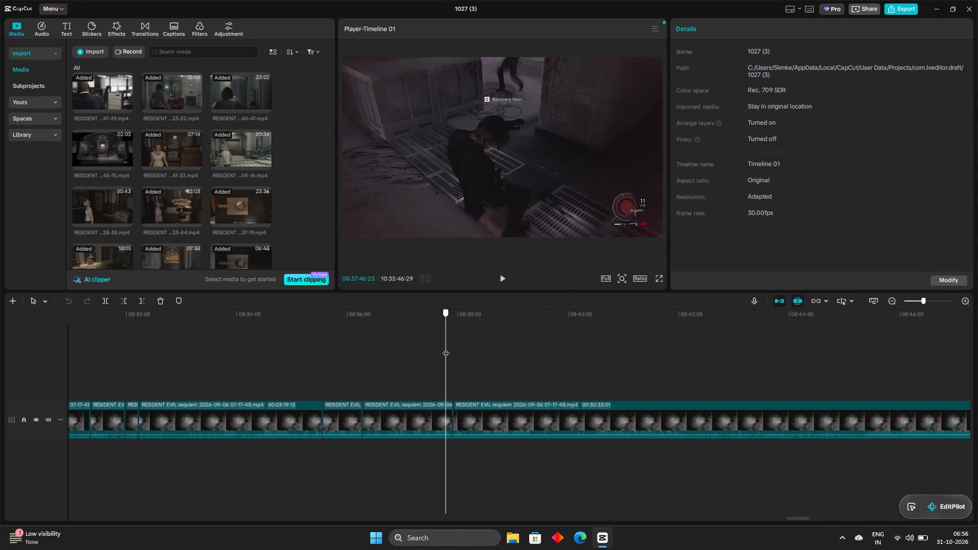
left_click_drag(446, 348, 358, 344)
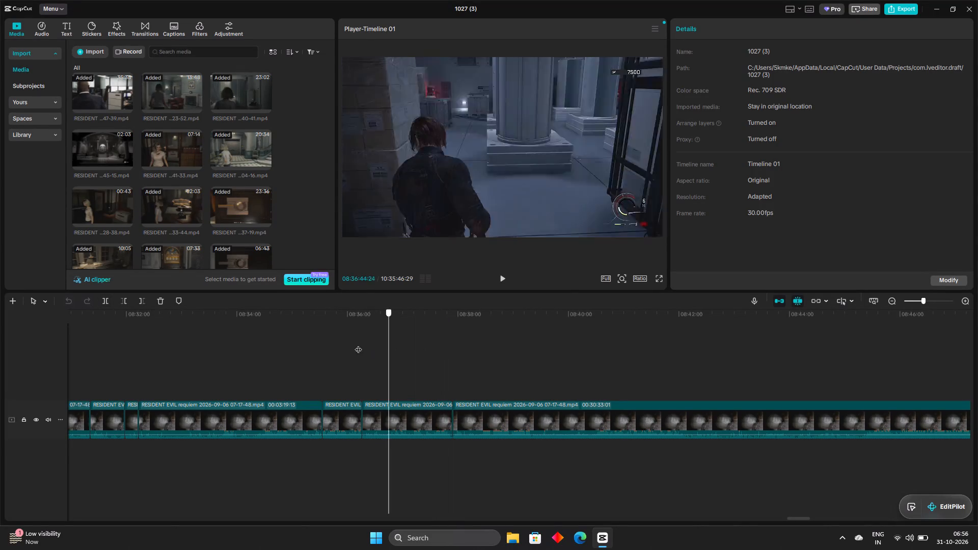
left_click_drag(358, 344, 268, 324)
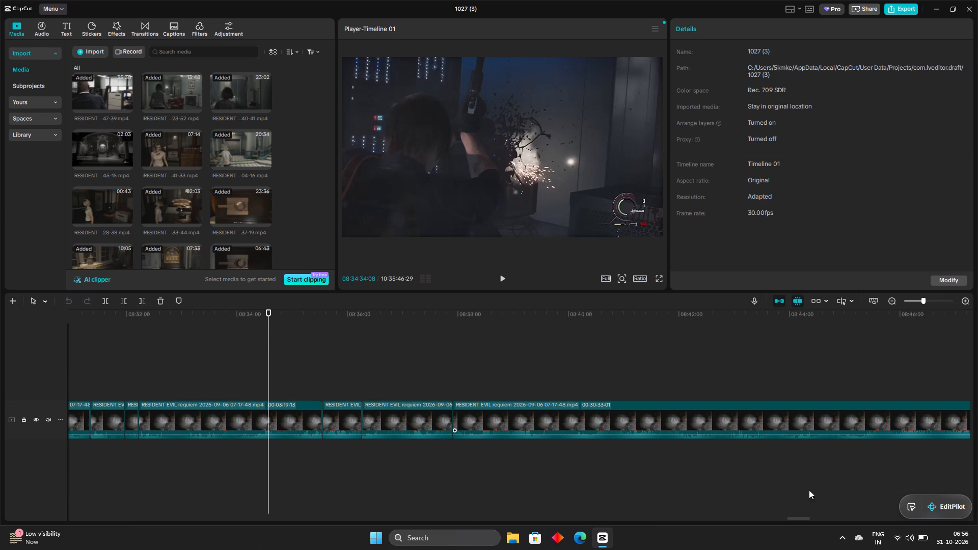
left_click_drag(798, 517, 786, 515)
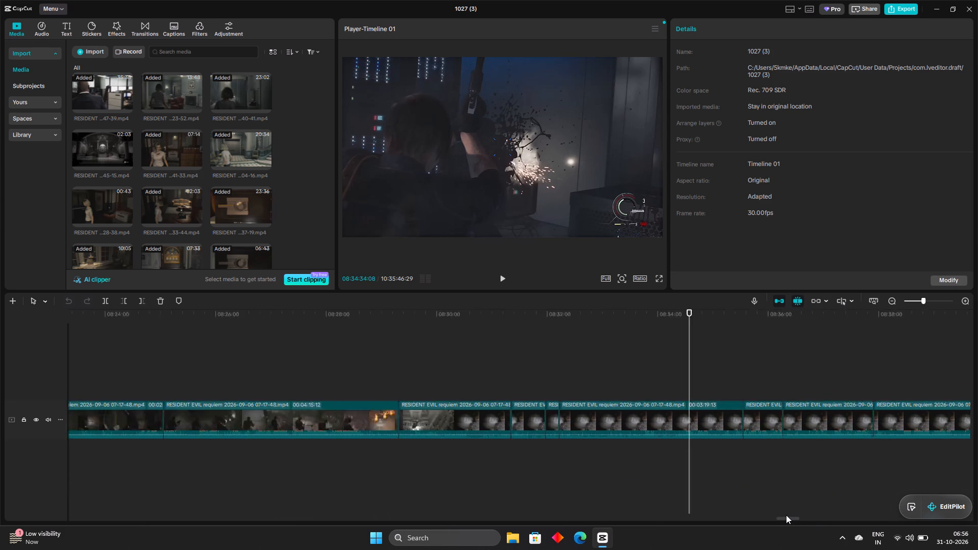
left_click_drag(786, 515, 784, 514)
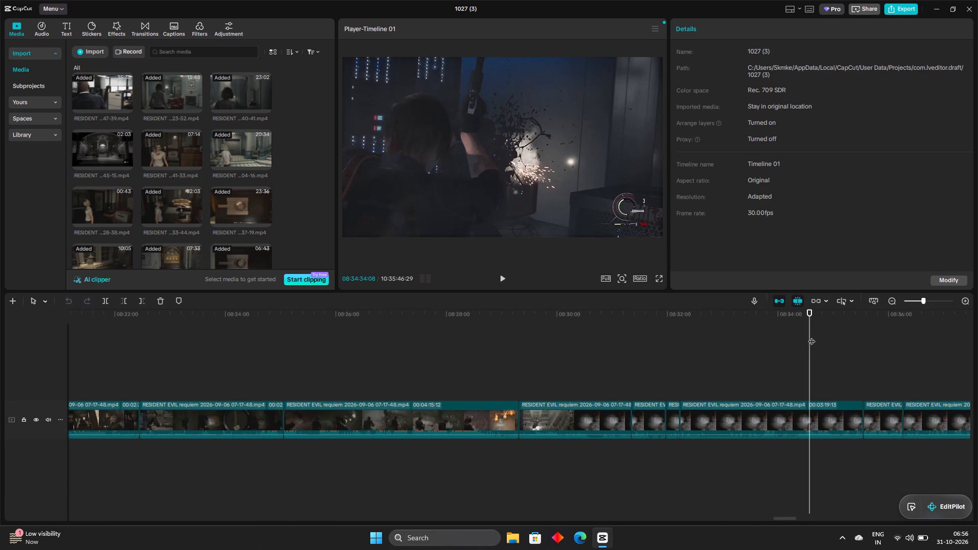
left_click(811, 336)
left_click(677, 349)
left_click_drag(677, 349, 582, 344)
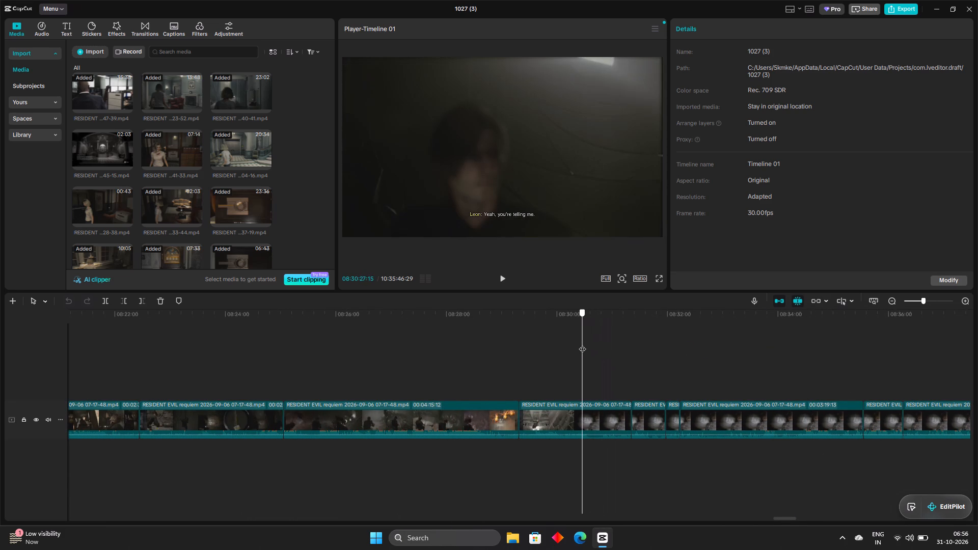
Examine the short 07-17-48 clips and the 00:03:19:13 clip from about 08:30:27 to 08:34:45.
left_click_drag(582, 344, 624, 356)
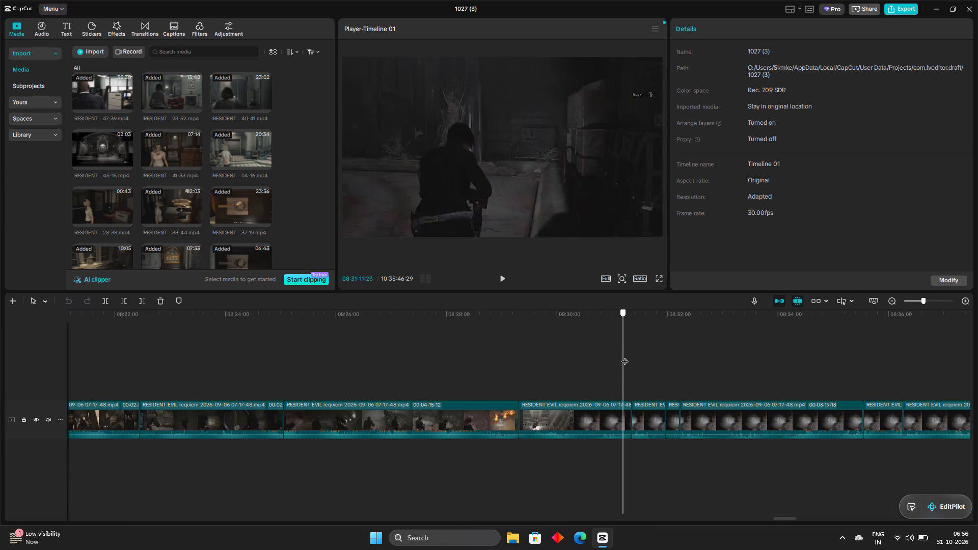
left_click_drag(624, 356, 653, 360)
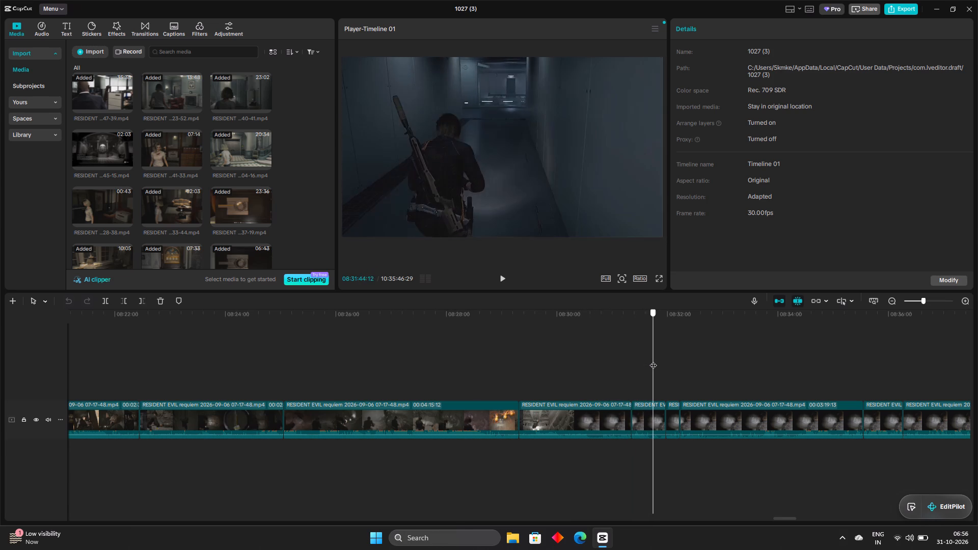
left_click_drag(653, 360, 678, 363)
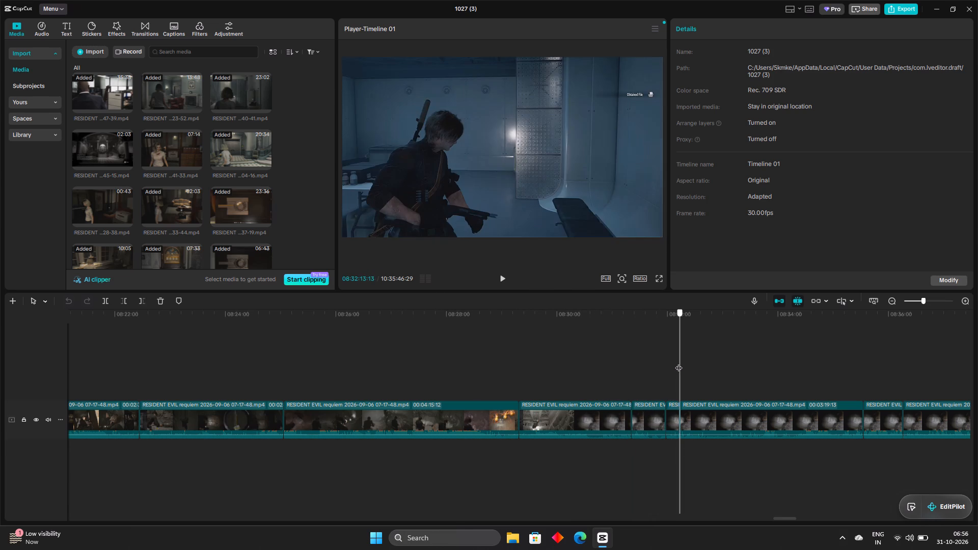
left_click_drag(678, 363, 699, 364)
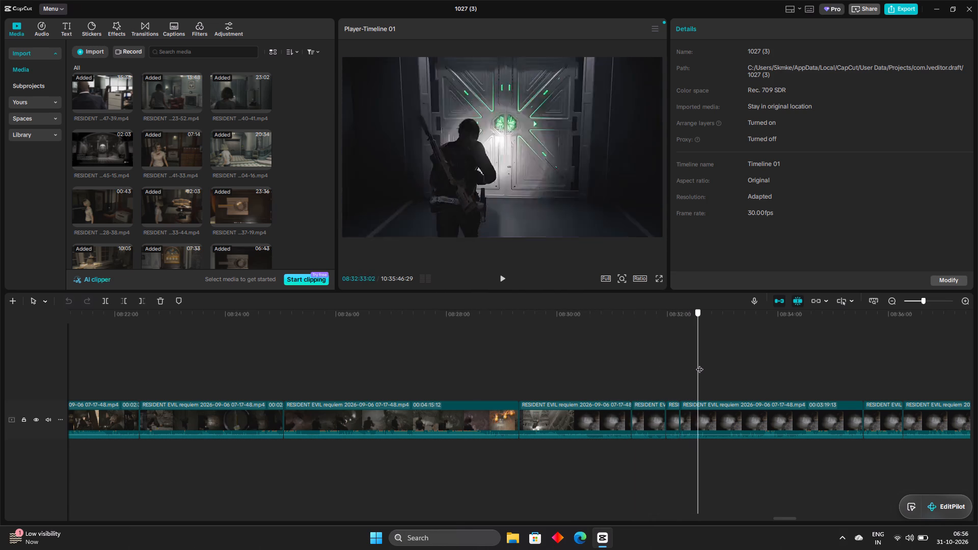
left_click_drag(699, 364, 703, 364)
left_click_drag(703, 364, 710, 365)
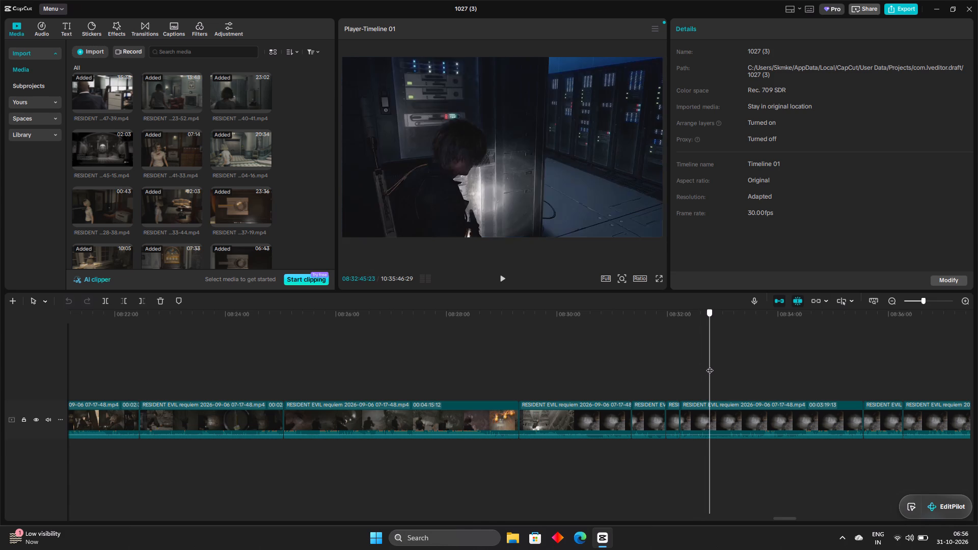
left_click_drag(710, 365, 739, 370)
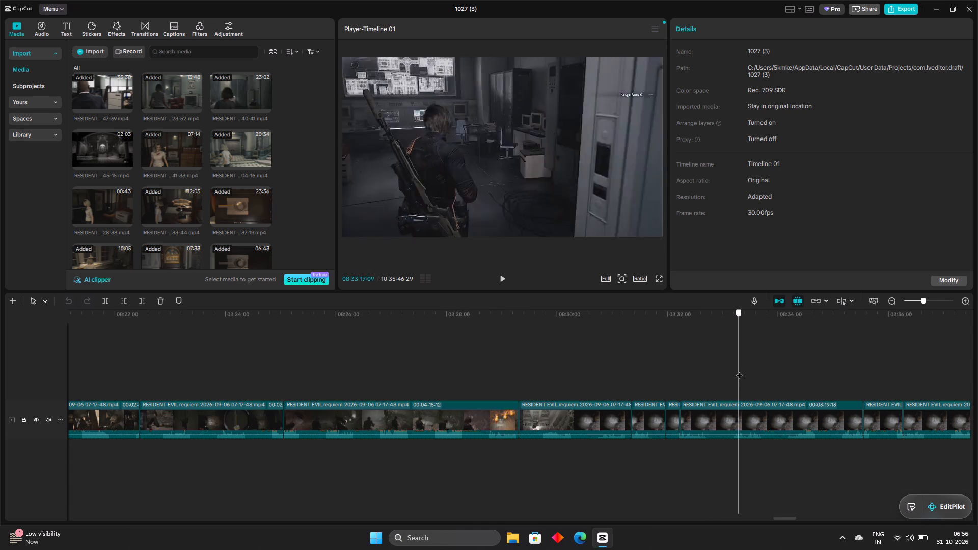
left_click_drag(739, 370, 754, 372)
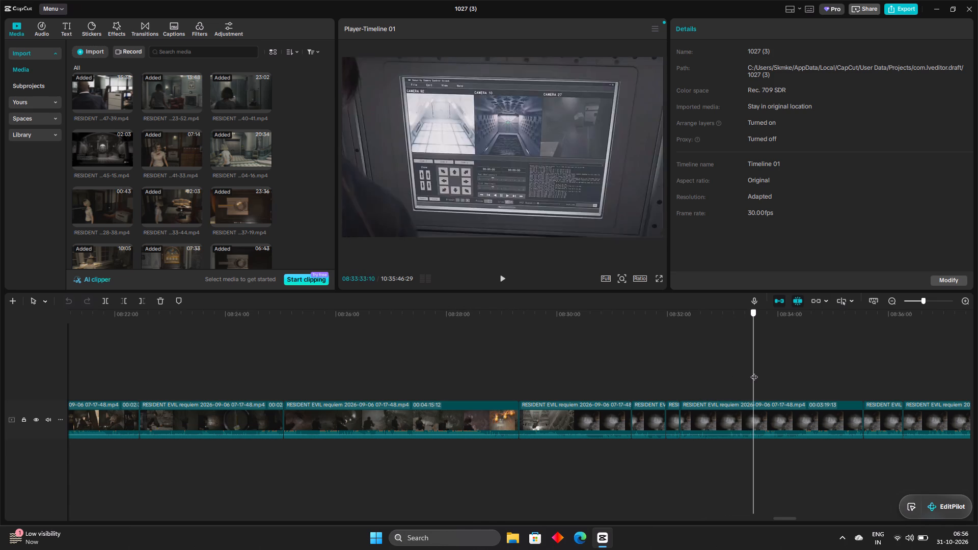
left_click_drag(754, 372, 766, 373)
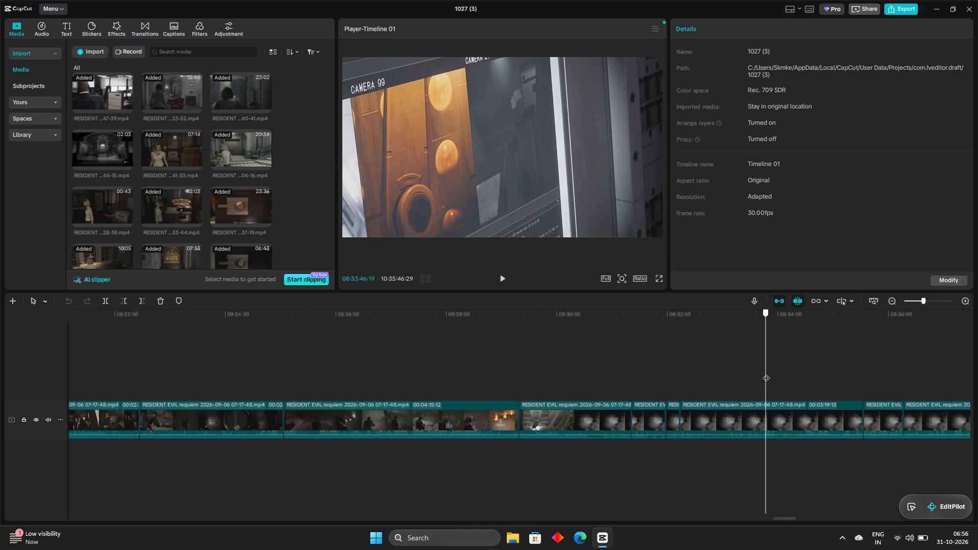
left_click_drag(766, 373, 781, 372)
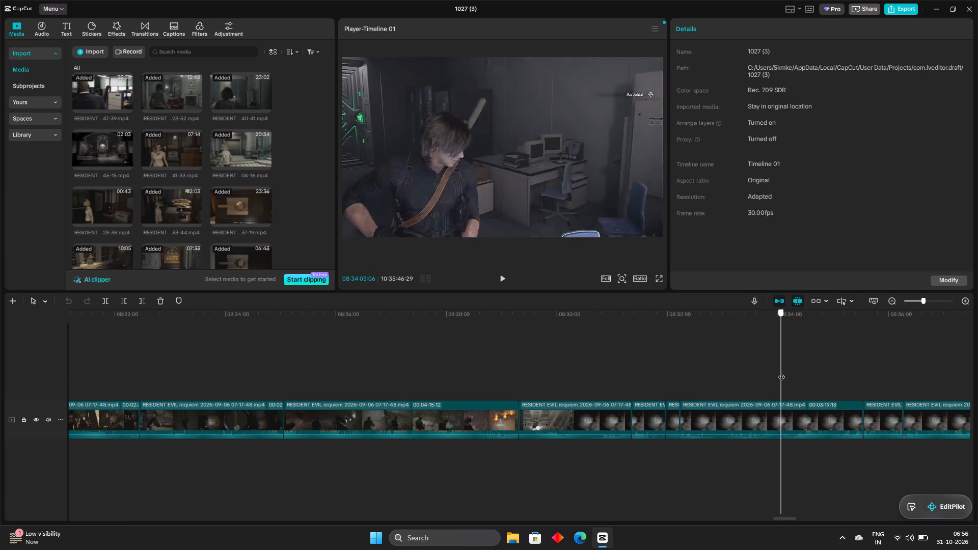
left_click_drag(781, 372, 787, 371)
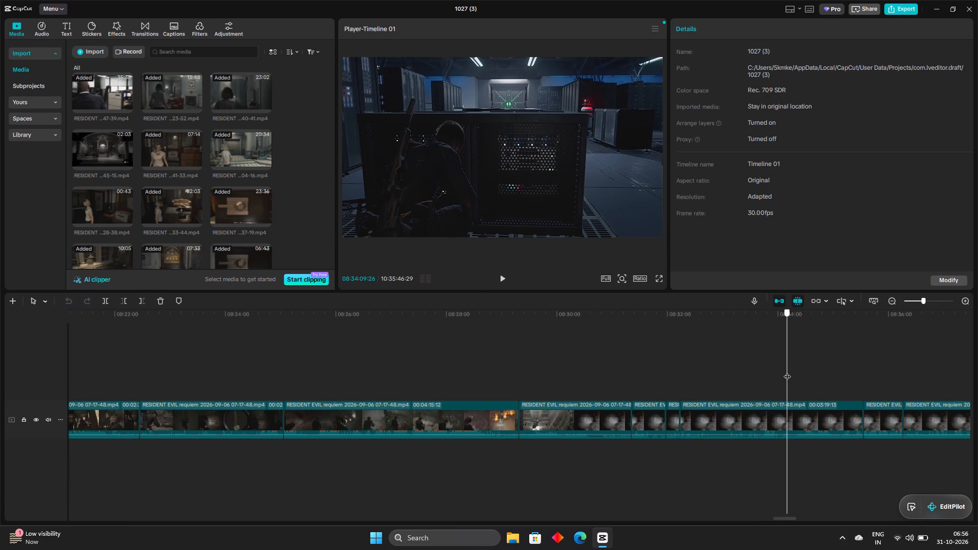
left_click_drag(787, 371, 795, 370)
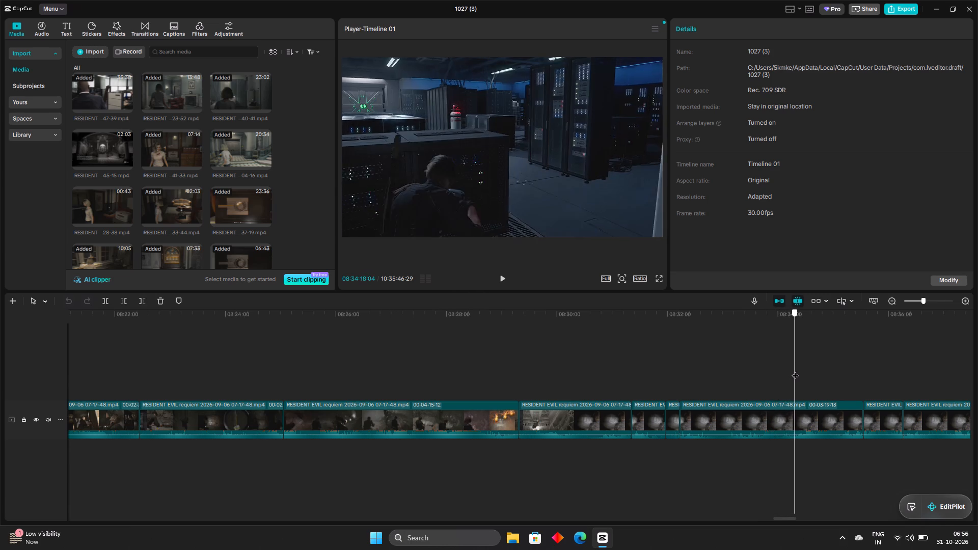
left_click_drag(795, 370, 799, 369)
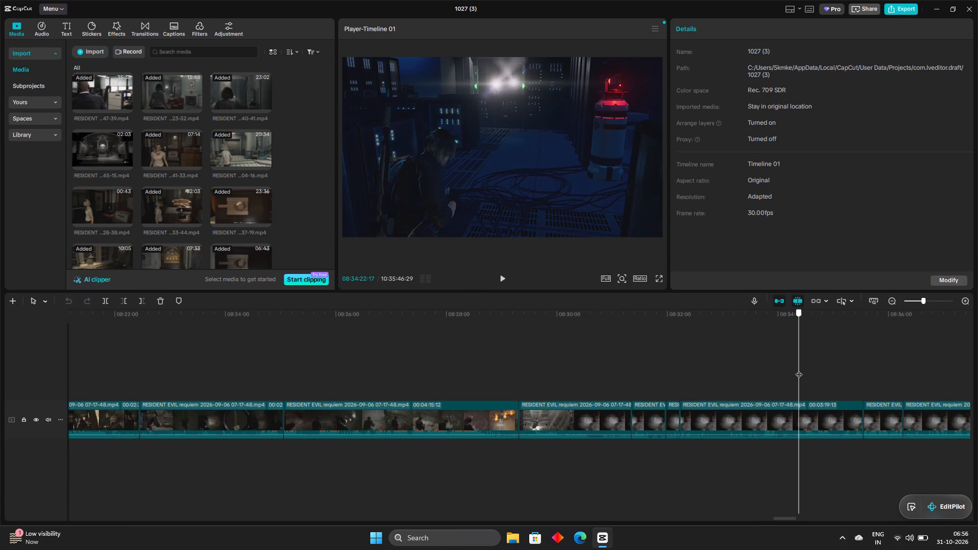
left_click_drag(799, 369, 816, 367)
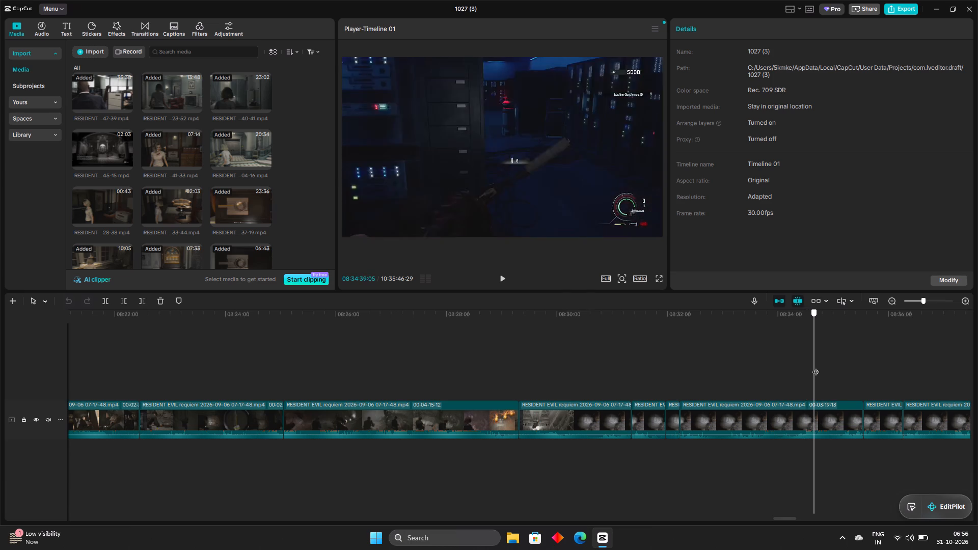
left_click_drag(816, 367, 820, 366)
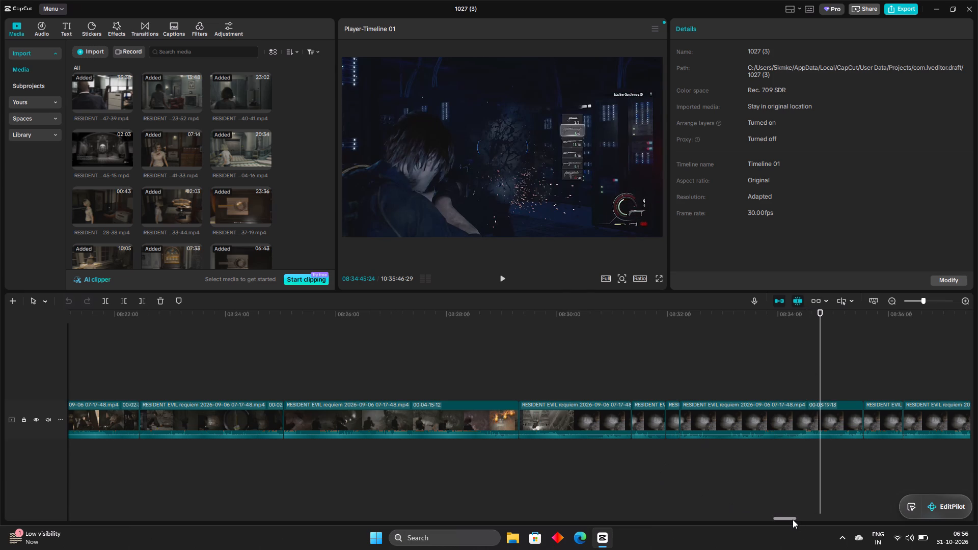
Examine the 07-17-48 footage from about 08:34:45 to the start of the long final clip at about 08:37:54.
left_click(793, 519)
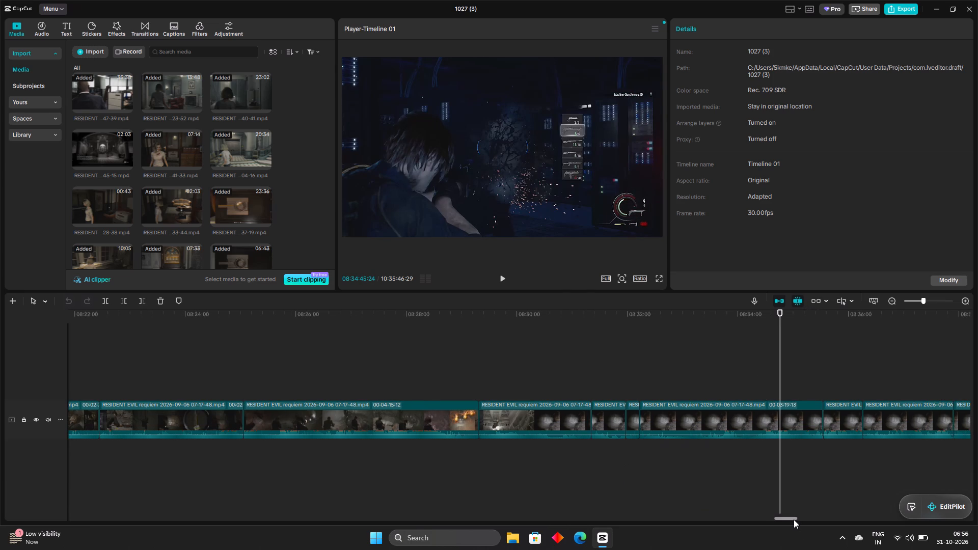
left_click_drag(794, 519, 801, 522)
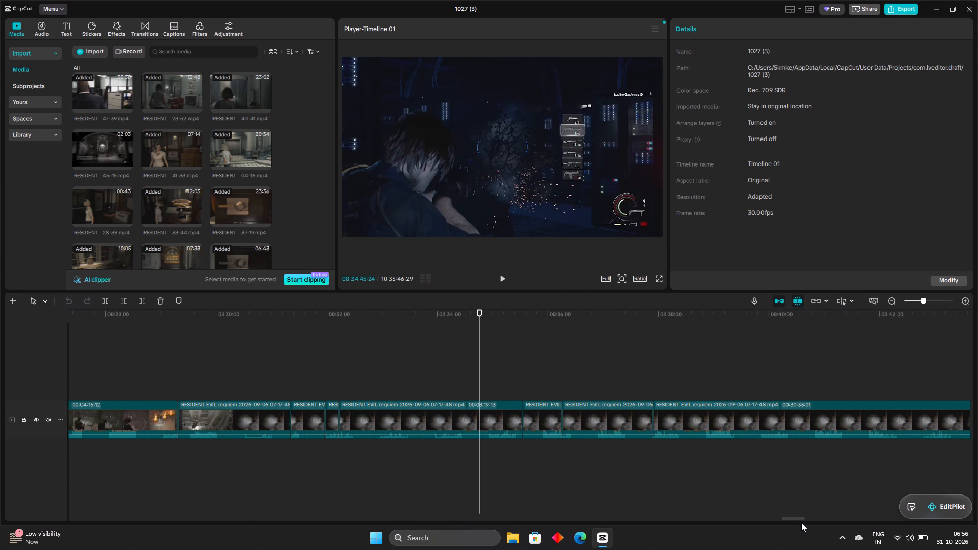
left_click_drag(801, 522, 803, 524)
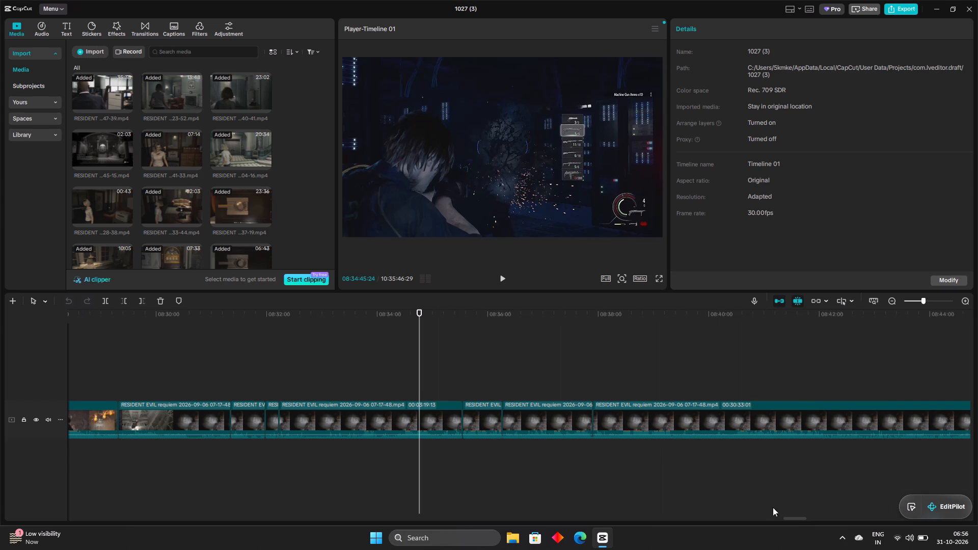
left_click_drag(418, 348, 421, 354)
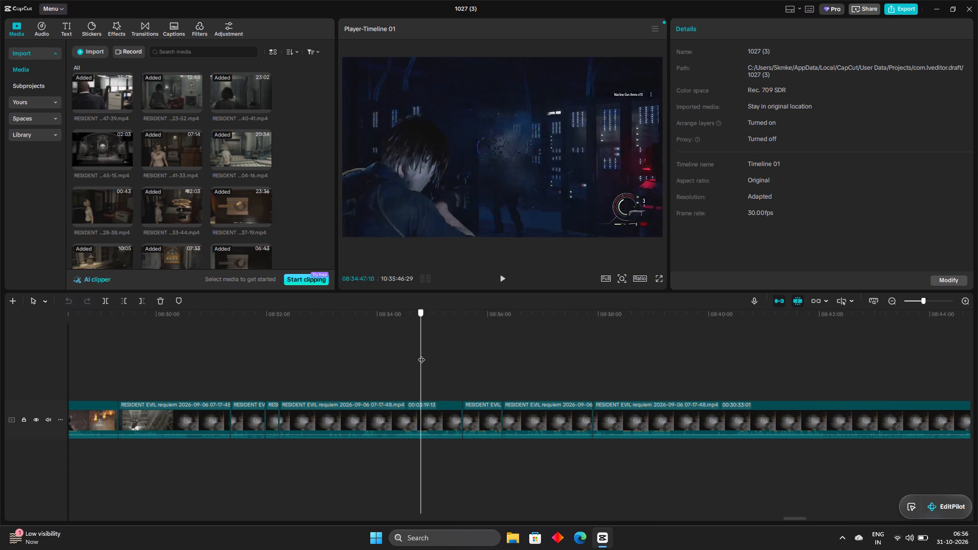
left_click_drag(421, 354, 454, 368)
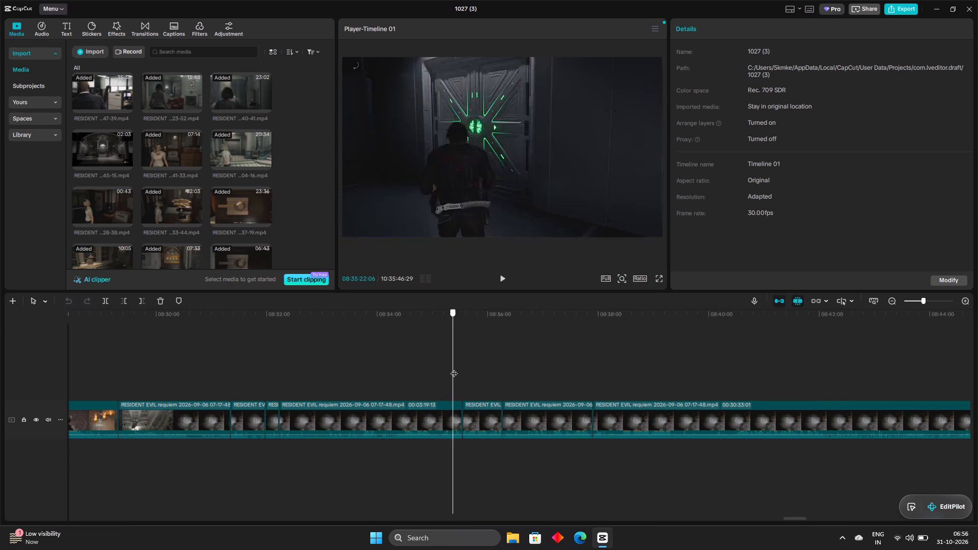
left_click_drag(454, 368, 467, 368)
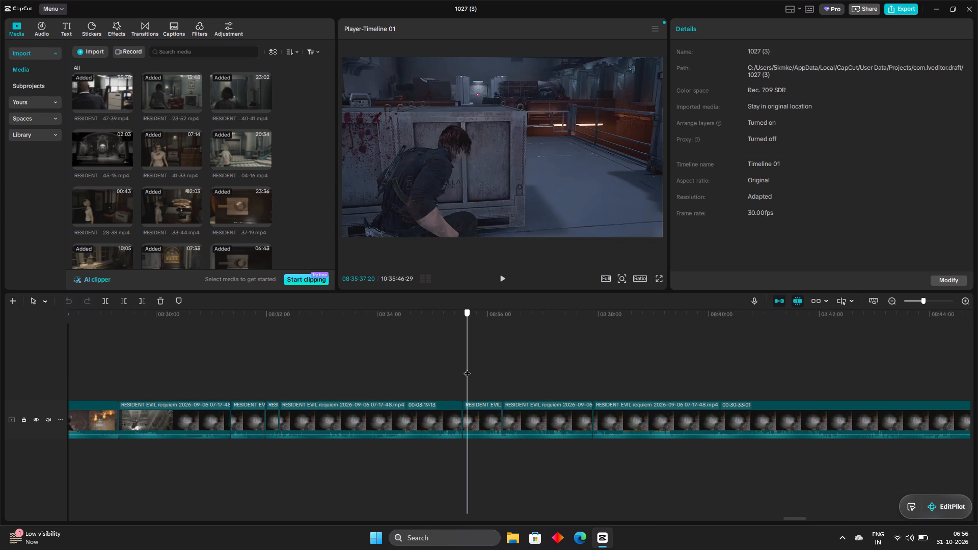
left_click_drag(467, 368, 492, 364)
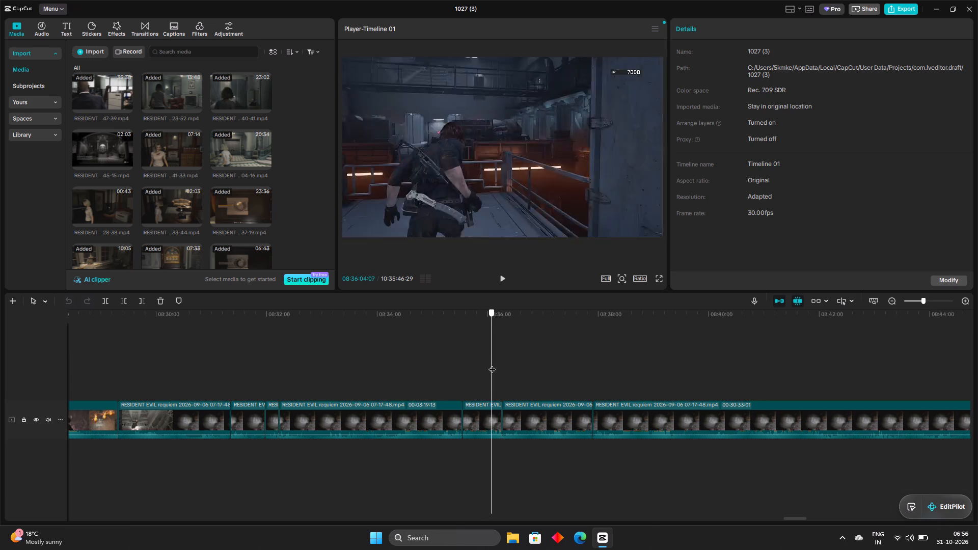
left_click_drag(492, 364, 494, 364)
left_click(494, 364)
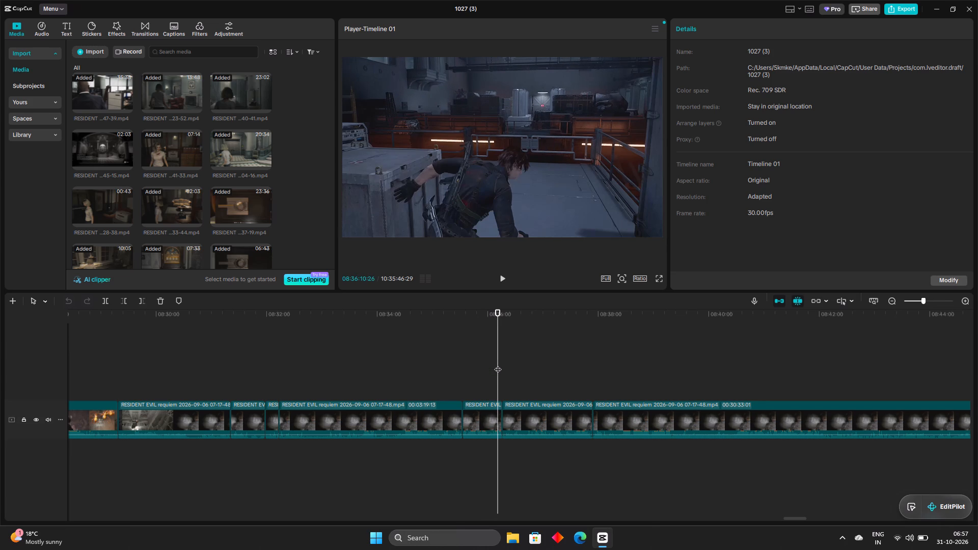
left_click_drag(498, 364, 505, 369)
left_click_drag(505, 369, 525, 375)
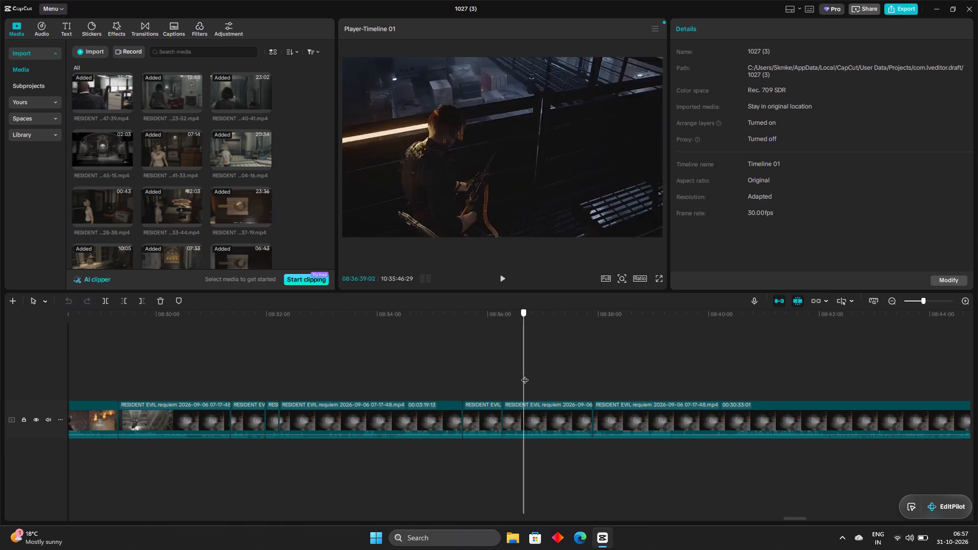
left_click_drag(525, 375, 551, 367)
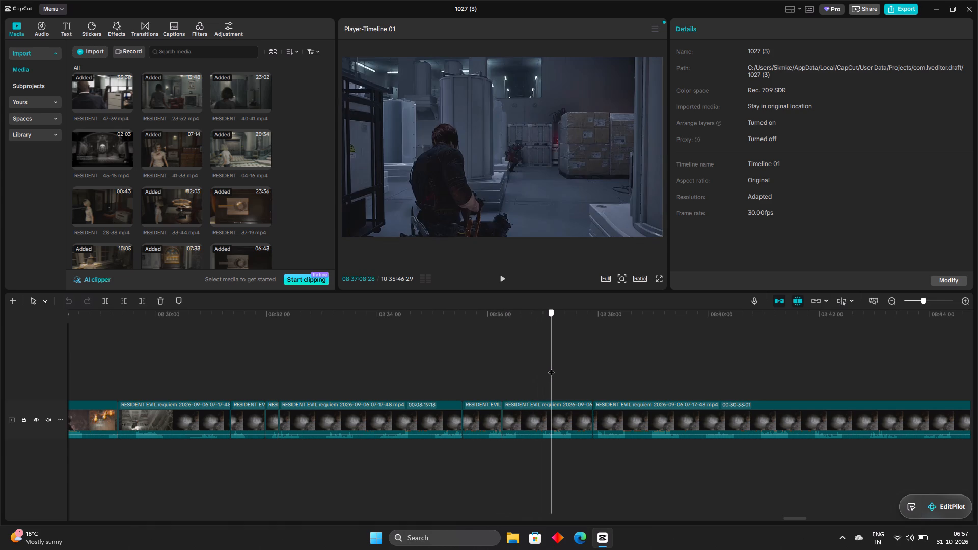
left_click_drag(551, 367, 557, 364)
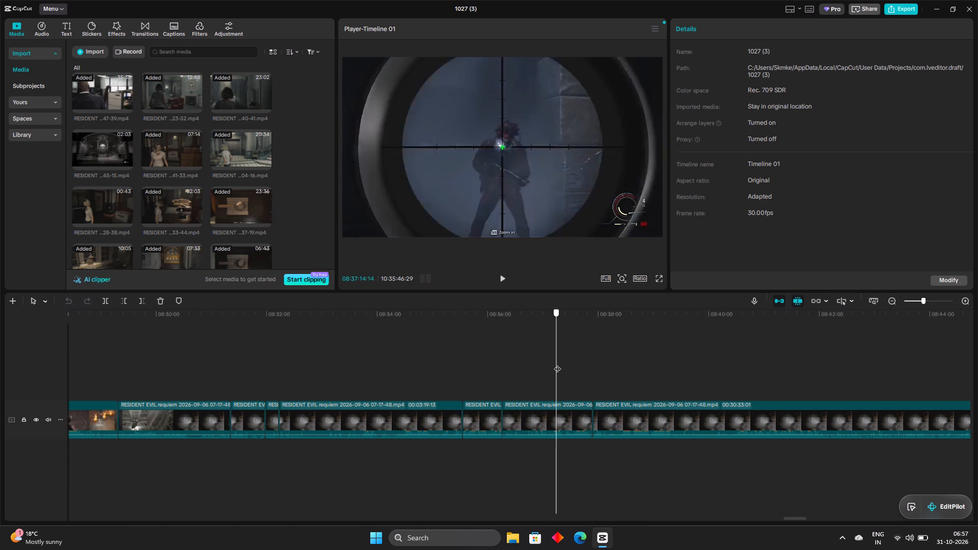
left_click_drag(557, 364, 565, 363)
left_click_drag(565, 363, 582, 369)
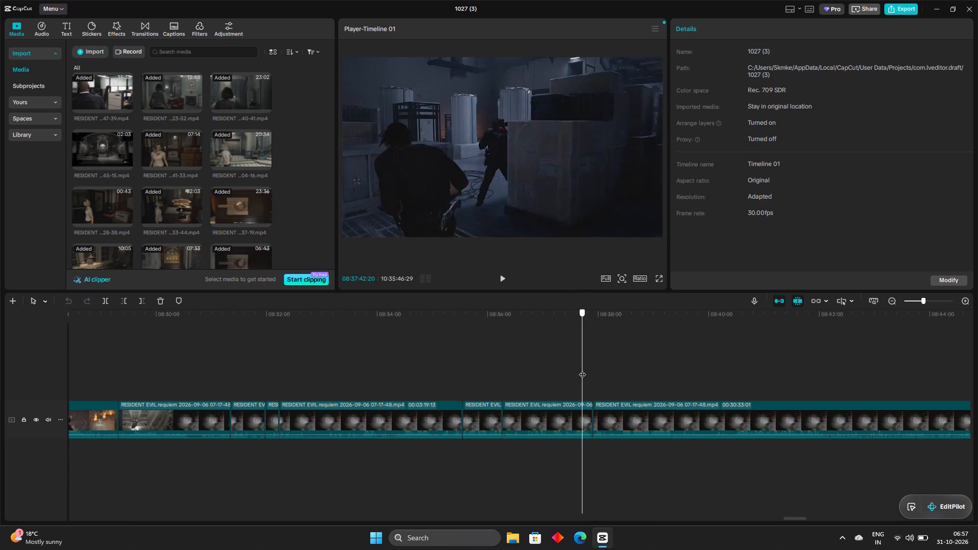
left_click_drag(582, 369, 592, 367)
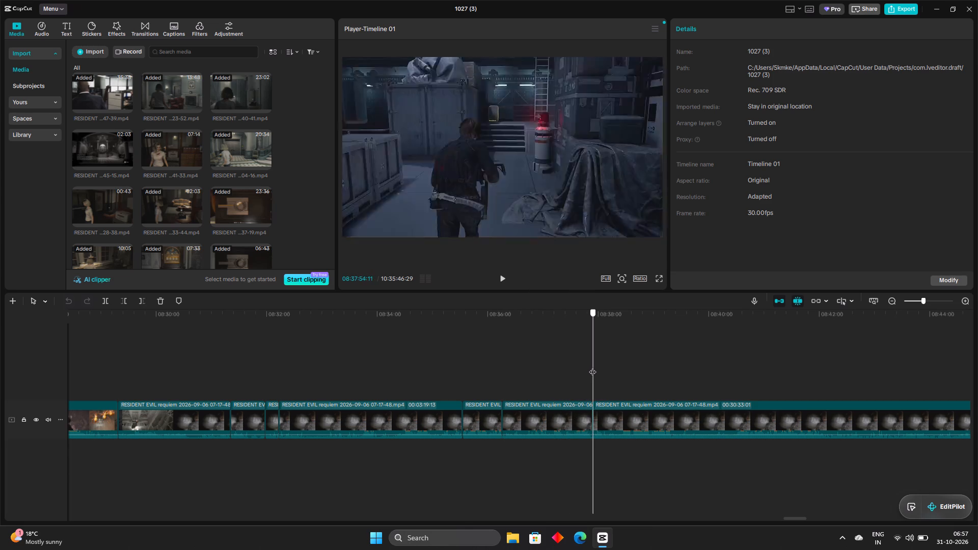
left_click_drag(592, 367, 509, 343)
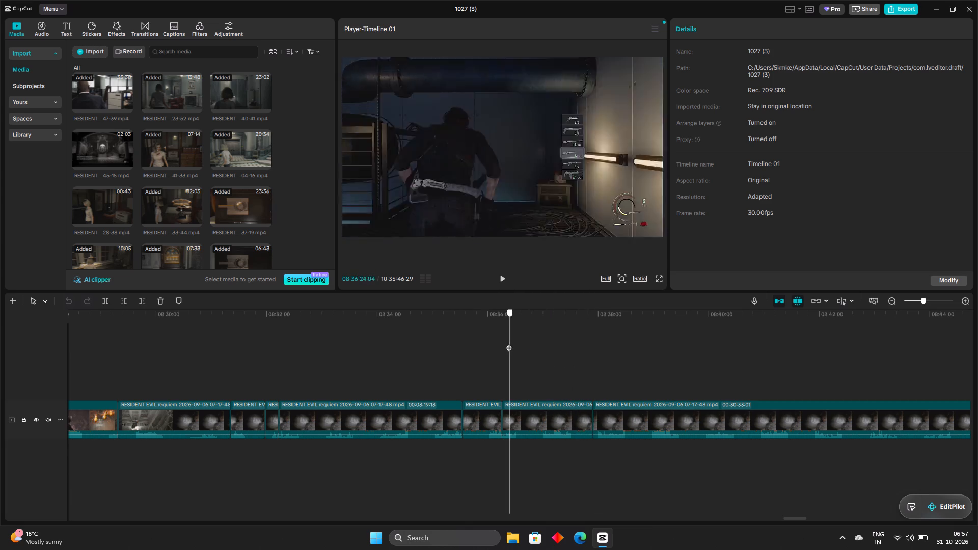
left_click_drag(509, 343, 500, 339)
left_click_drag(500, 339, 495, 338)
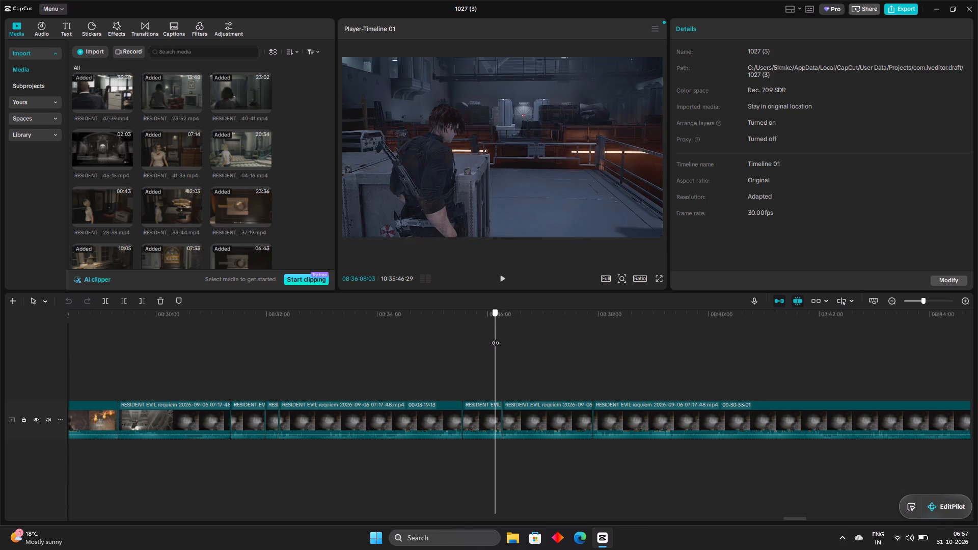
left_click_drag(495, 338, 490, 338)
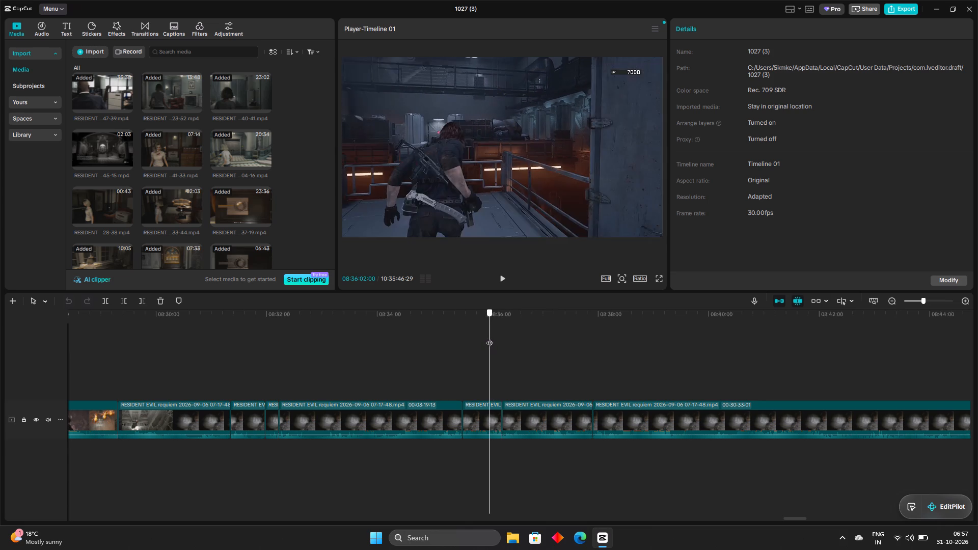
left_click_drag(490, 338, 481, 338)
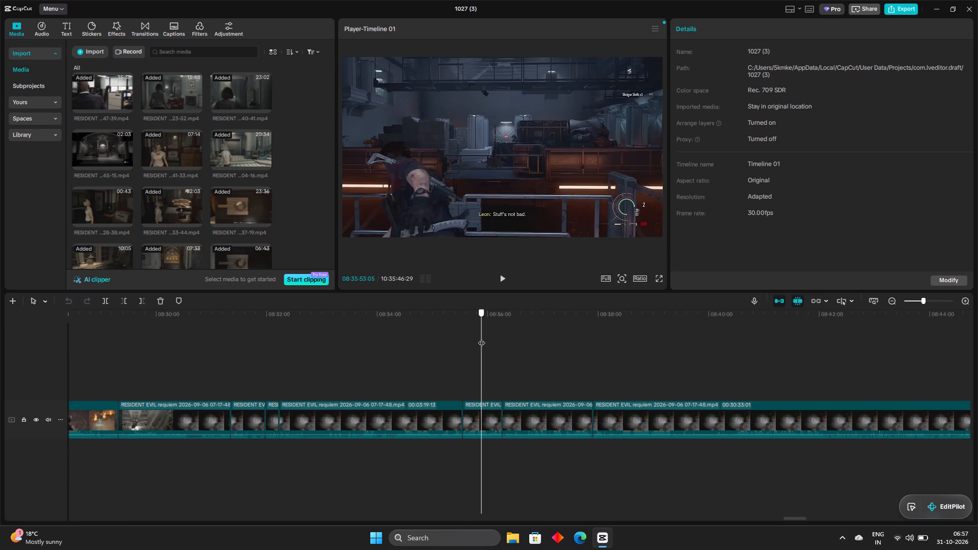
left_click_drag(481, 338, 473, 338)
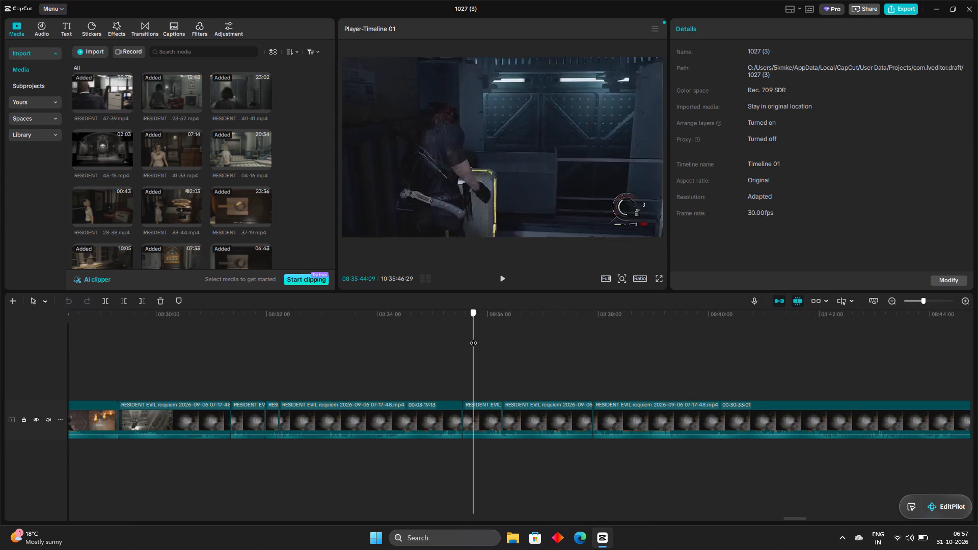
left_click_drag(473, 338, 470, 338)
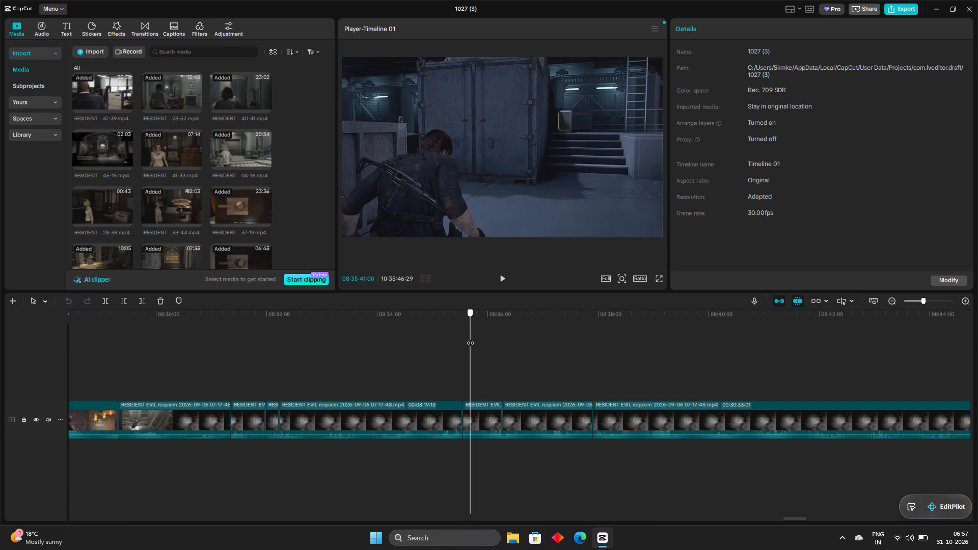
left_click_drag(470, 338, 461, 338)
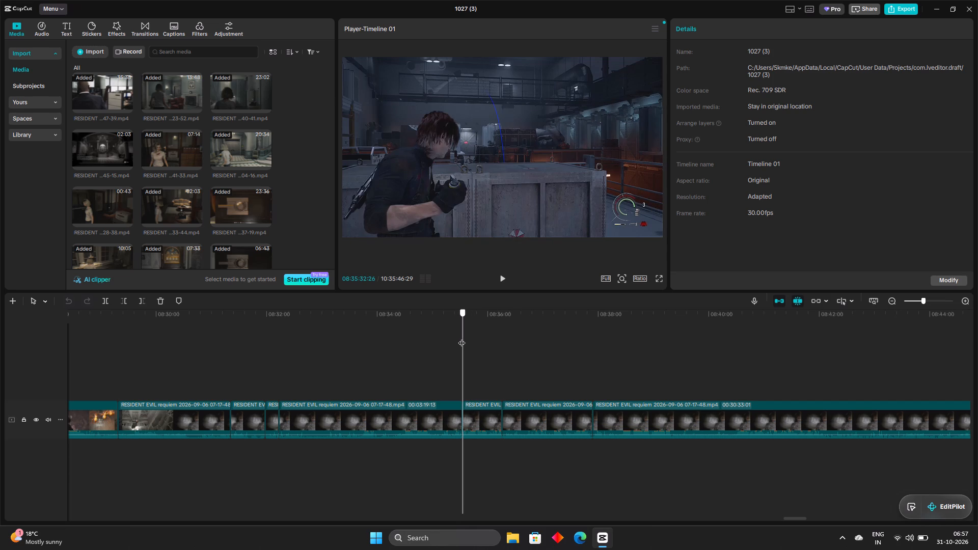
left_click_drag(461, 338, 449, 338)
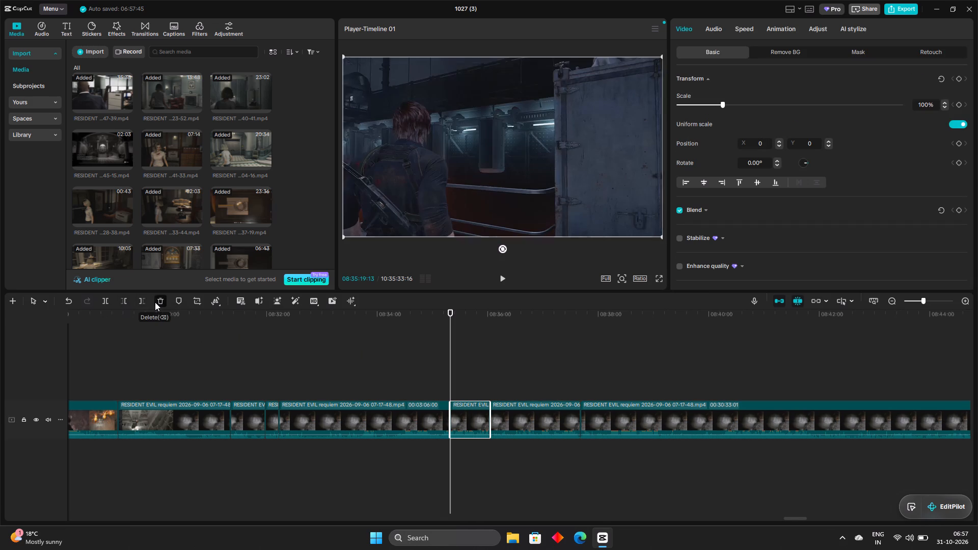
left_click(483, 409)
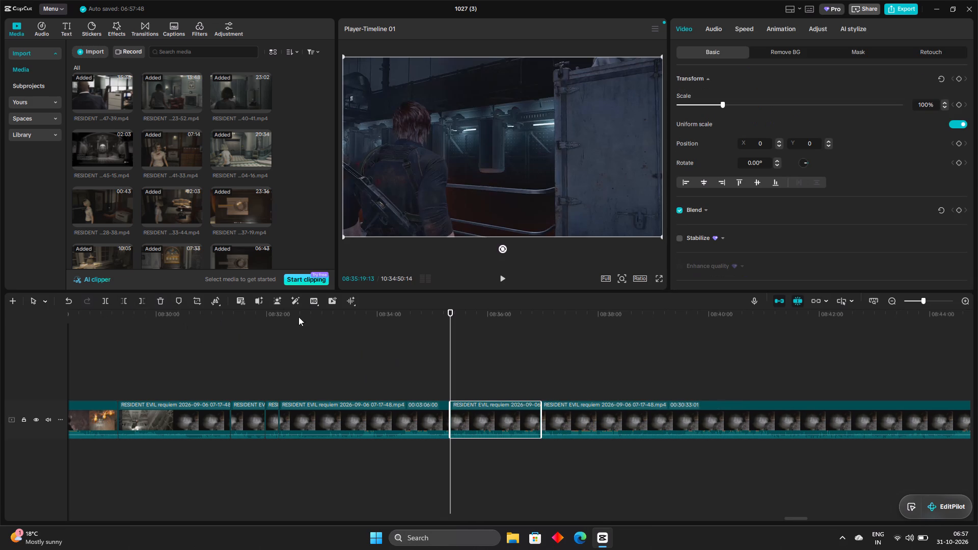
left_click(162, 300)
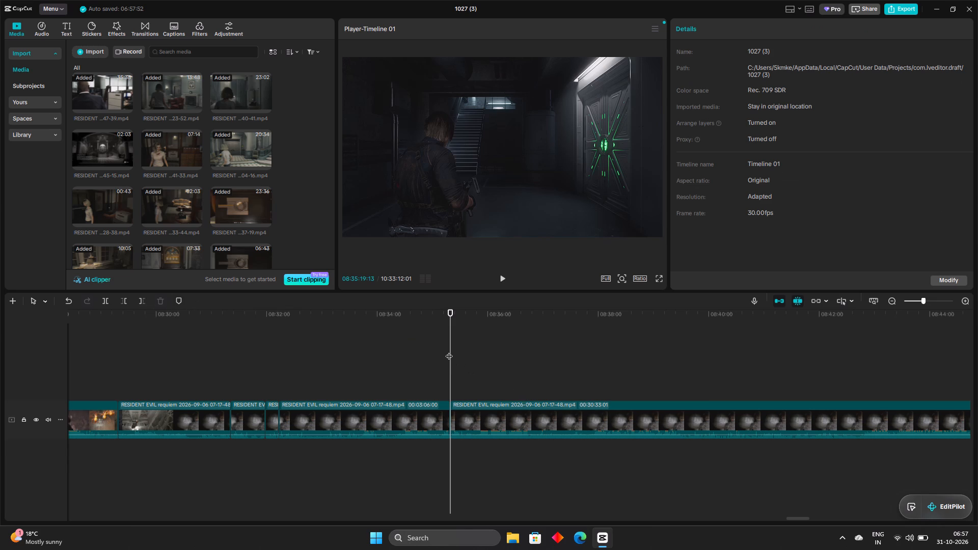
Split the long 00:30:33:01 RESIDENT EVIL requiem 07-17-48 clip at 08:37:02:09, just before the inventory crafting section.
left_click_drag(449, 351, 462, 362)
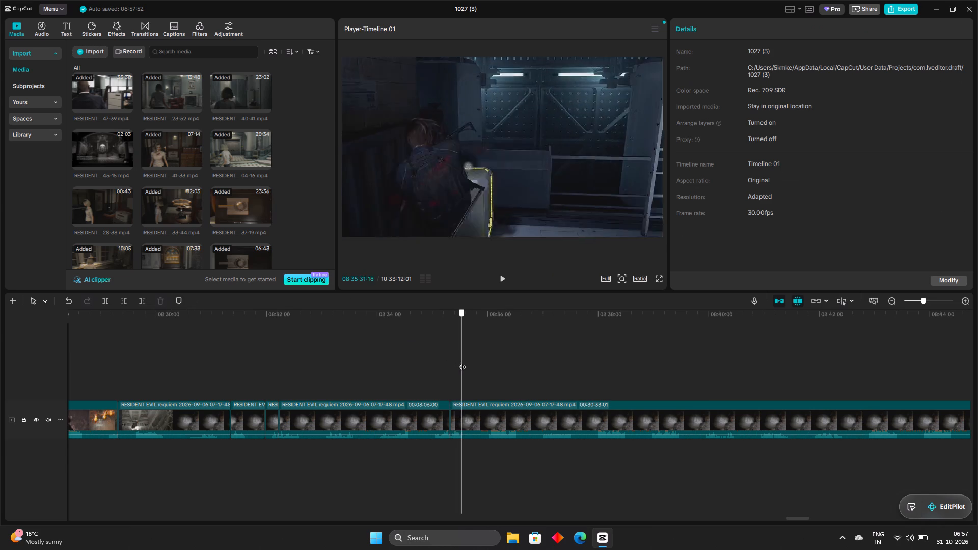
left_click_drag(462, 362, 552, 367)
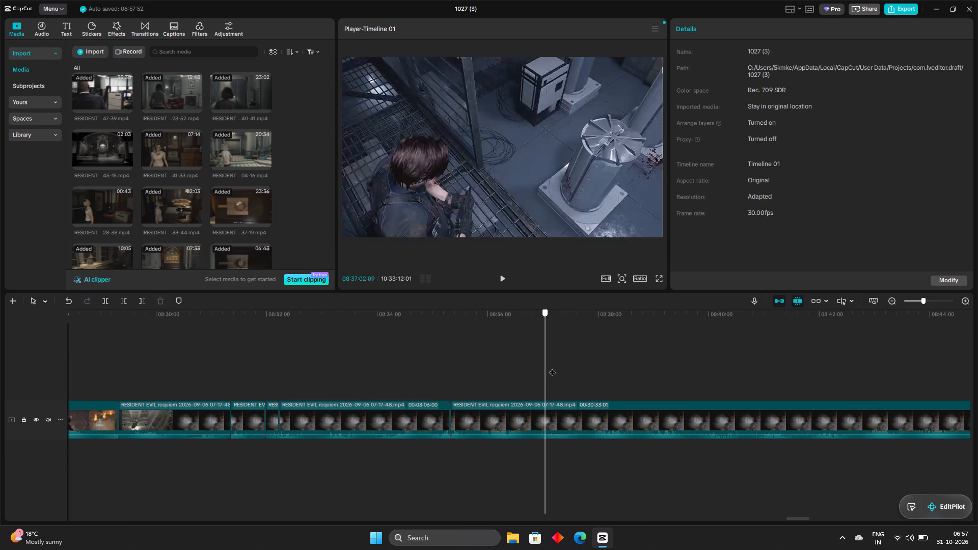
left_click_drag(552, 367, 533, 364)
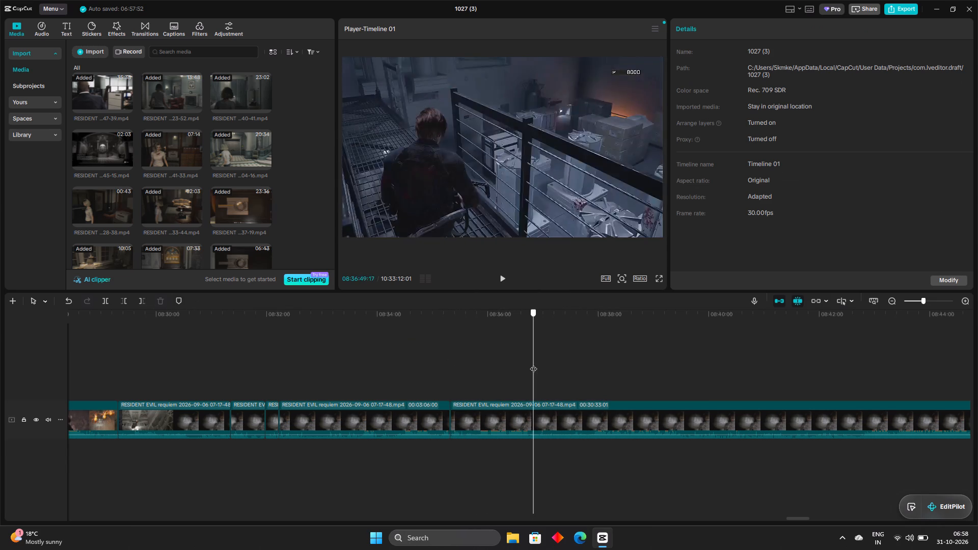
left_click_drag(533, 364, 550, 374)
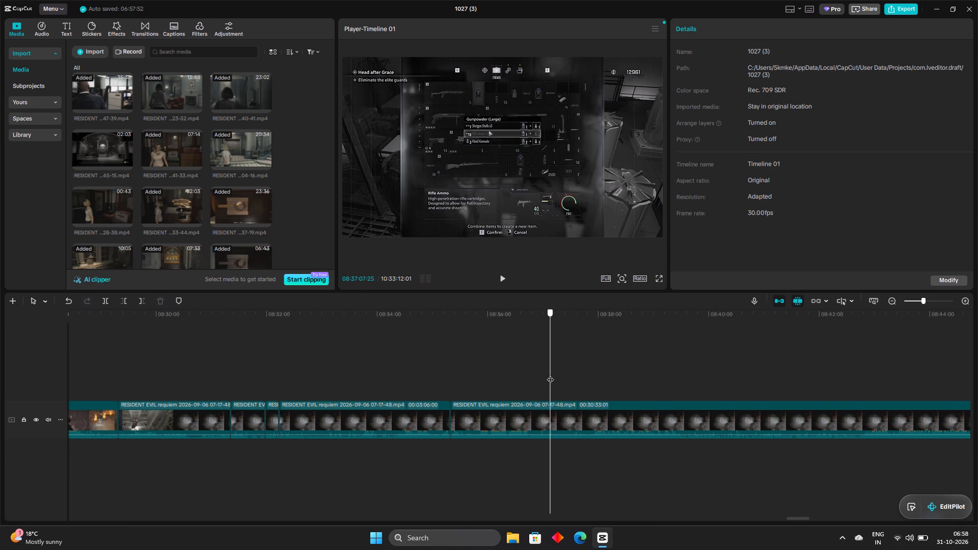
left_click_drag(550, 374, 545, 374)
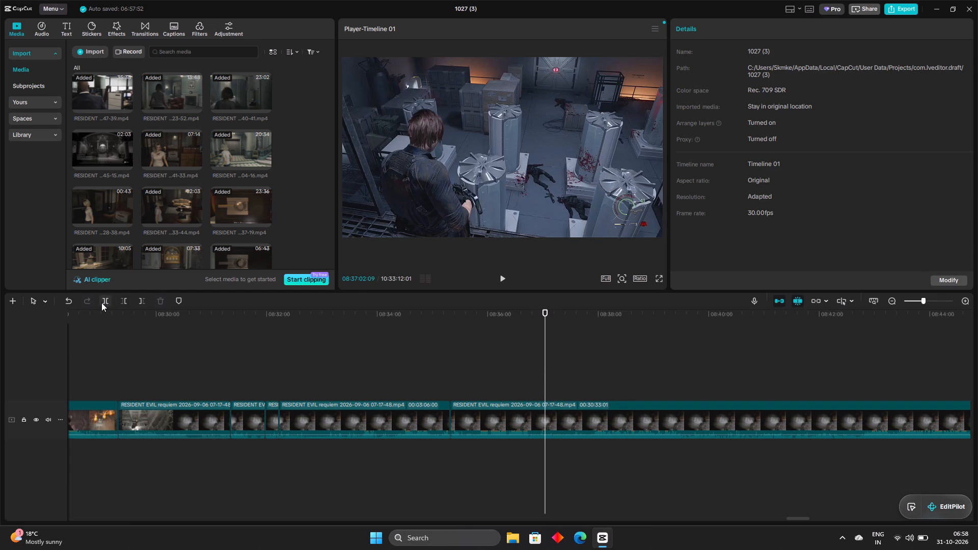
left_click(101, 302)
Trim the inventory crafting section off the start of the clip after the 08:37:02:09 split, shortening it to 00:28:24:08.
left_click(559, 406)
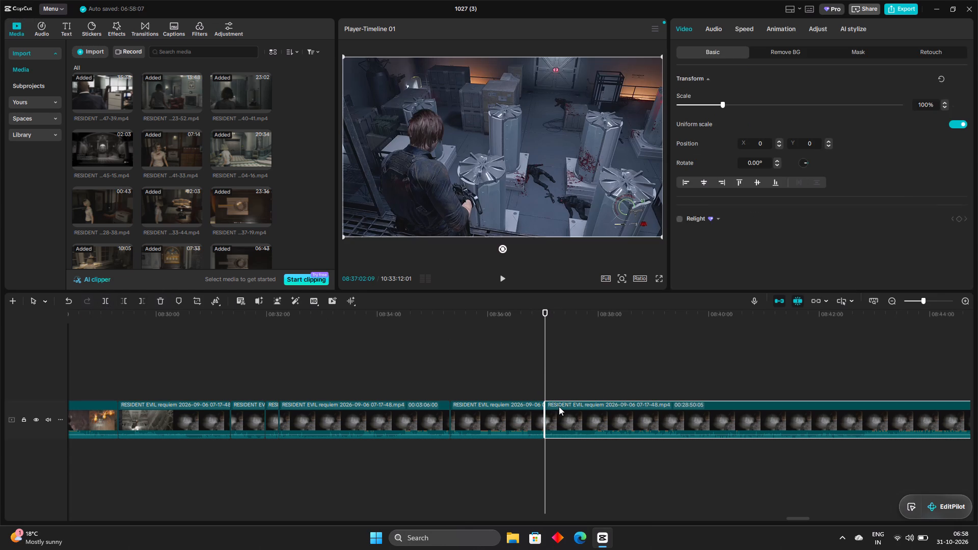
left_click_drag(546, 416, 550, 421)
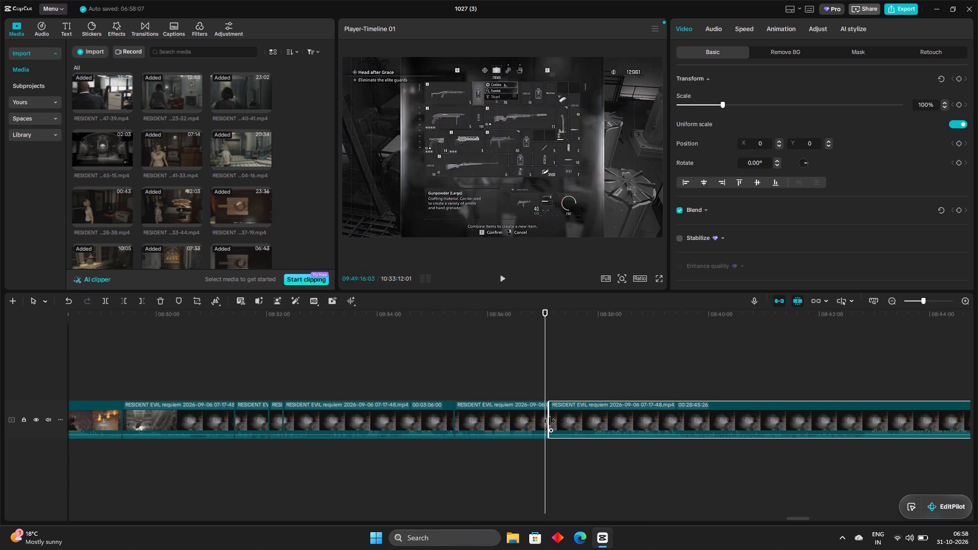
left_click_drag(550, 421, 555, 424)
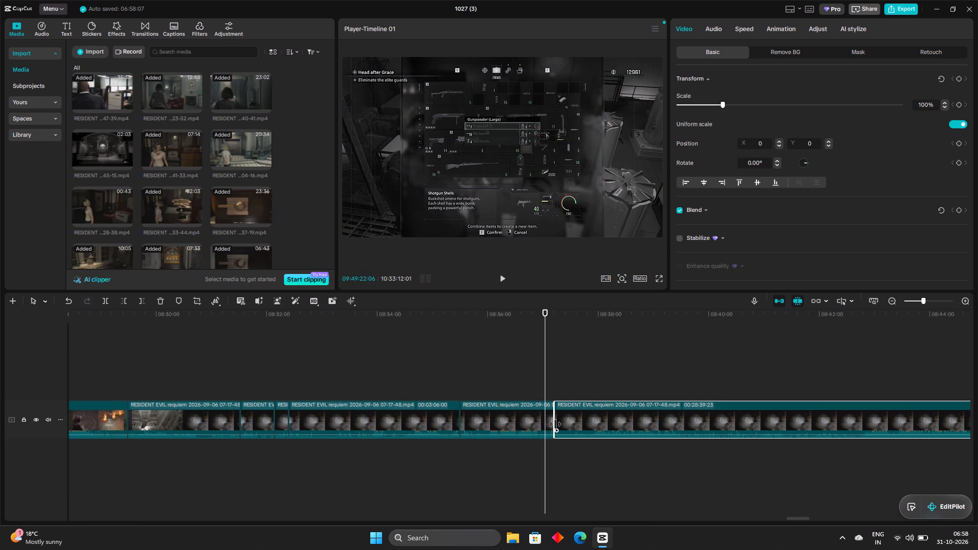
left_click_drag(555, 424, 569, 430)
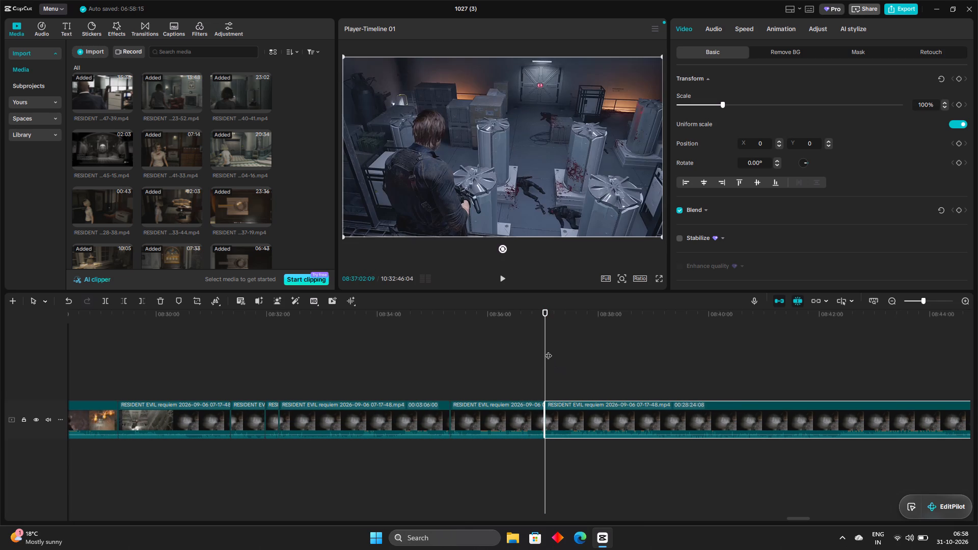
Split the 00:28:24:08 clip at 08:37:12:13, just before the inventory screen opens again.
left_click_drag(798, 518, 805, 521)
left_click_drag(249, 365, 250, 365)
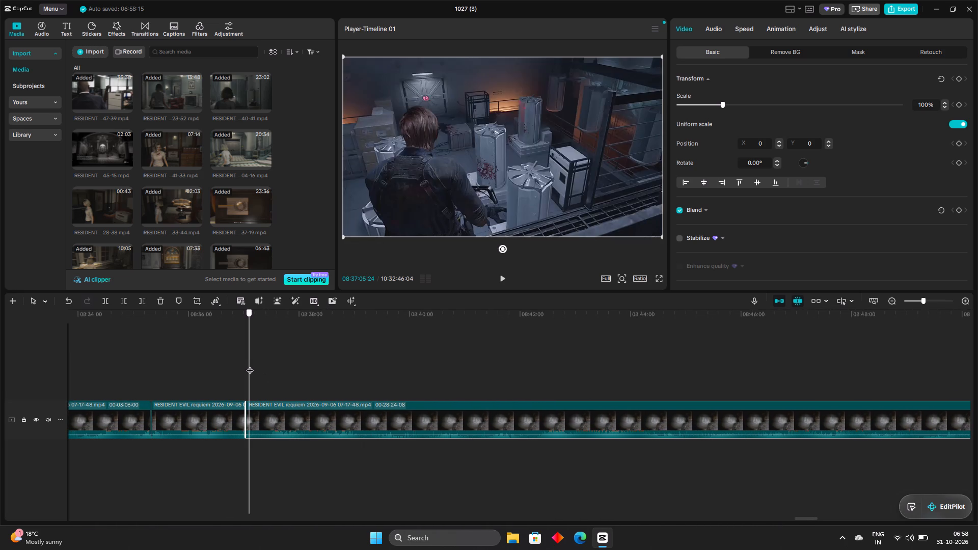
left_click_drag(250, 365, 259, 366)
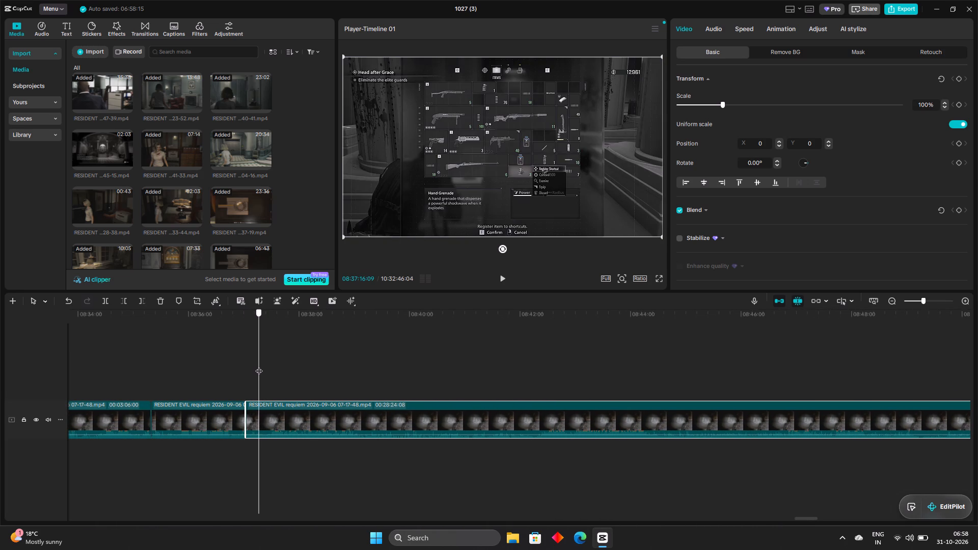
left_click_drag(259, 366, 256, 364)
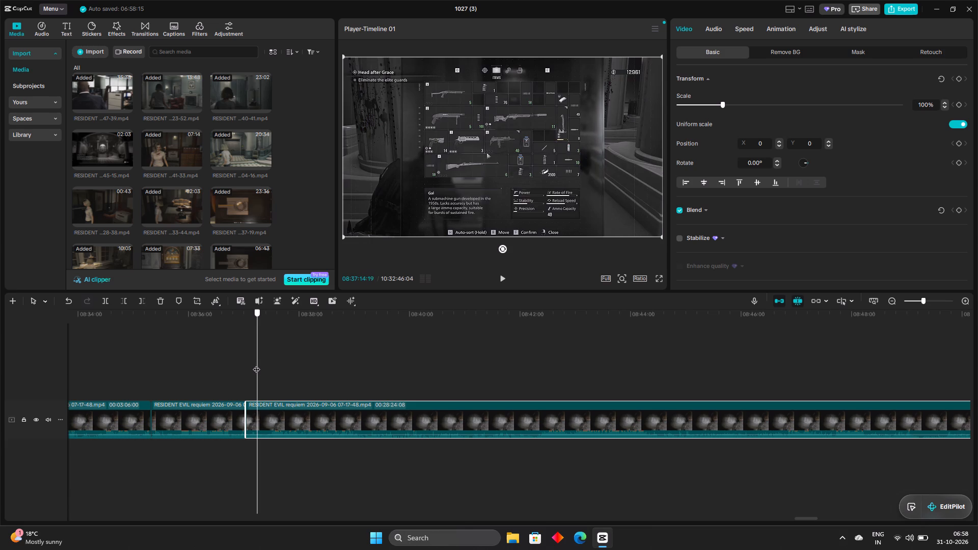
left_click_drag(256, 364, 255, 364)
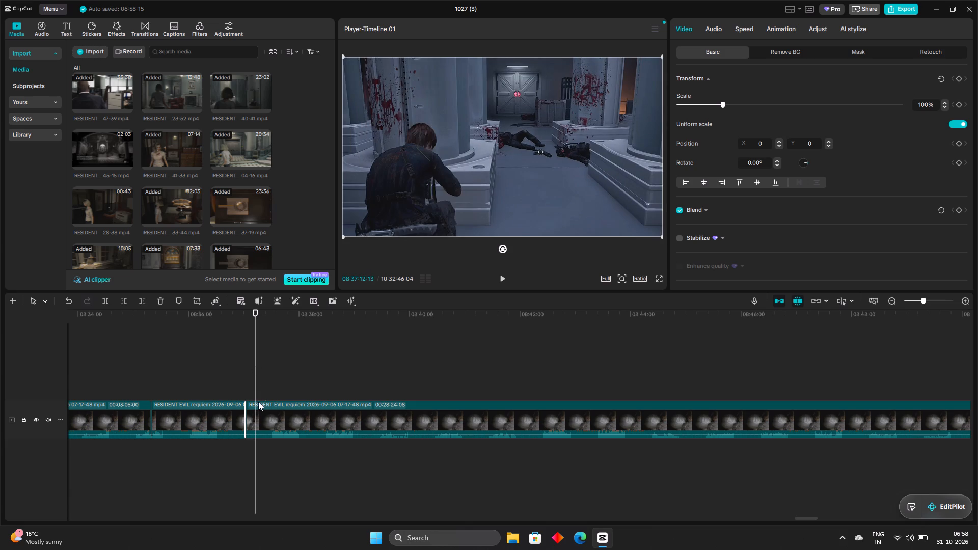
left_click(105, 295)
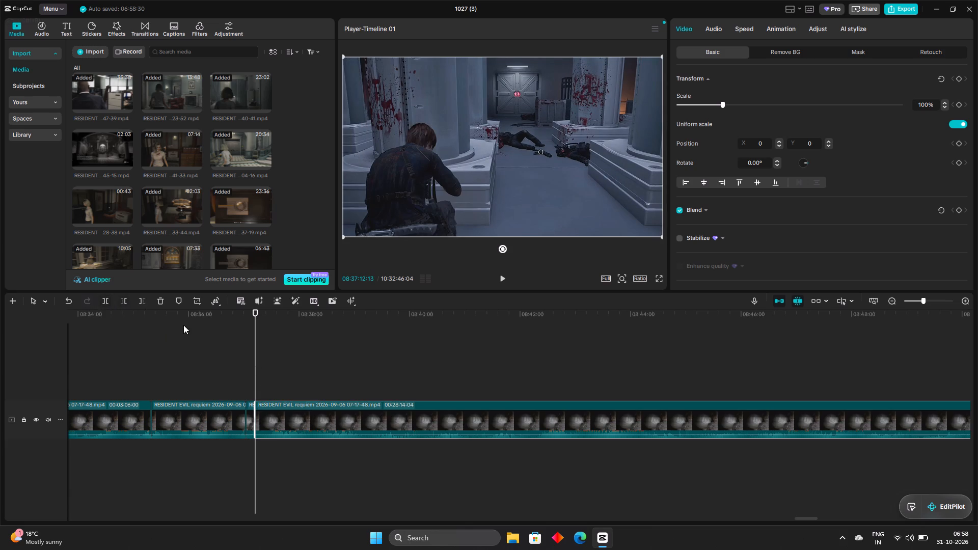
Trim the inventory section off the start of the clip after the 08:37:12:13 split, shortening it to 00:27:57:16.
left_click_drag(255, 410, 262, 417)
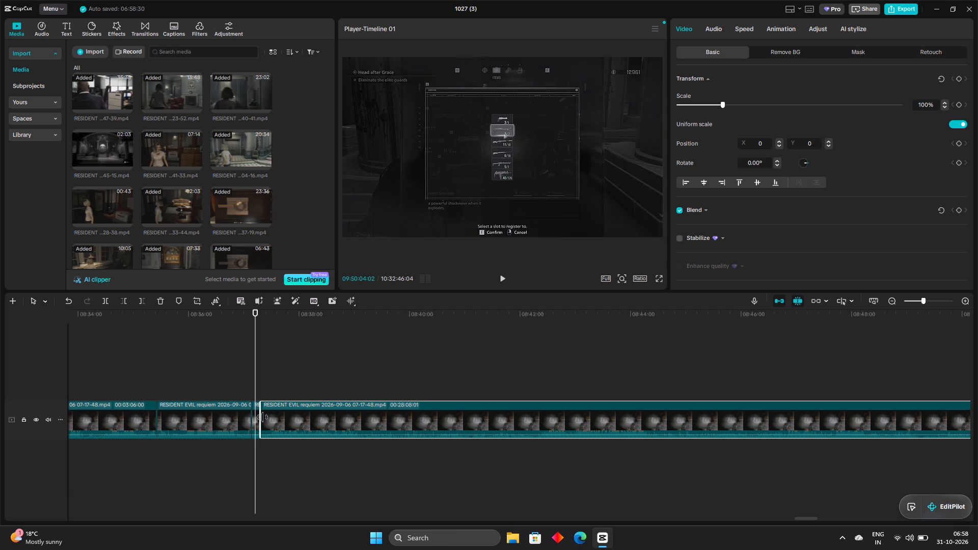
left_click_drag(262, 417, 271, 419)
Review the 00:27:57:16 clip up to the next inventory section and split it just before that, at 08:39:23:27.
left_click_drag(253, 344, 282, 367)
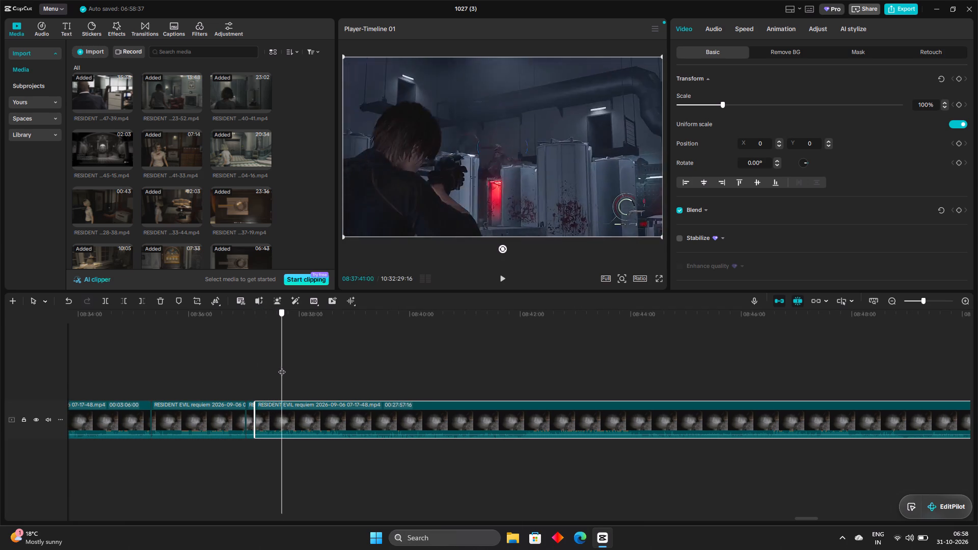
left_click_drag(282, 367, 308, 371)
left_click_drag(308, 371, 350, 377)
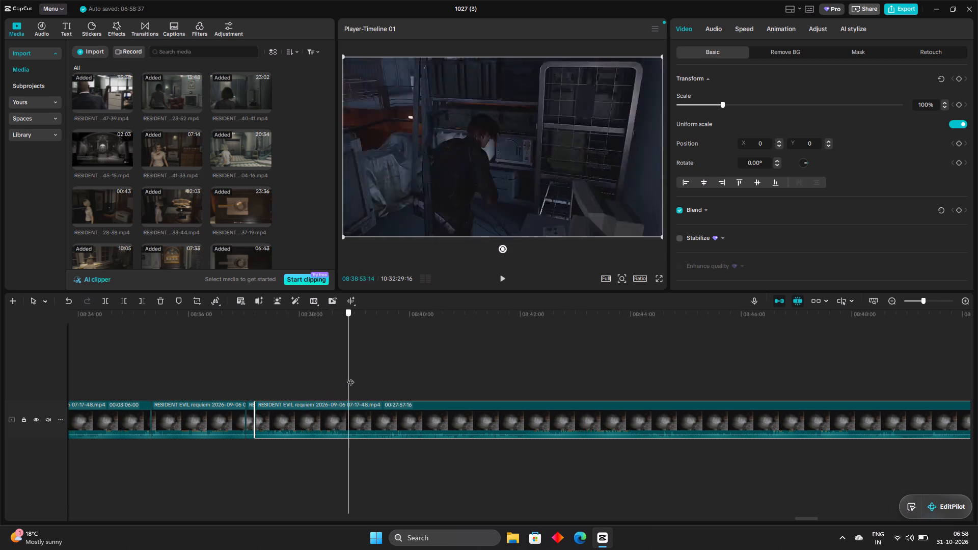
left_click_drag(350, 377, 364, 376)
left_click_drag(364, 376, 377, 376)
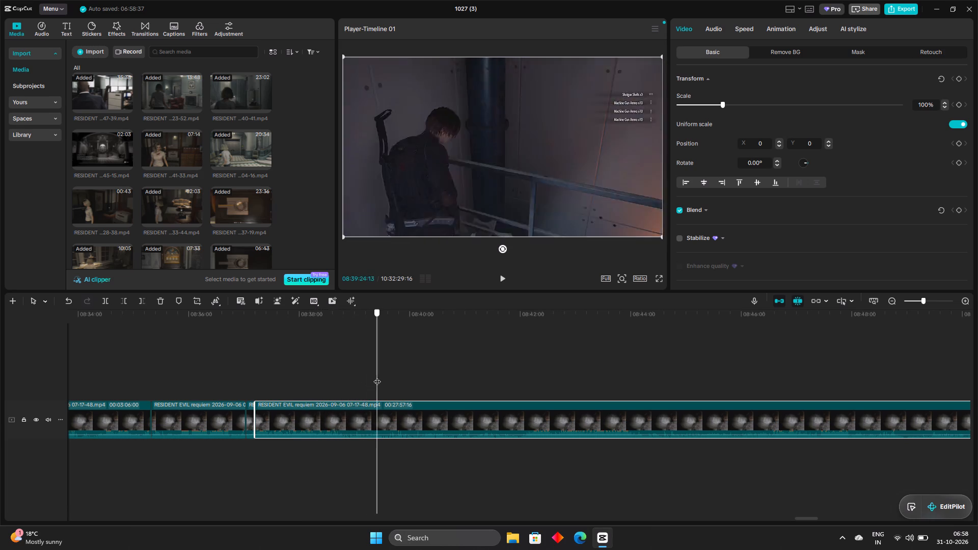
left_click_drag(377, 376, 375, 378)
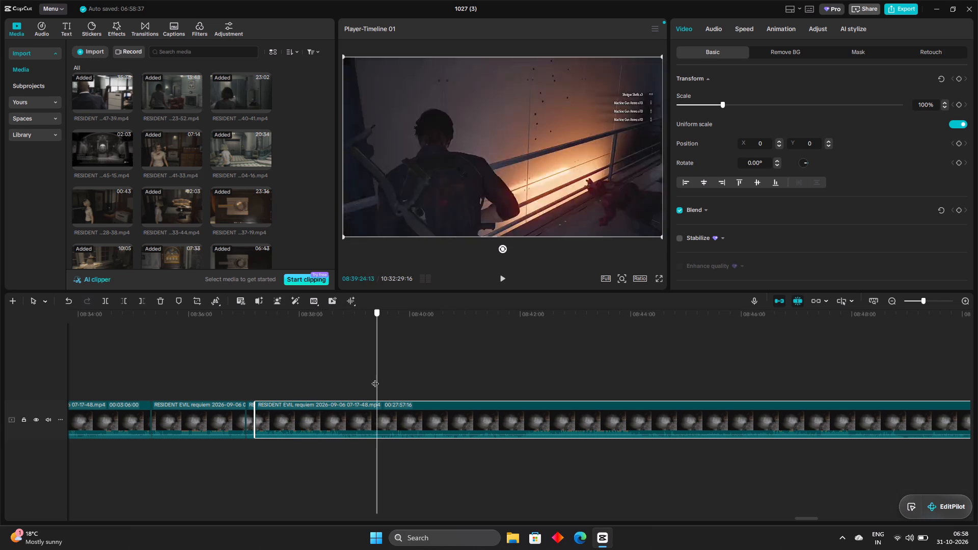
left_click_drag(375, 378, 379, 379)
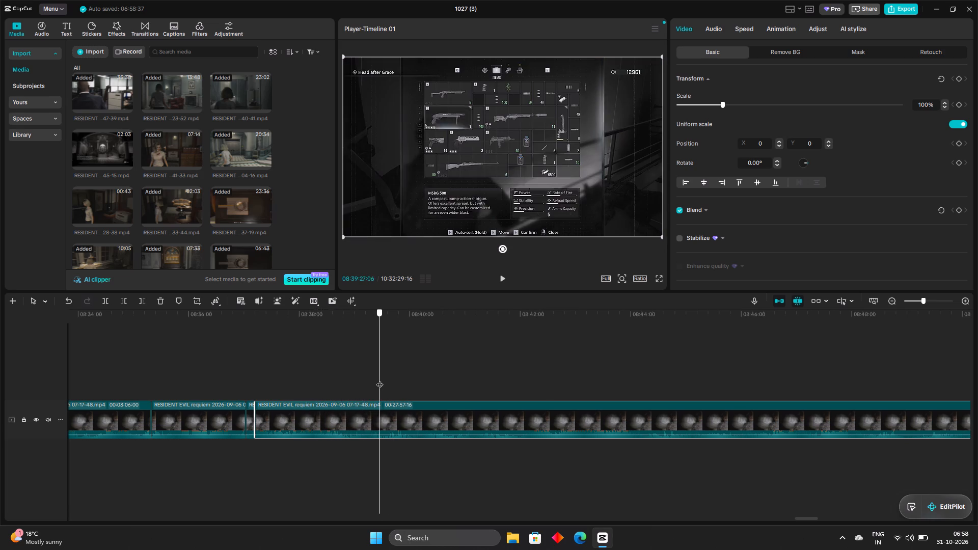
left_click_drag(379, 379, 376, 380)
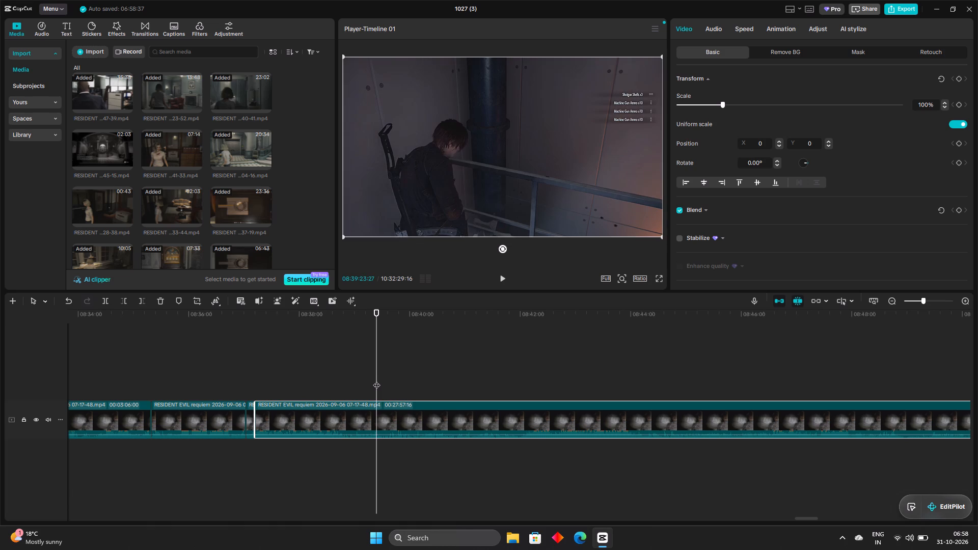
left_click(104, 300)
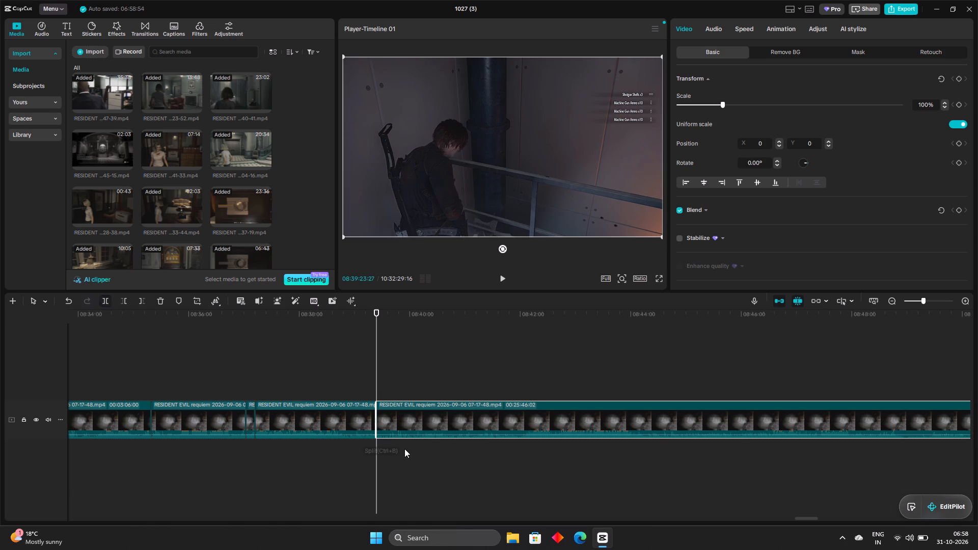
Trim the inventory section off the start of the clip after the 08:39:23:27 split, shortening it to 00:25:27:08.
left_click_drag(375, 419, 388, 428)
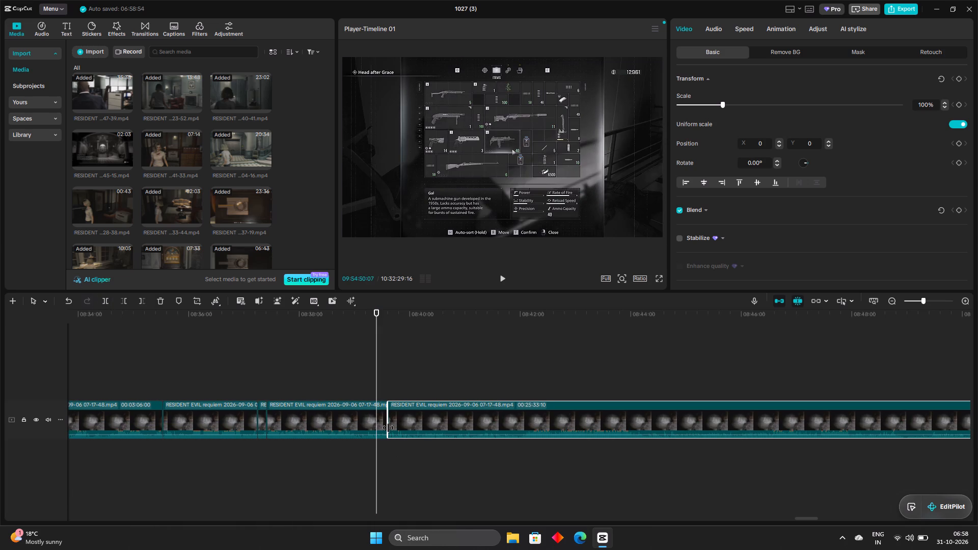
left_click_drag(388, 428, 391, 430)
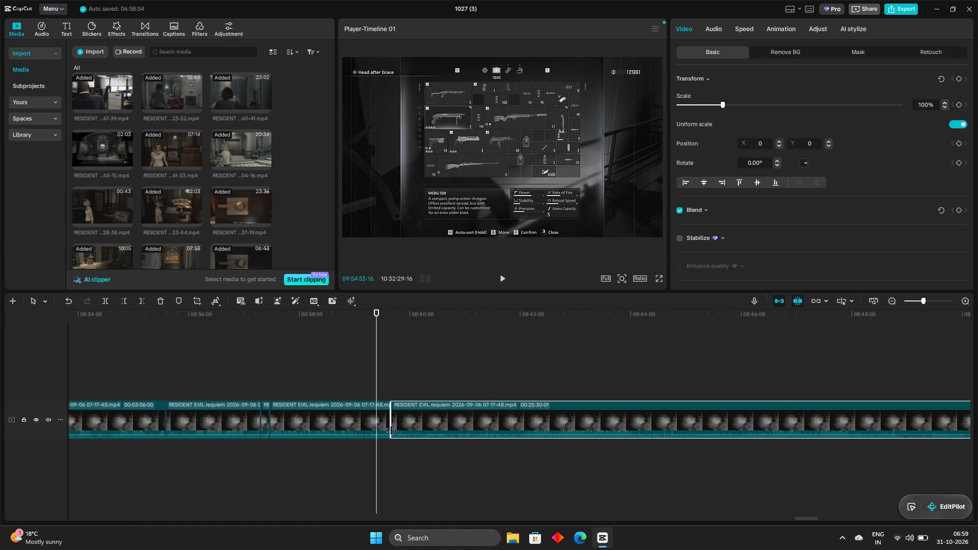
left_click_drag(391, 430, 394, 430)
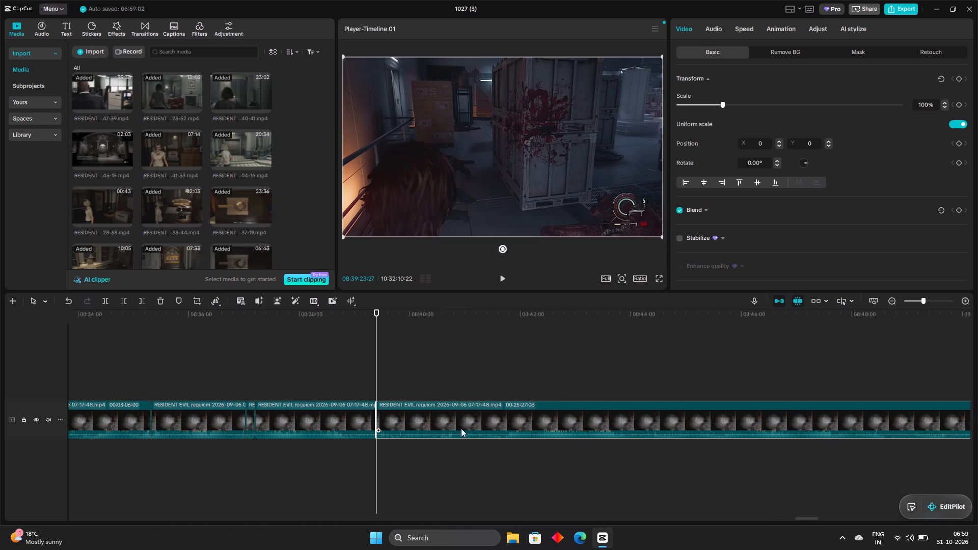
Review the 00:25:27:08 clip up to the next shop section and split it just before that, at 08:40:52:11.
left_click(810, 518)
left_click_drag(821, 519, 803, 518)
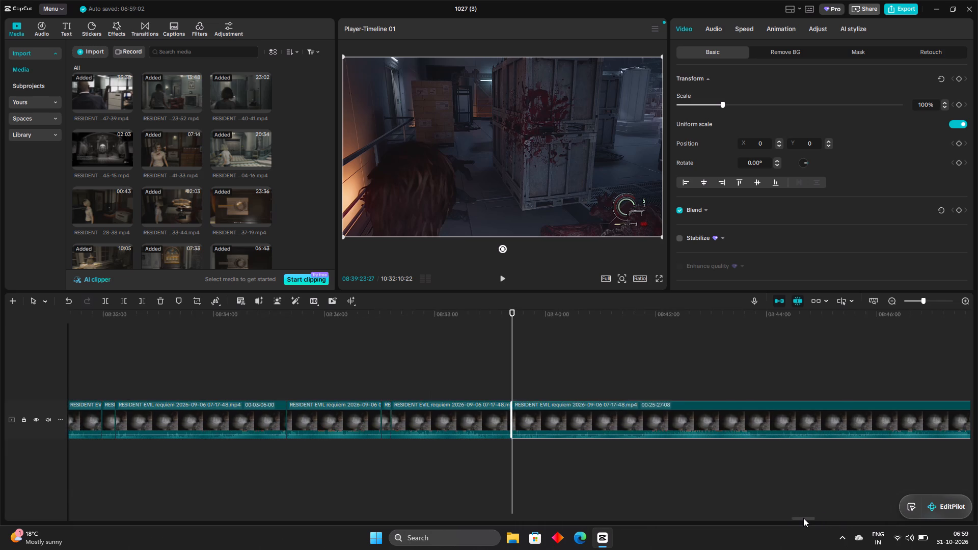
left_click_drag(803, 518, 813, 520)
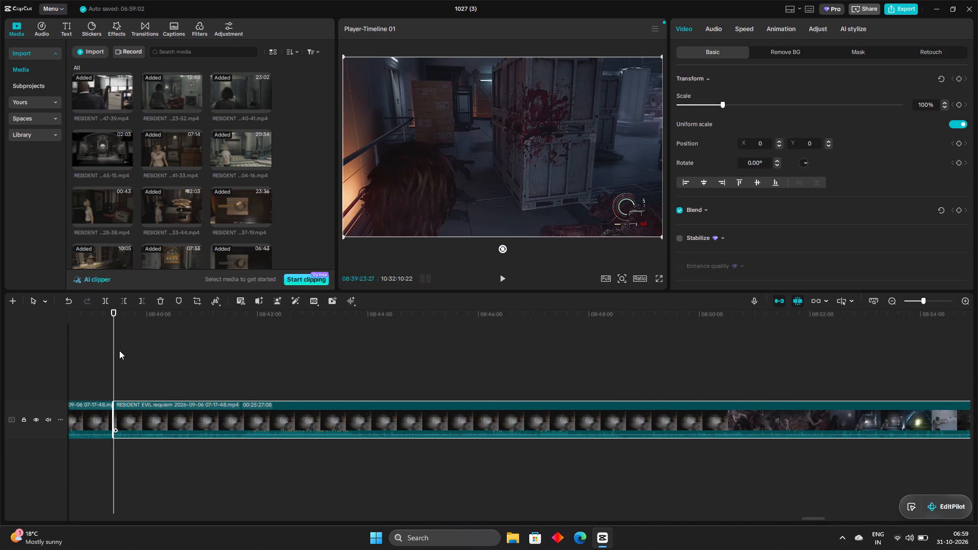
left_click_drag(116, 348, 143, 366)
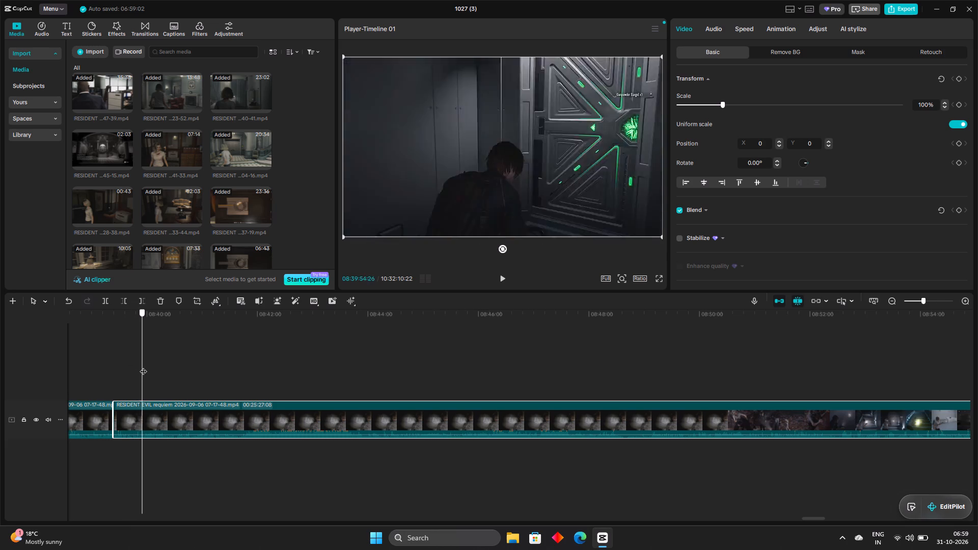
left_click_drag(143, 366, 170, 370)
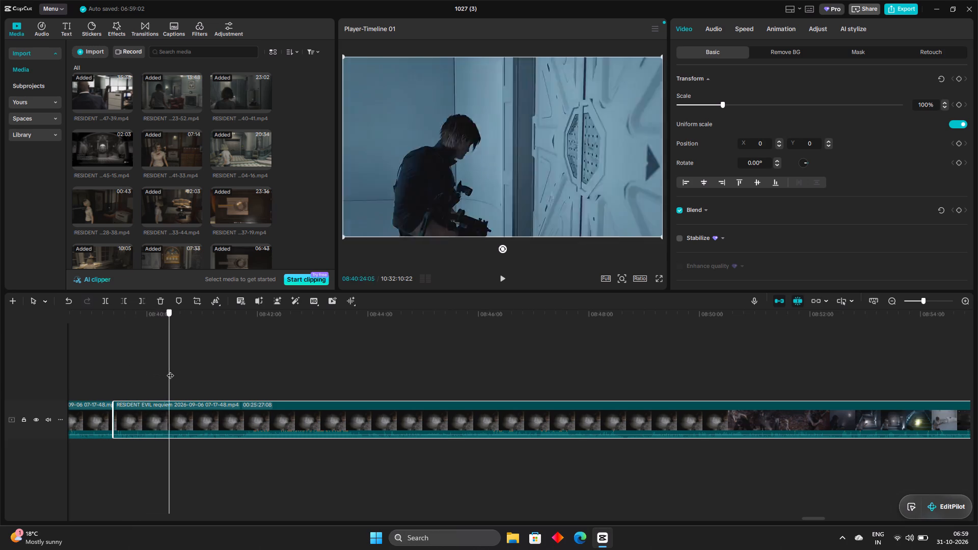
left_click_drag(170, 370, 204, 368)
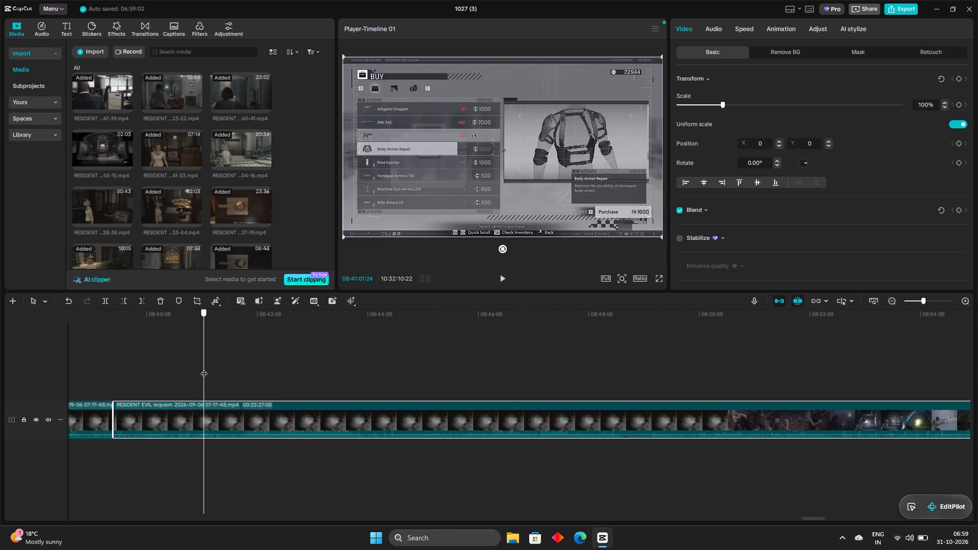
left_click_drag(204, 368, 208, 368)
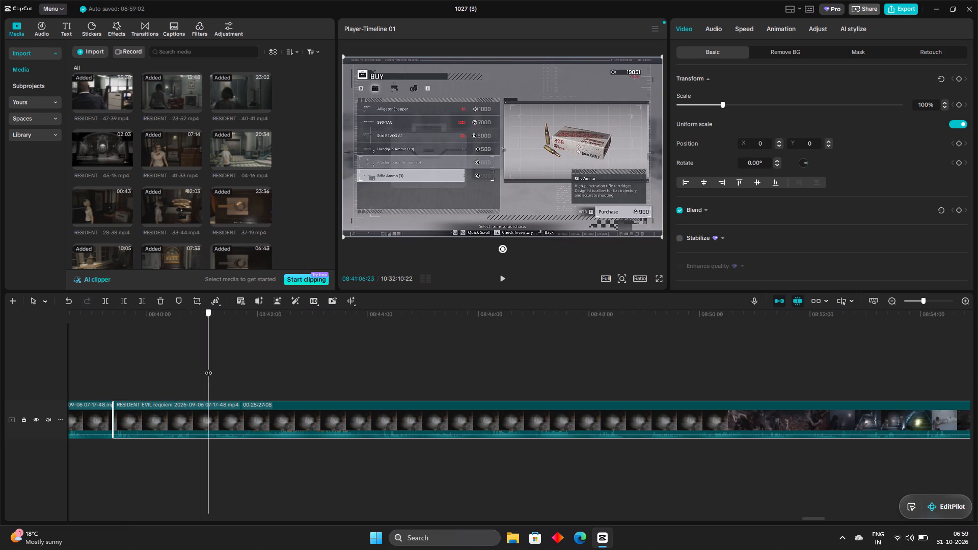
left_click_drag(208, 368, 197, 368)
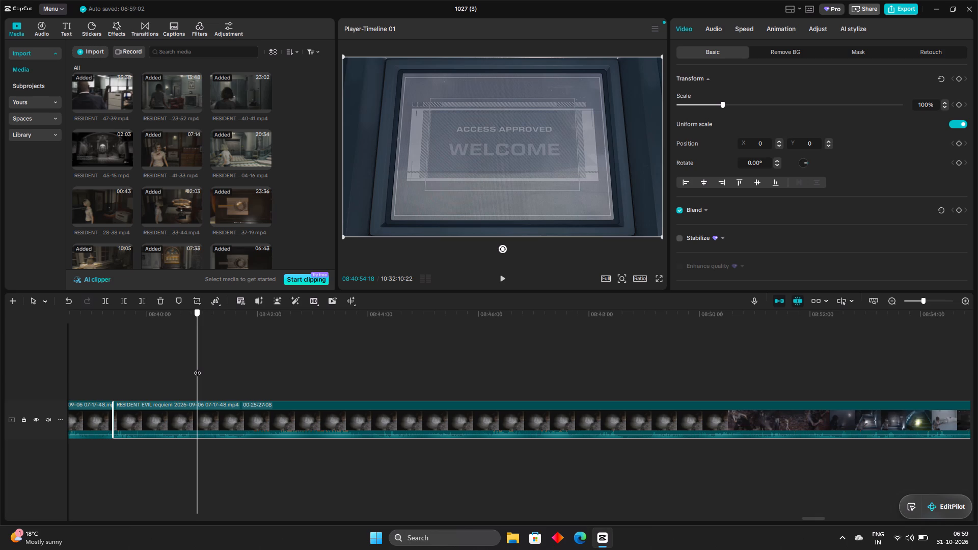
left_click_drag(197, 368, 196, 368)
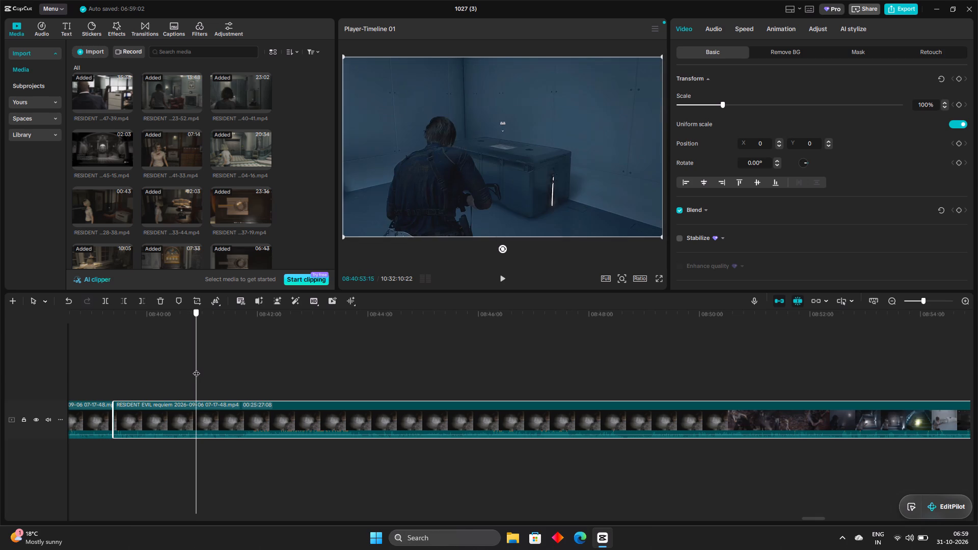
left_click_drag(196, 368, 195, 368)
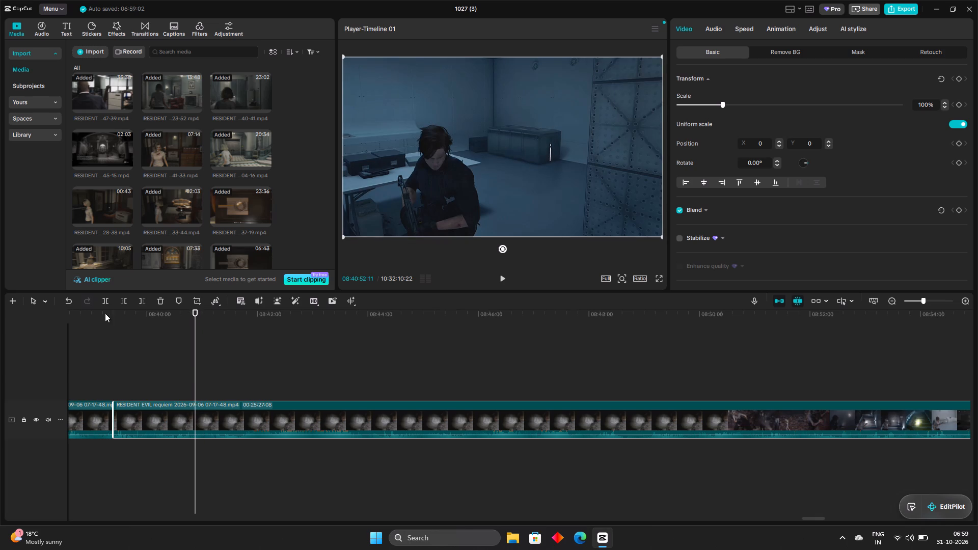
left_click(105, 298)
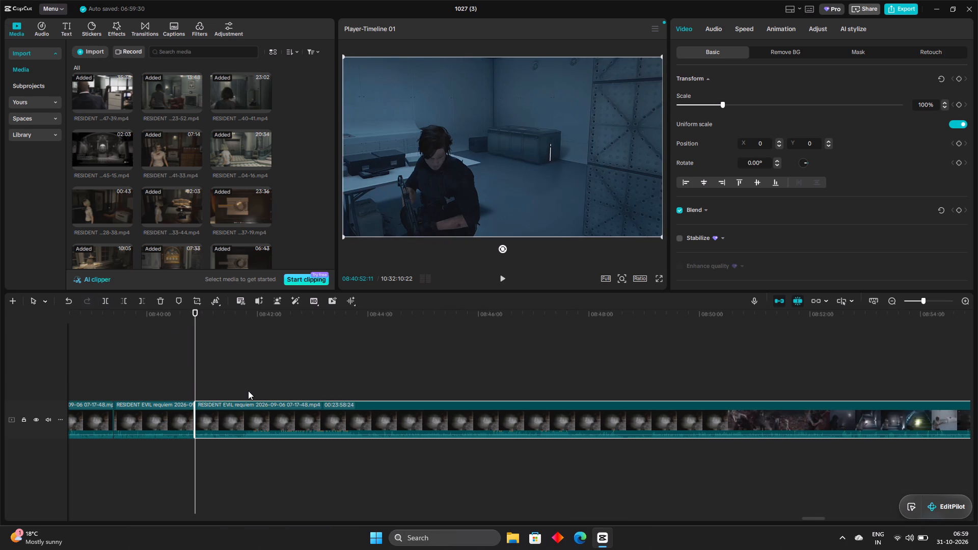
Trim the shop section off the start of the clip after the 08:40:52:11 split, shortening it to 00:23:38:10.
left_click_drag(194, 406, 199, 408)
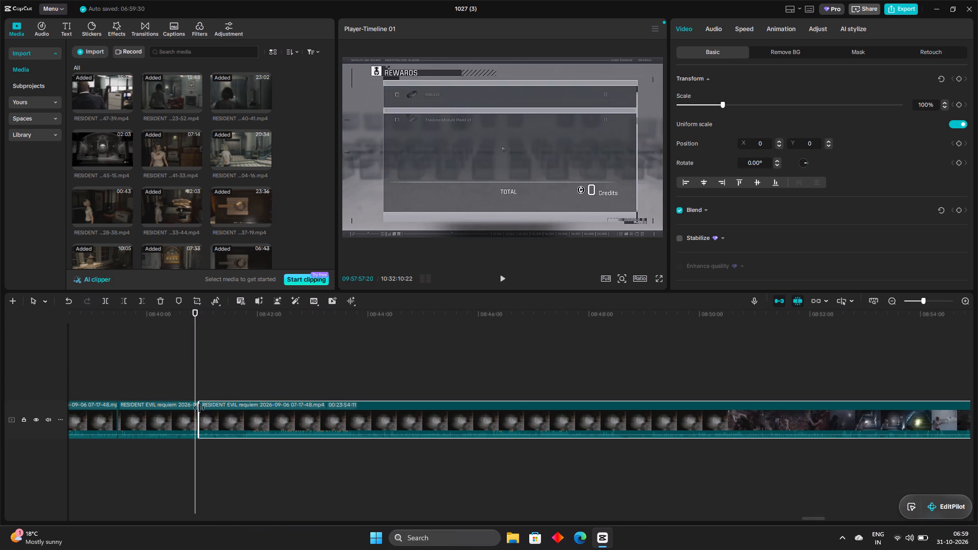
left_click_drag(199, 408, 214, 417)
Review the 00:23:38:10 clip up to the next inventory section and split it as the inventory opens, at 08:43:32:23.
left_click_drag(195, 349, 248, 379)
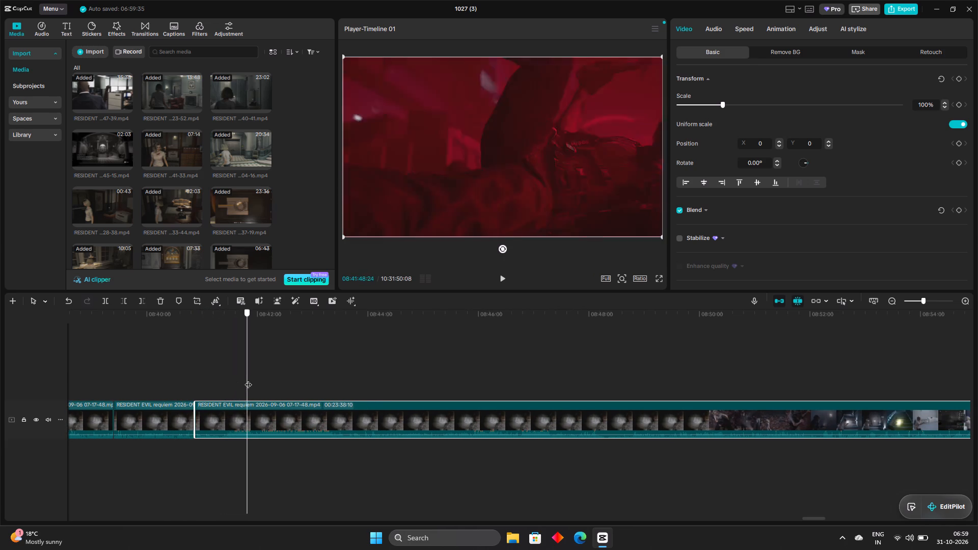
left_click_drag(248, 379, 268, 355)
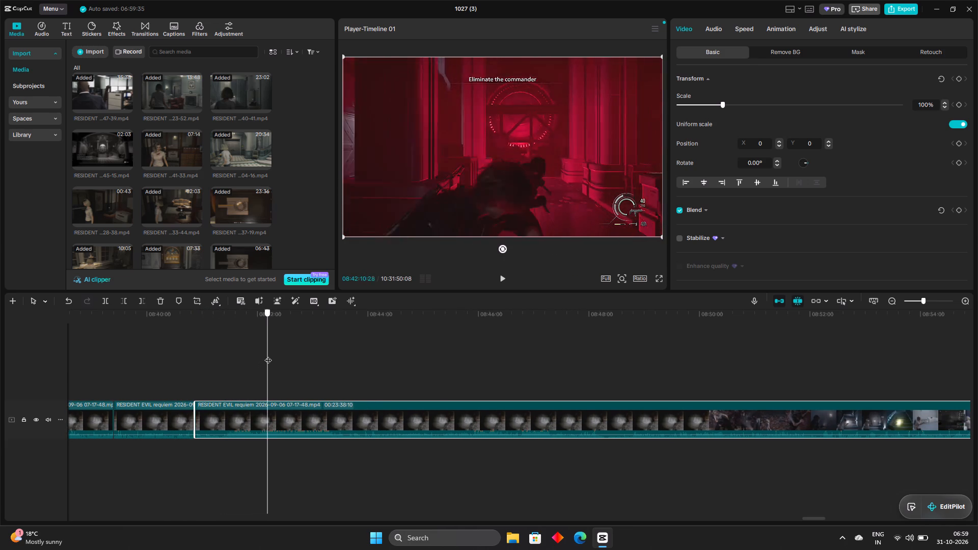
left_click_drag(268, 355, 294, 353)
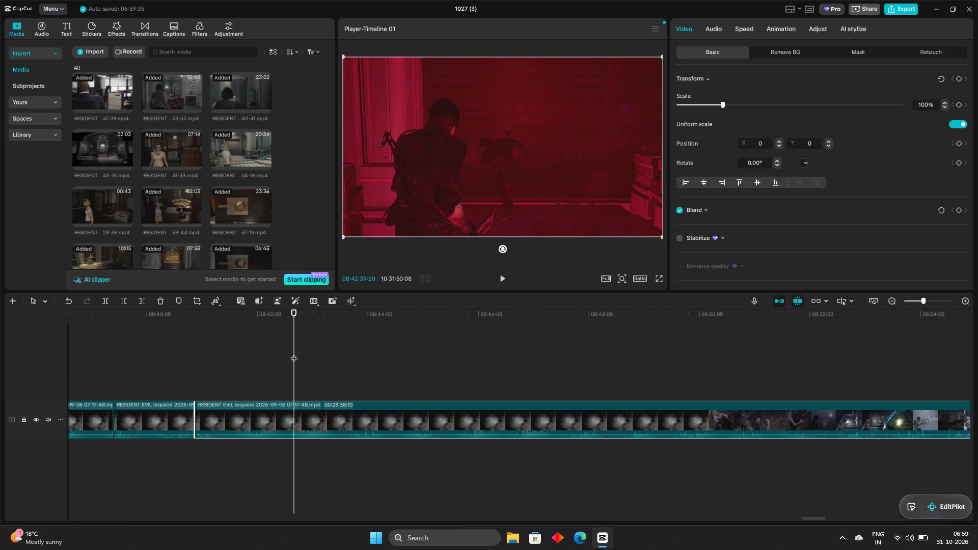
left_click_drag(294, 353, 329, 361)
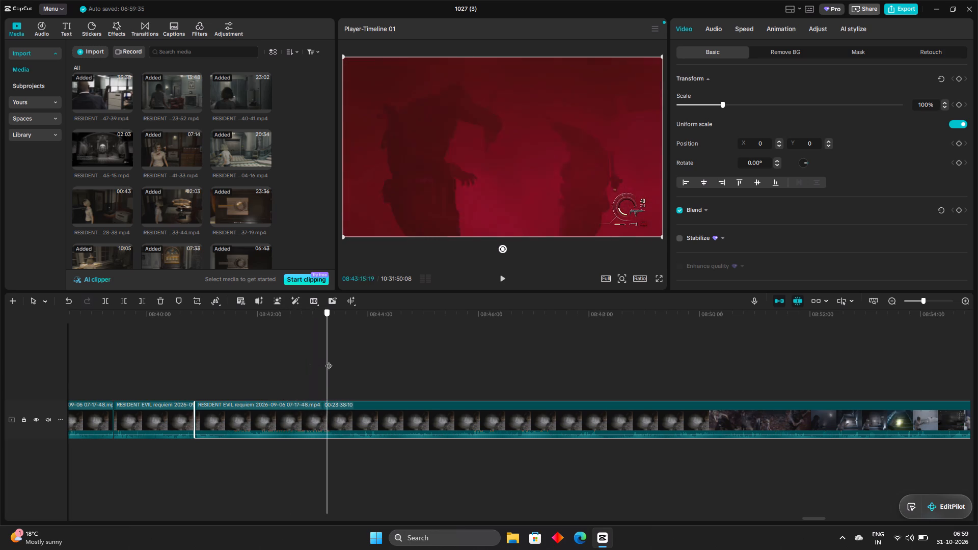
left_click_drag(329, 361, 343, 364)
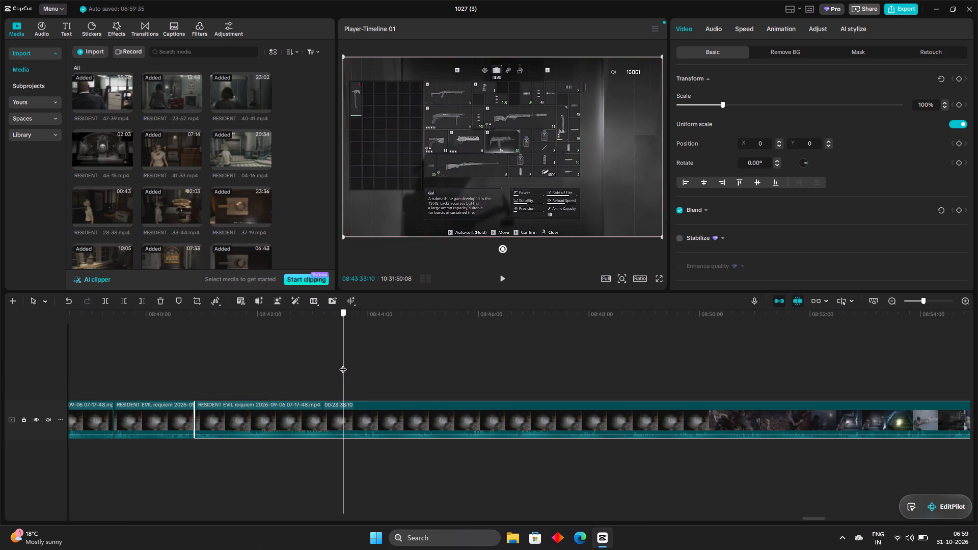
left_click_drag(343, 364, 343, 366)
left_click(104, 303)
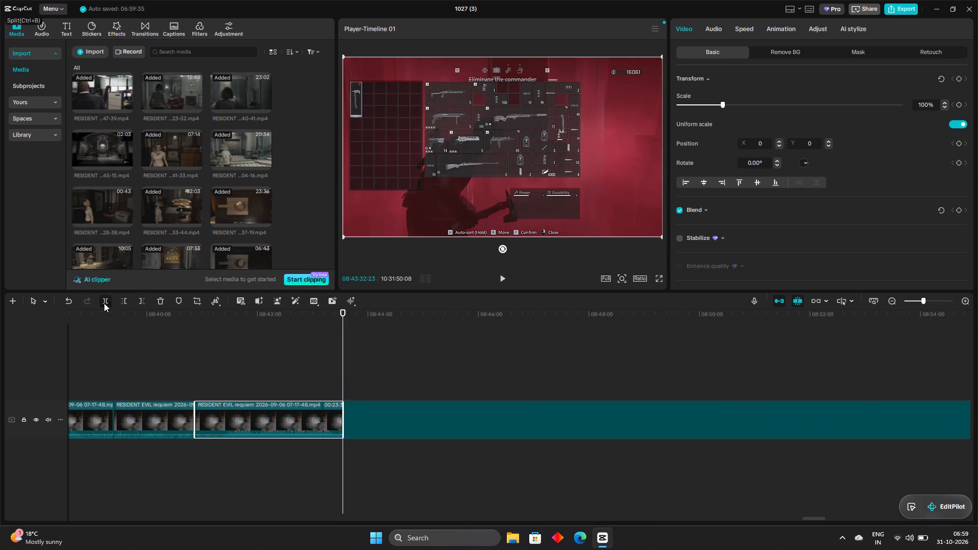
Trim the inventory section off the start of the clip after the 08:43:32:23 split, shortening it to 00:20:43:00.
left_click_drag(342, 414, 358, 421)
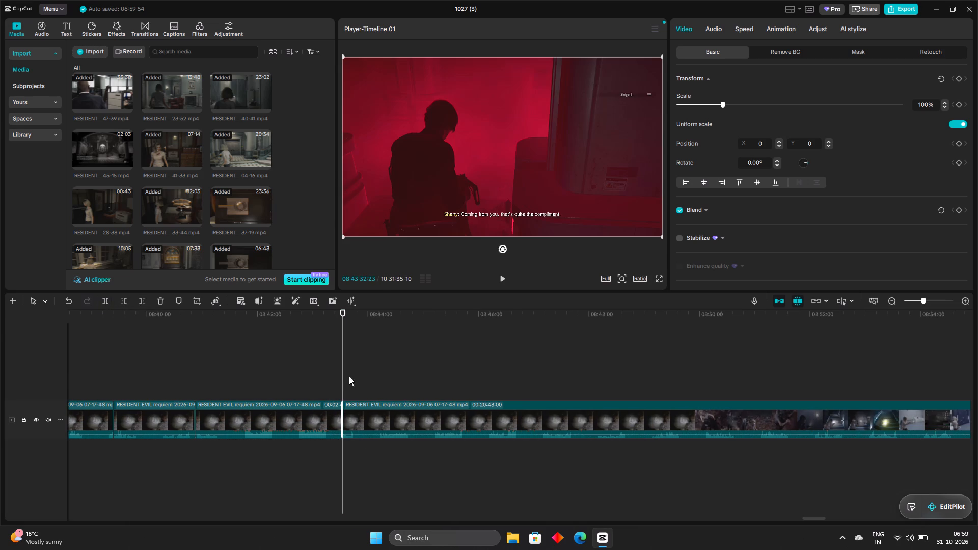
Review the 00:20:43:00 clip through the Zeno cutscene and split it where the picture goes black, at 08:47:54:12.
left_click_drag(342, 353, 367, 365)
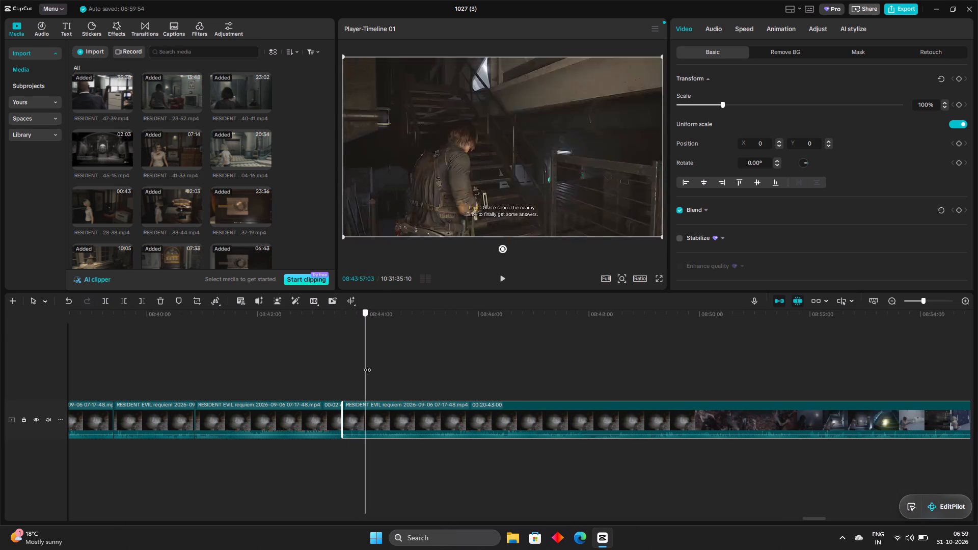
left_click_drag(367, 365, 402, 366)
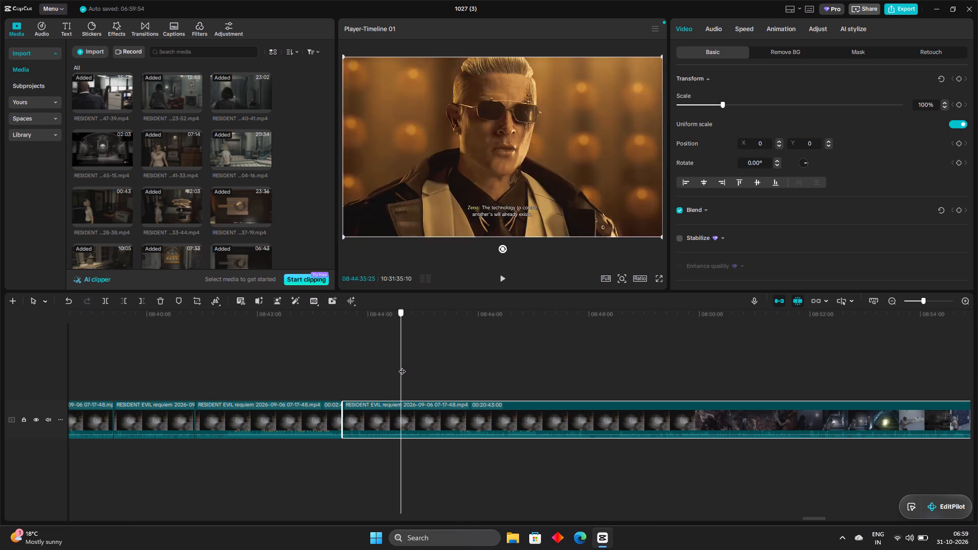
left_click_drag(402, 366, 412, 366)
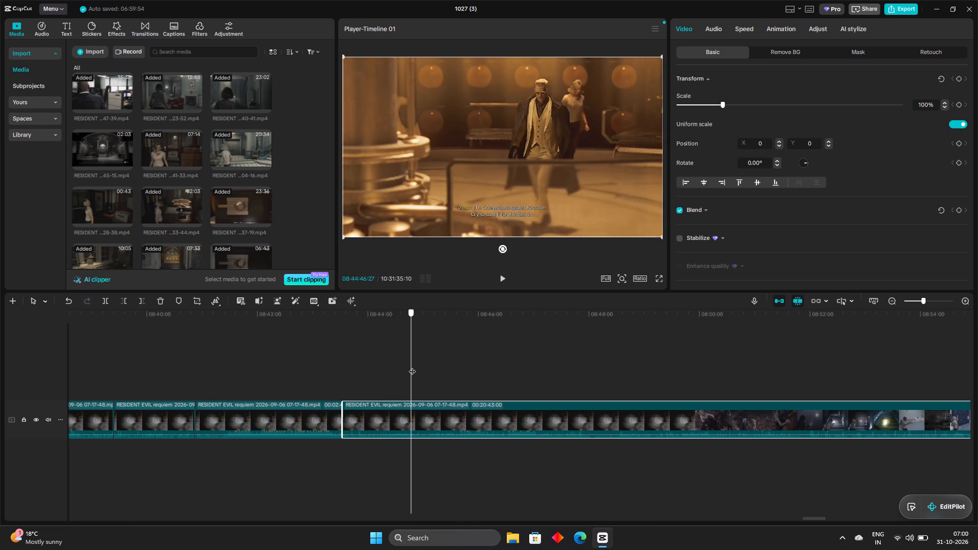
left_click_drag(412, 366, 431, 364)
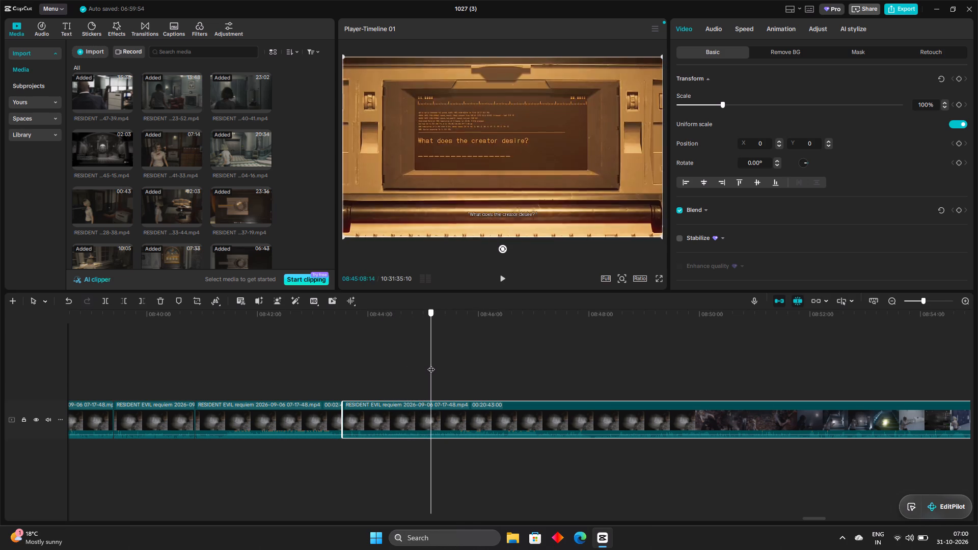
left_click_drag(431, 364, 455, 359)
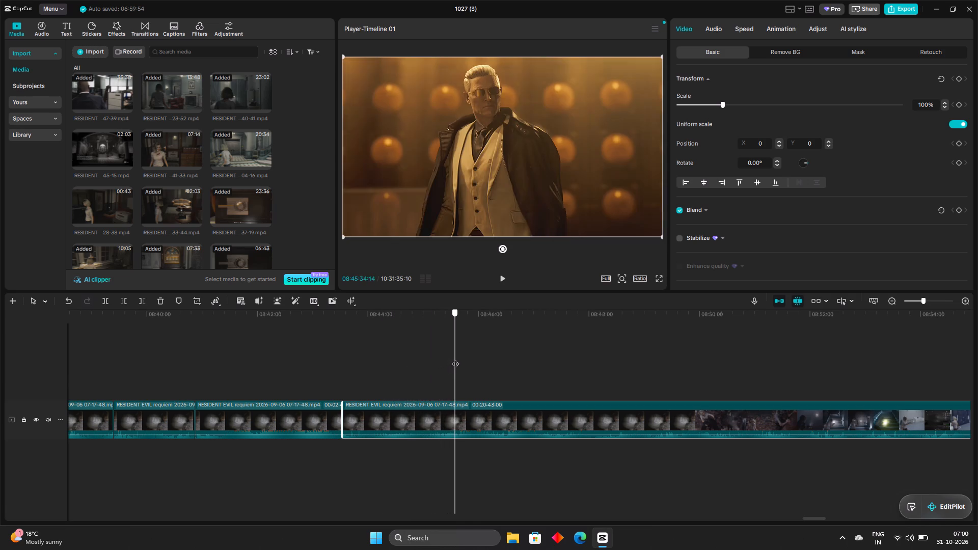
left_click_drag(455, 359, 466, 352)
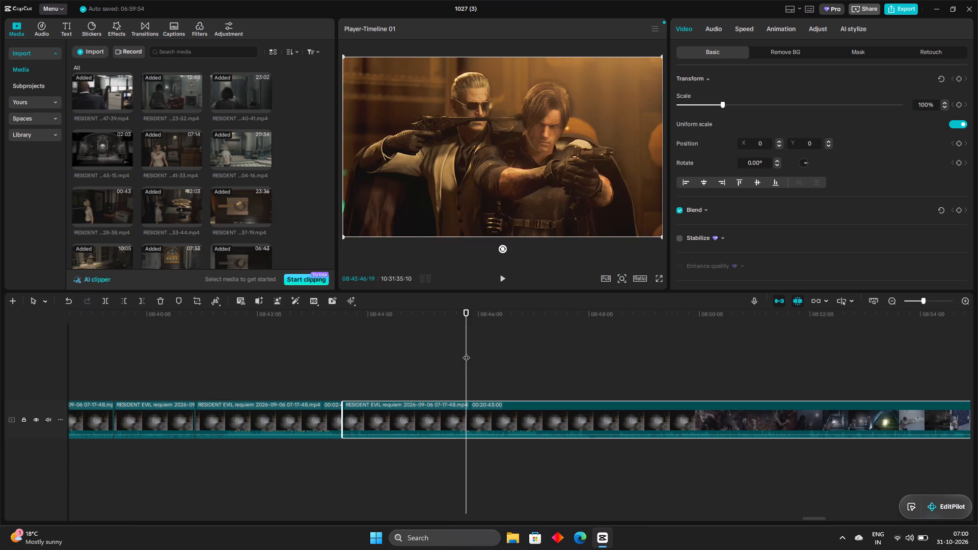
left_click_drag(466, 352, 495, 363)
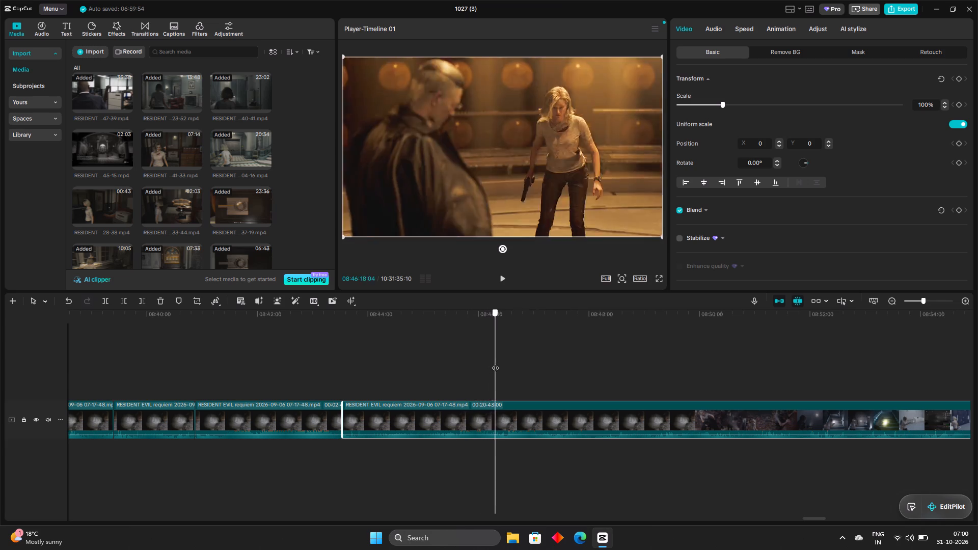
left_click_drag(495, 363, 534, 364)
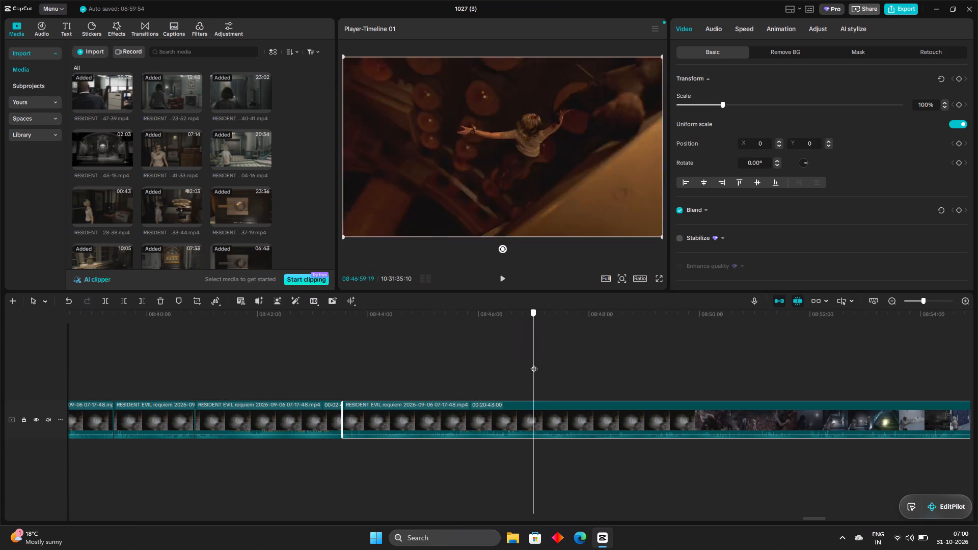
left_click_drag(534, 364, 562, 362)
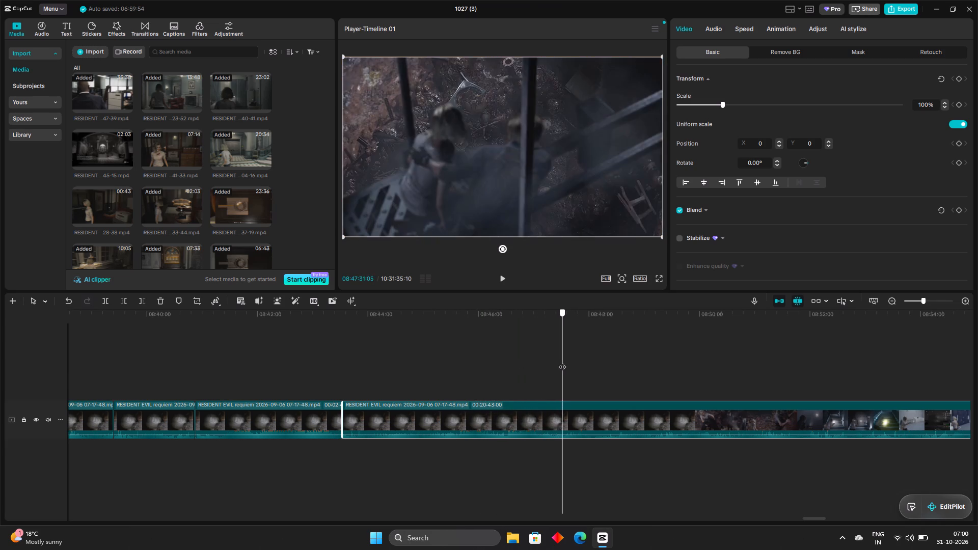
left_click_drag(562, 362, 575, 362)
left_click_drag(575, 362, 584, 362)
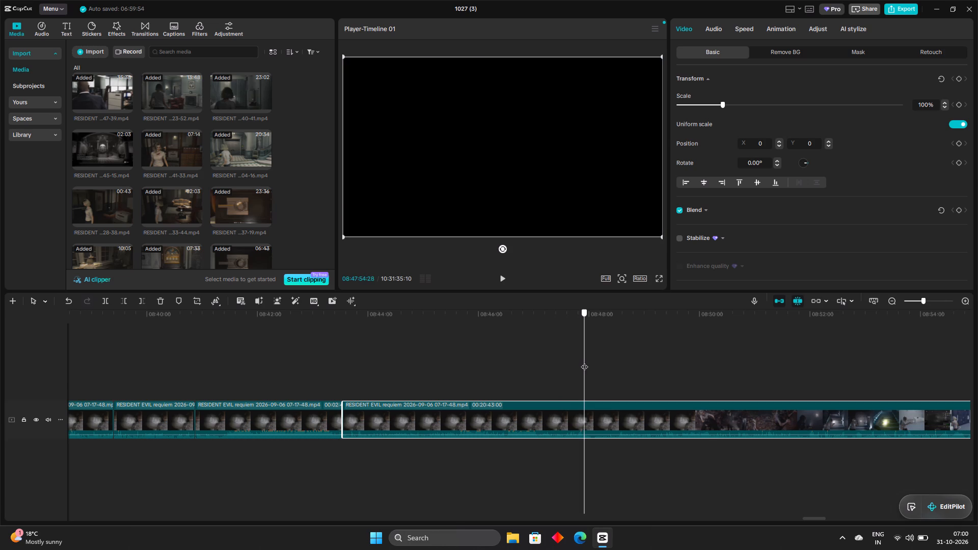
left_click_drag(584, 362, 582, 360)
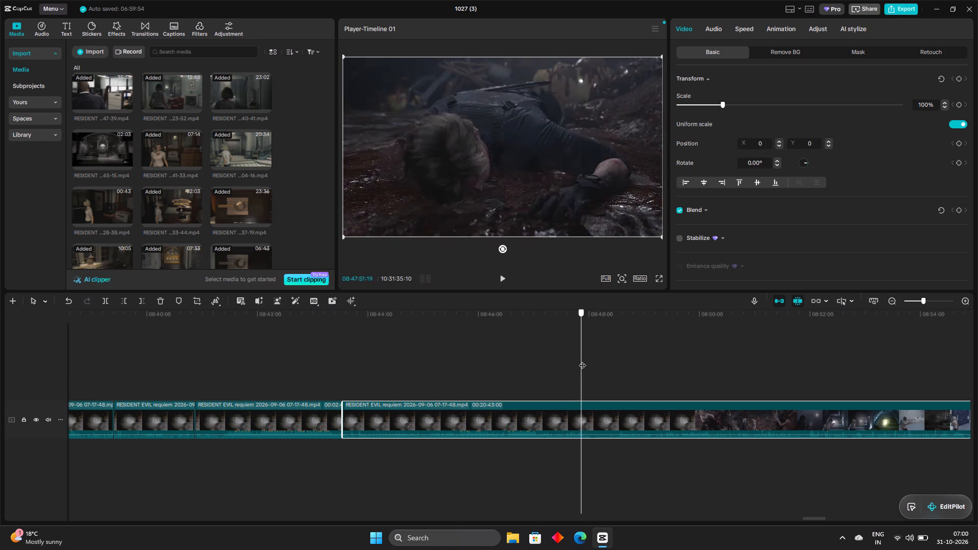
left_click_drag(582, 360, 584, 360)
left_click(106, 302)
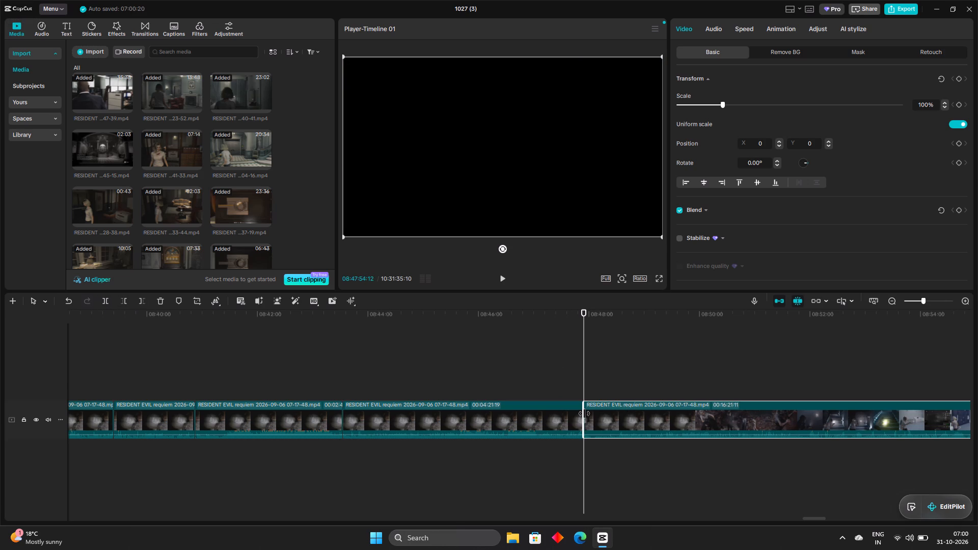
Trim the black loading section off the start of the clip after the 08:47:54:12 split, shortening it to 00:16:10:29.
left_click_drag(584, 414, 593, 417)
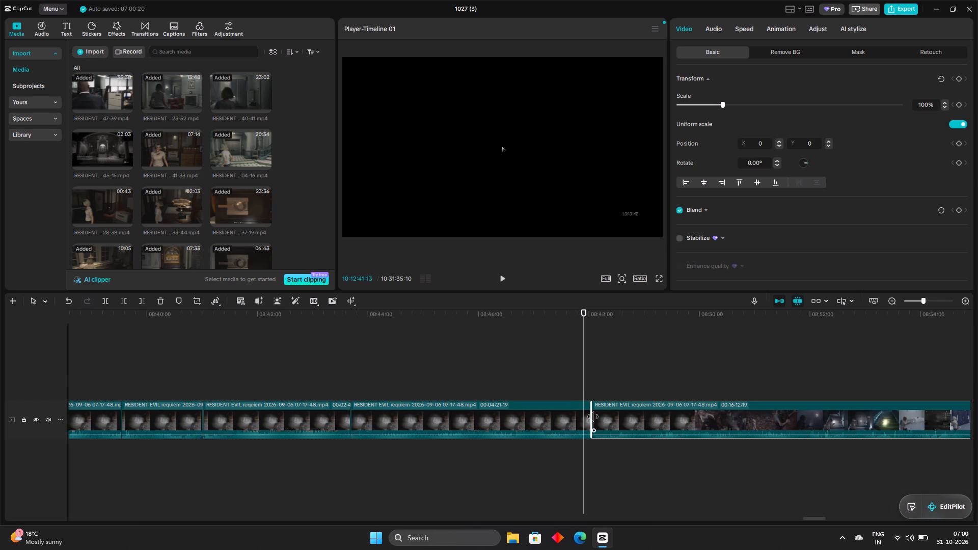
left_click_drag(593, 417, 594, 417)
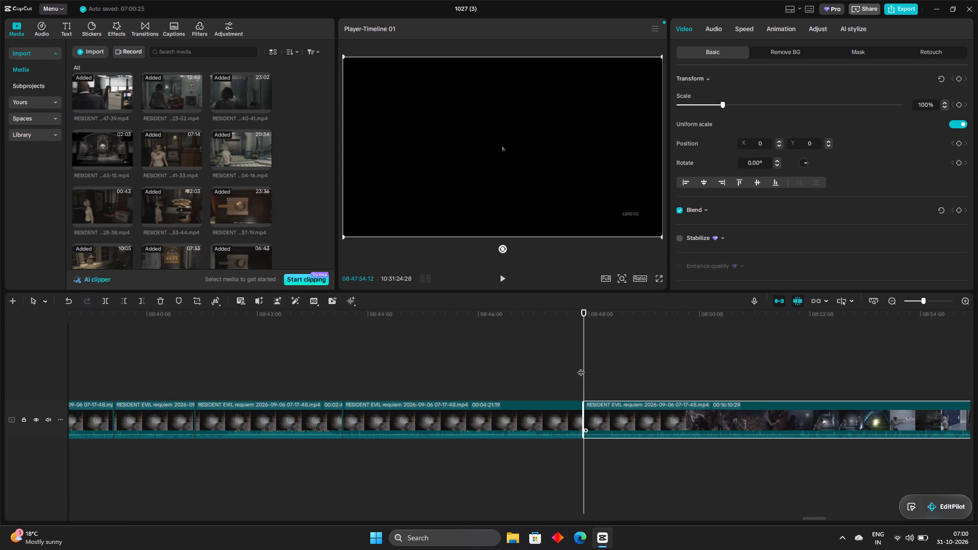
Review the 00:16:10:29 clip through the Leon cutscene and split it as the inventory opens on the stairs, at 08:52:16:20.
left_click_drag(583, 340, 595, 358)
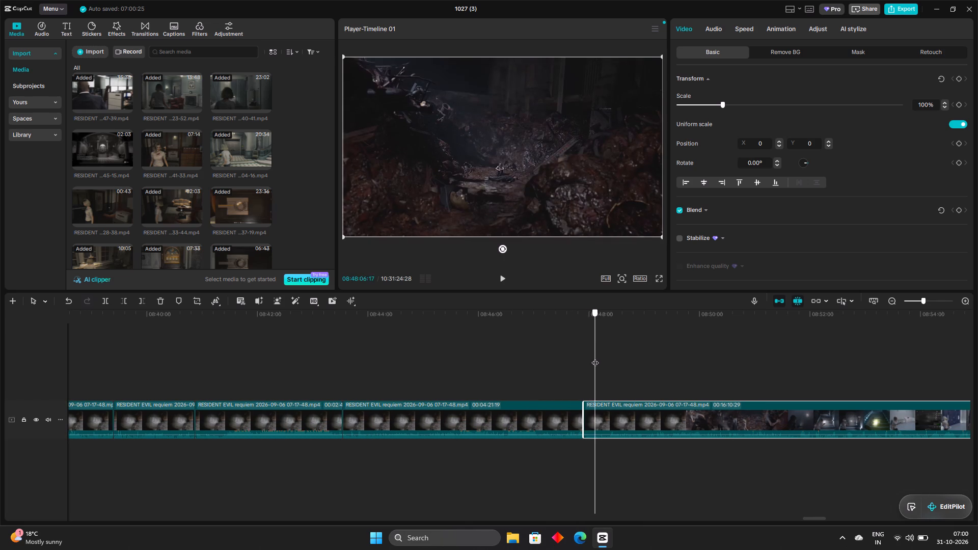
left_click_drag(595, 358, 693, 373)
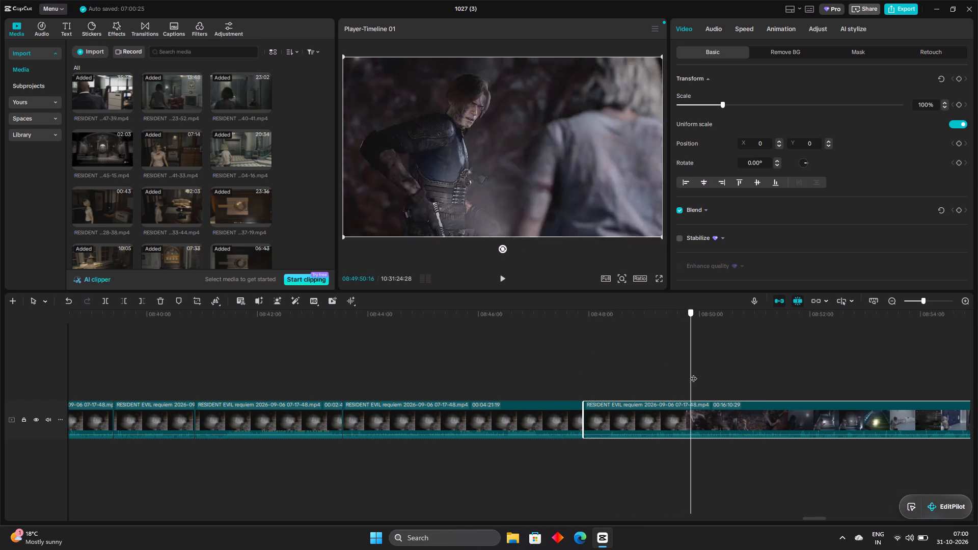
left_click_drag(693, 373, 714, 372)
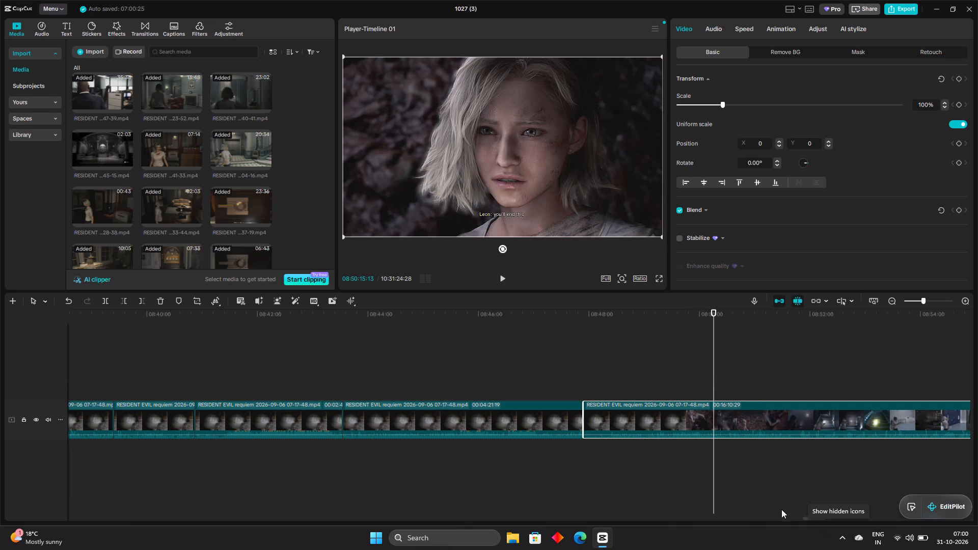
left_click(780, 509)
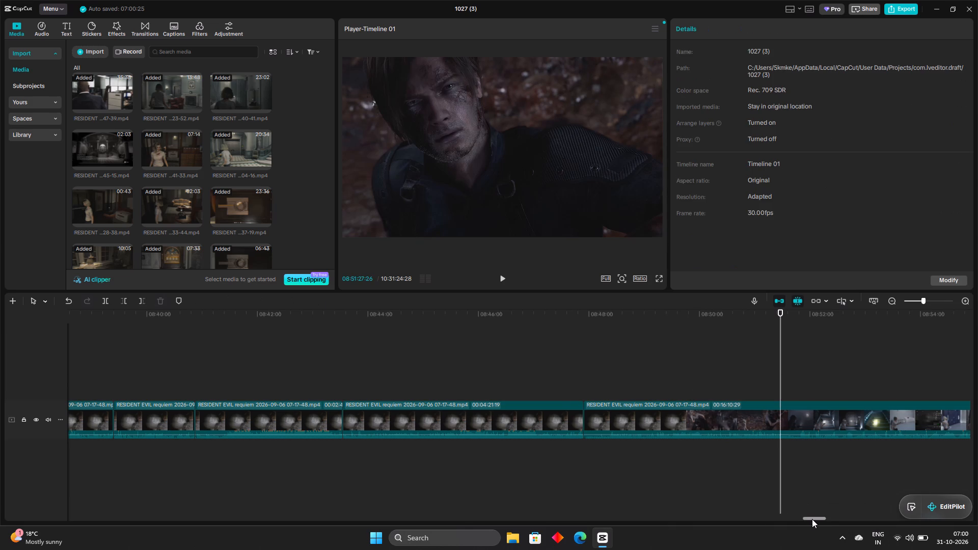
left_click_drag(812, 519, 828, 519)
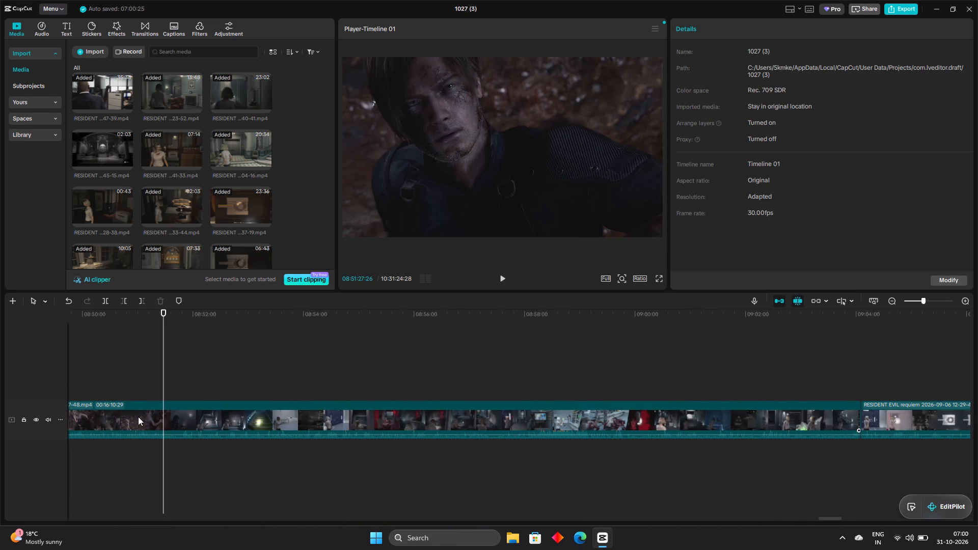
left_click(183, 345)
left_click_drag(183, 345, 192, 348)
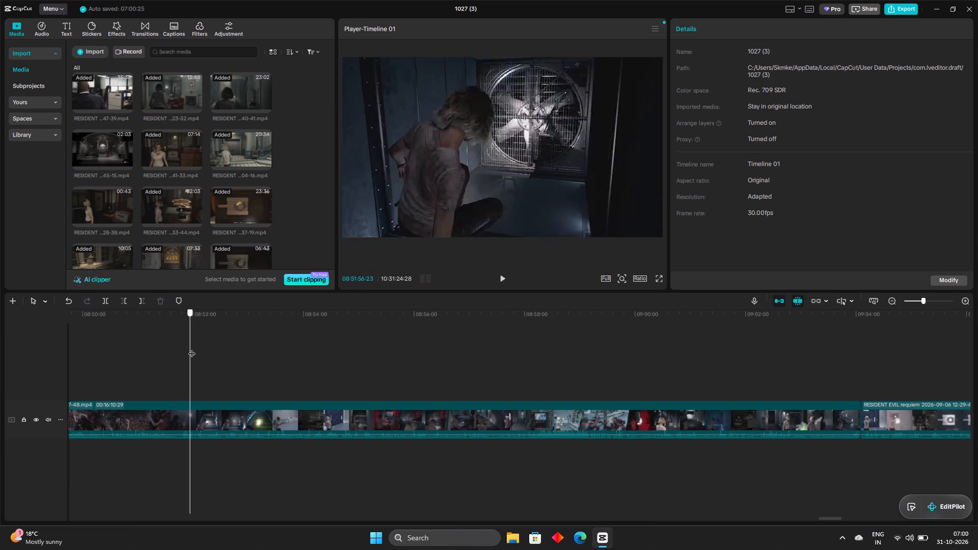
left_click_drag(192, 348, 206, 361)
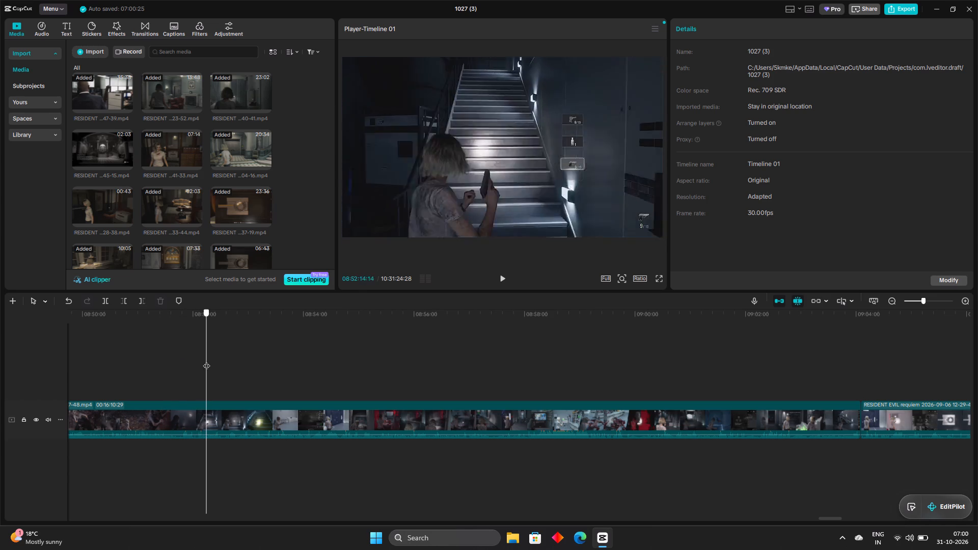
left_click_drag(206, 361, 211, 364)
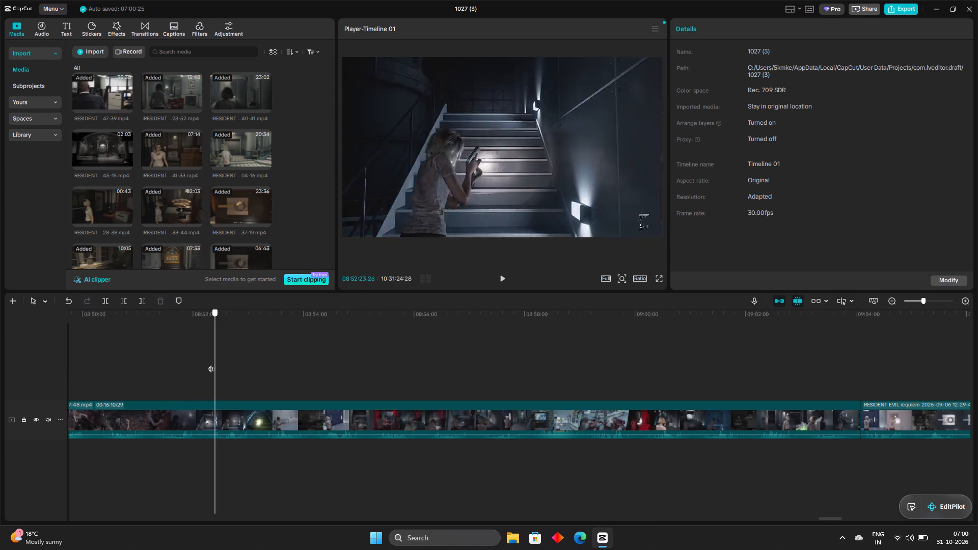
left_click_drag(211, 364, 205, 363)
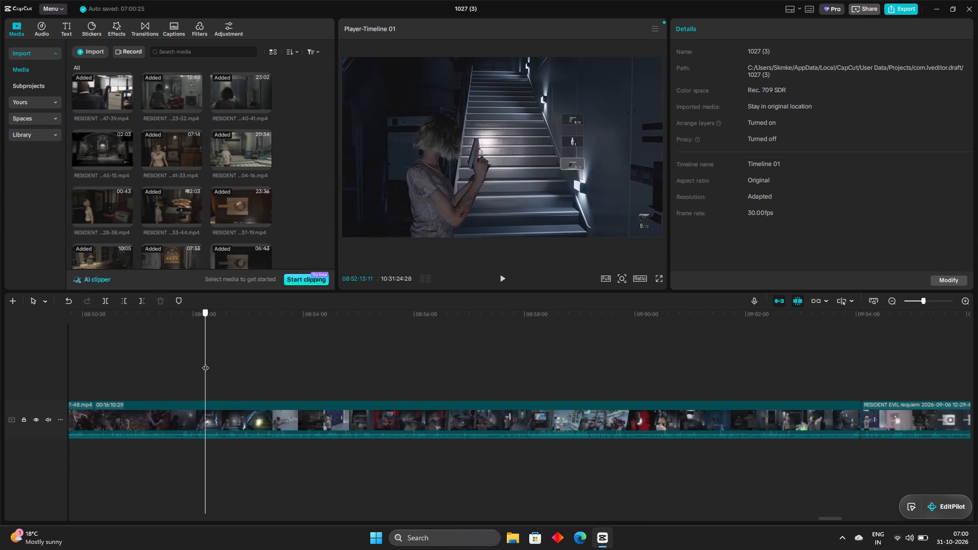
left_click_drag(205, 363, 211, 363)
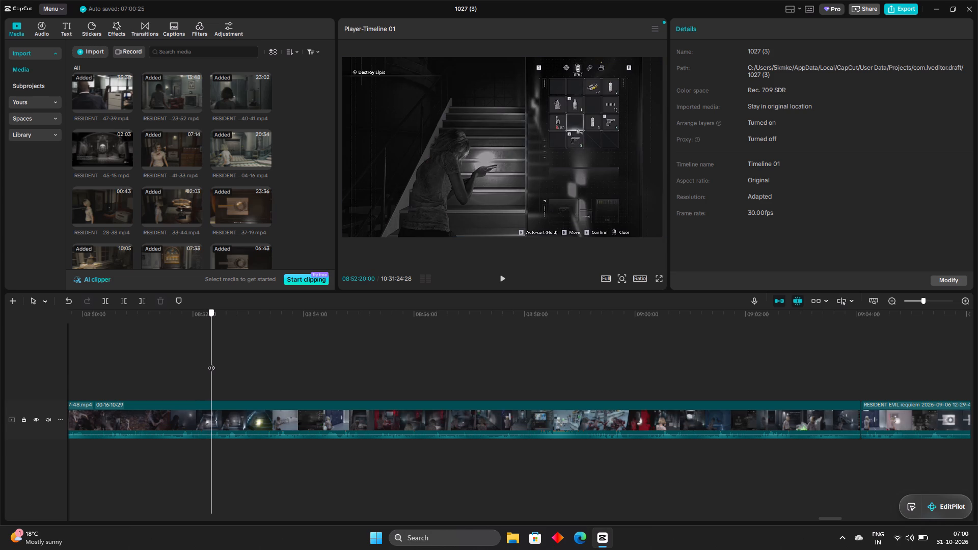
left_click_drag(211, 363, 208, 363)
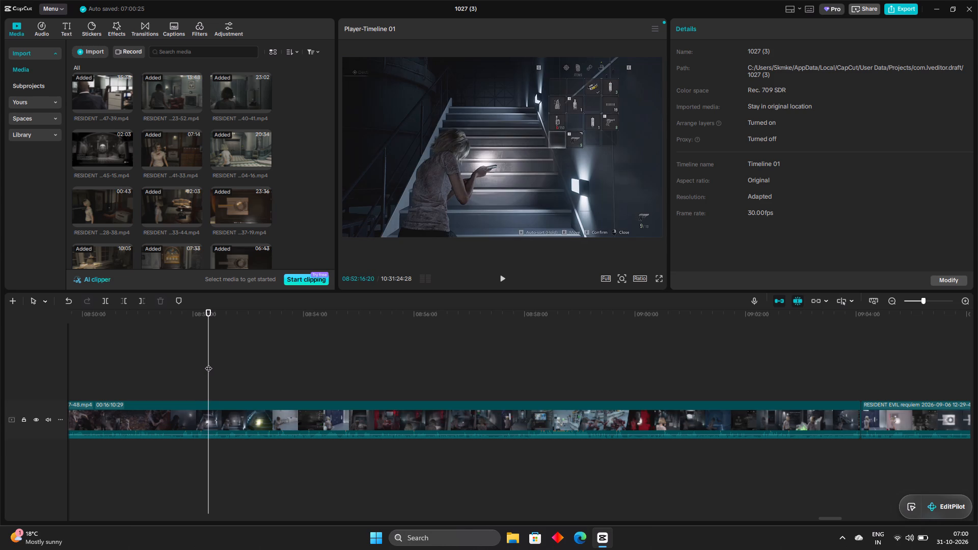
left_click(104, 299)
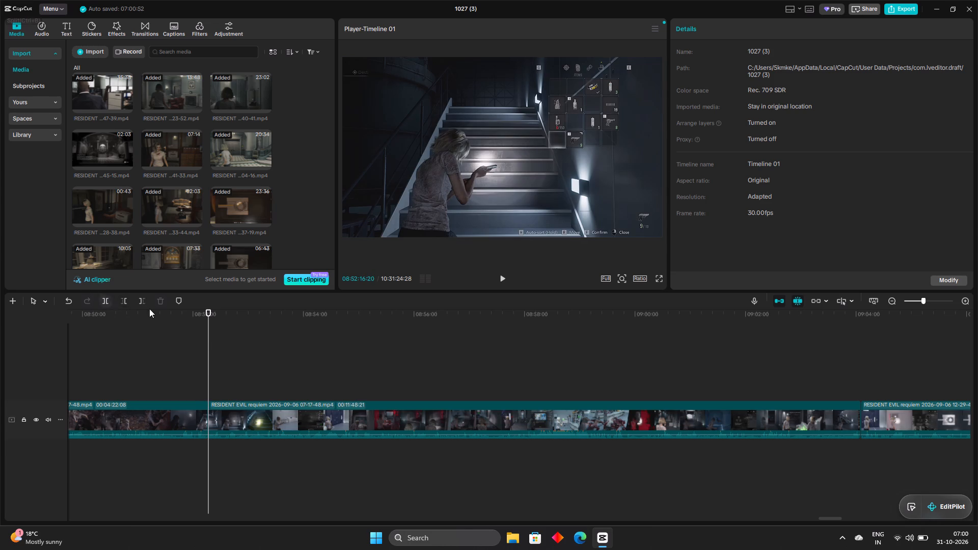
Trim the inventory section off the start of the clip after the 08:52:16:20 split, shortening it to 00:11:39:26.
left_click(234, 422)
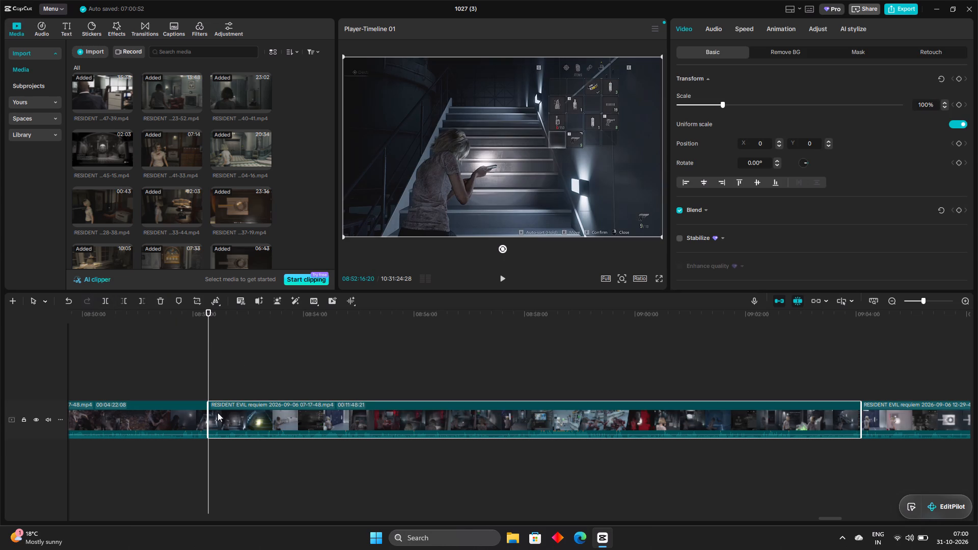
left_click_drag(208, 409, 216, 416)
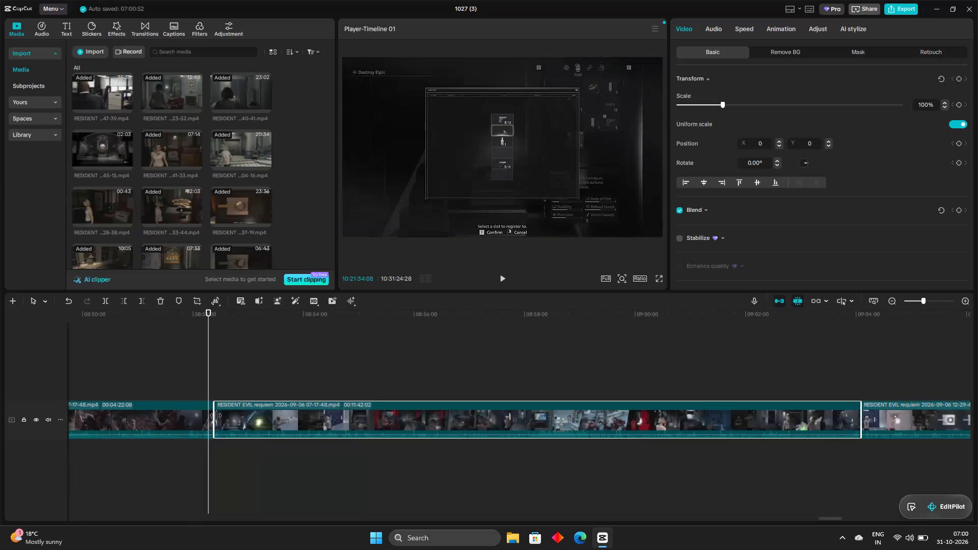
left_click_drag(216, 416, 218, 417)
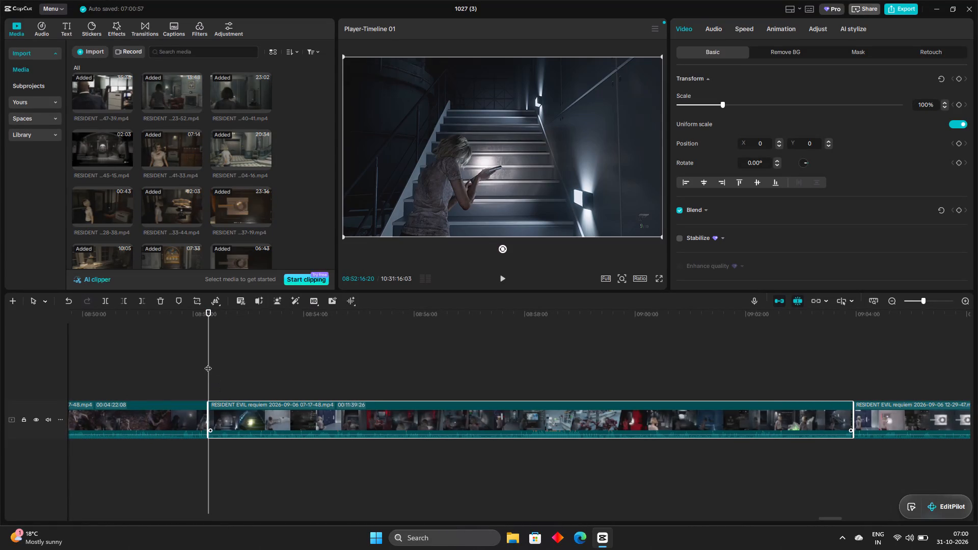
Review the 00:11:39:26 clip up to the item box and split it just before the box's inventory opens, at 08:53:12:29.
left_click_drag(208, 363, 223, 383)
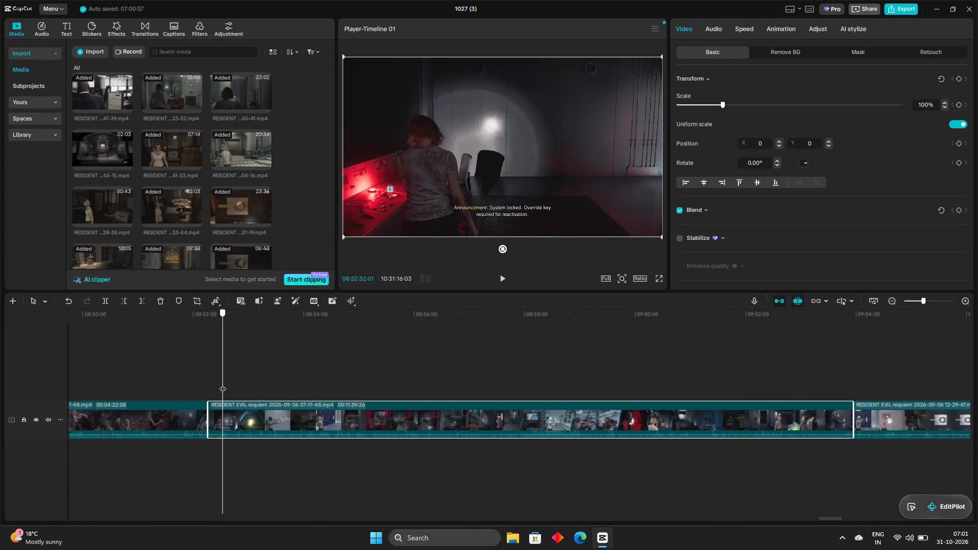
left_click_drag(223, 383, 222, 384)
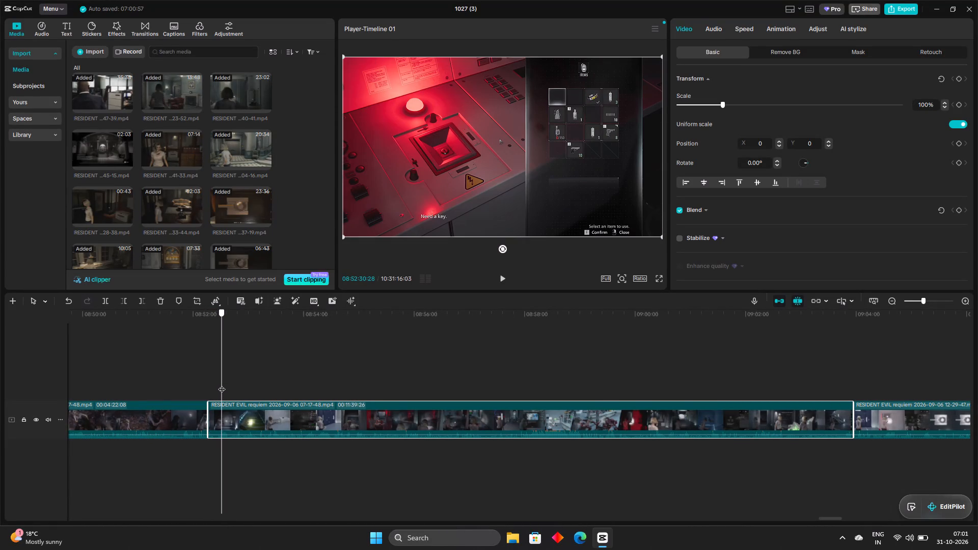
left_click_drag(222, 384, 237, 390)
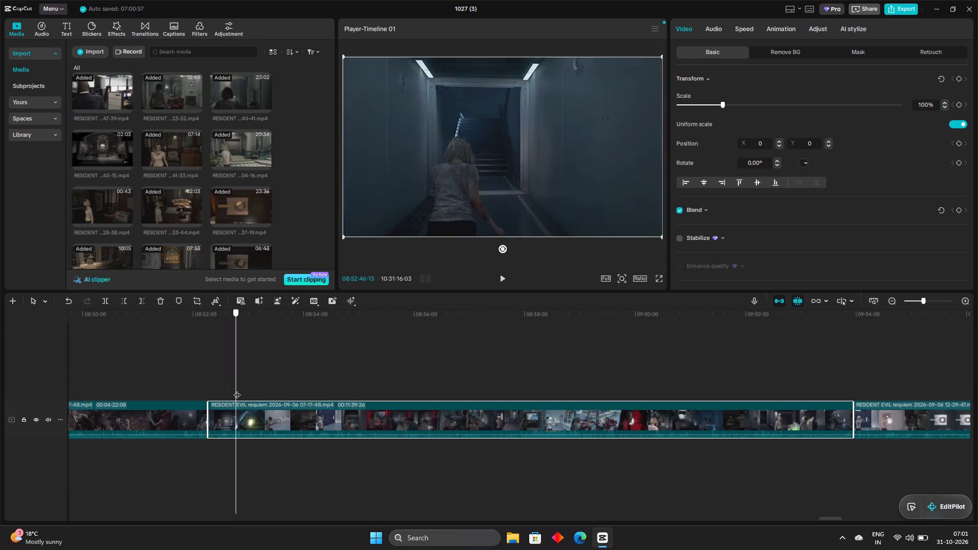
left_click_drag(237, 390, 251, 396)
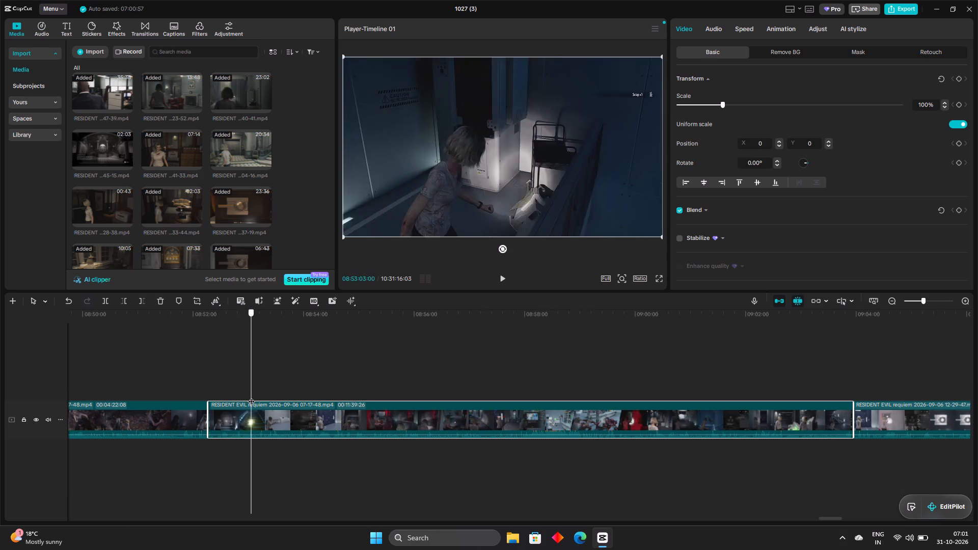
left_click_drag(251, 396, 268, 396)
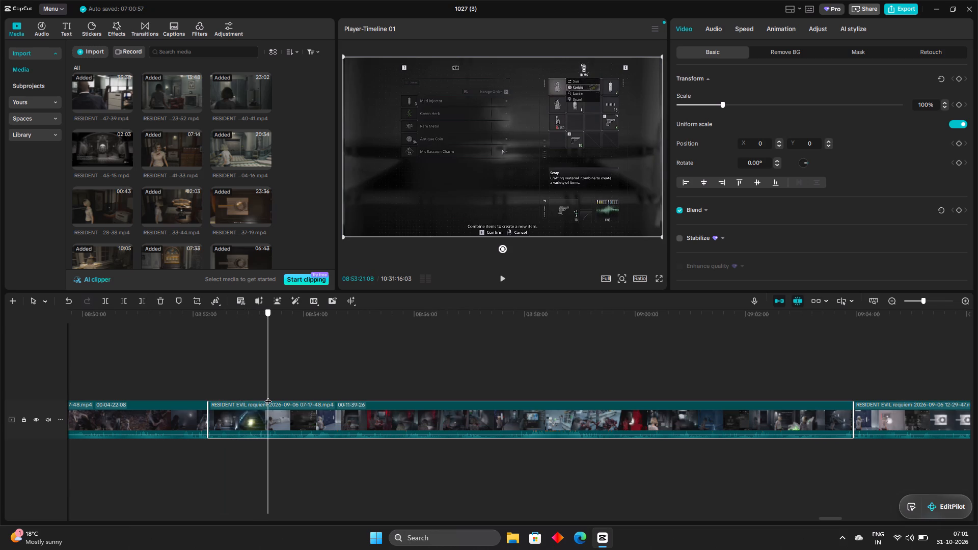
left_click_drag(268, 396, 258, 390)
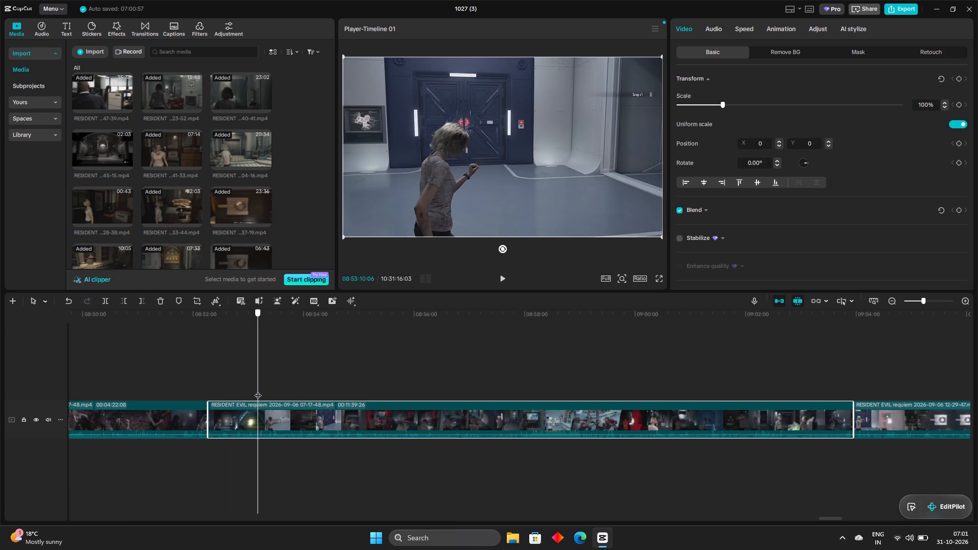
left_click_drag(258, 390, 262, 394)
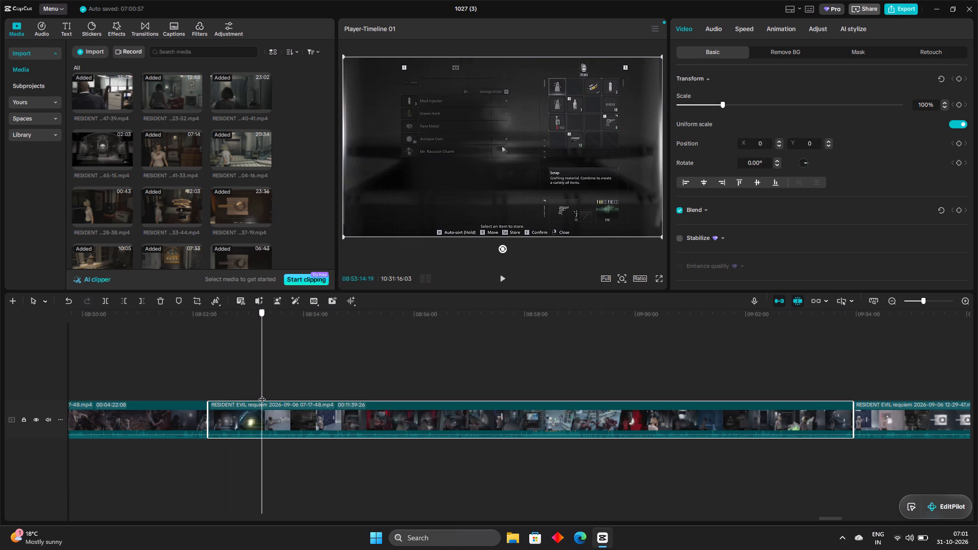
left_click_drag(262, 394, 260, 394)
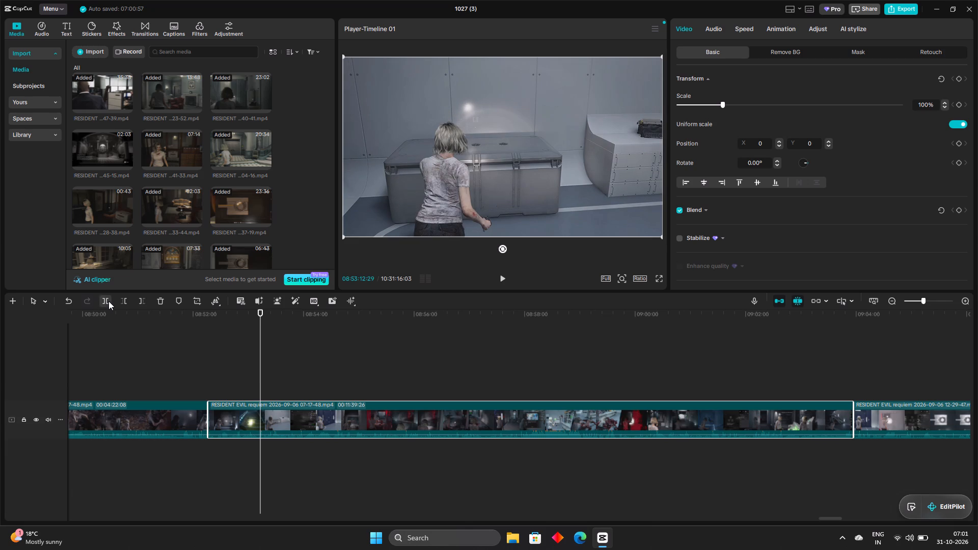
left_click(108, 301)
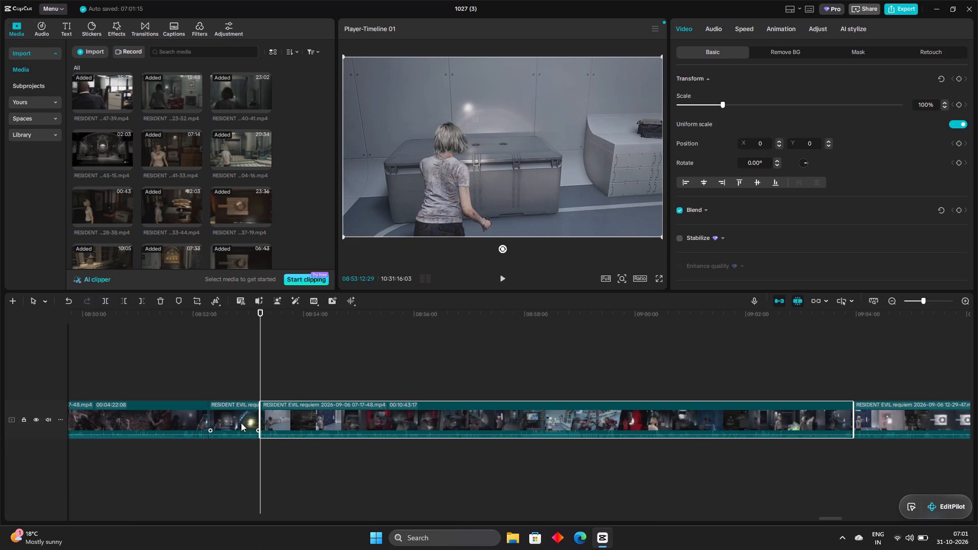
Trim the item box section off the start of the clip after the 08:53:12:29 split, shortening it to 00:09:55:17.
left_click_drag(262, 414, 266, 416)
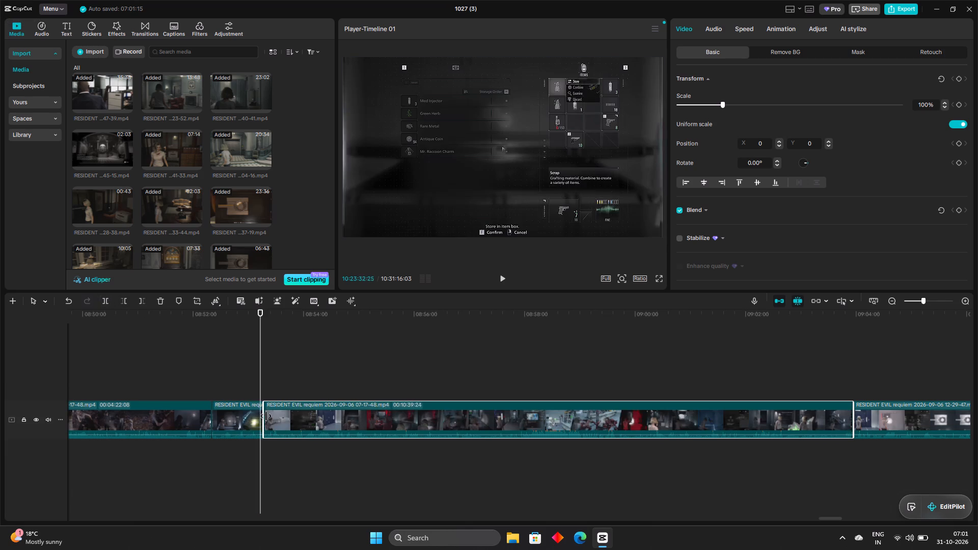
left_click_drag(266, 416, 280, 421)
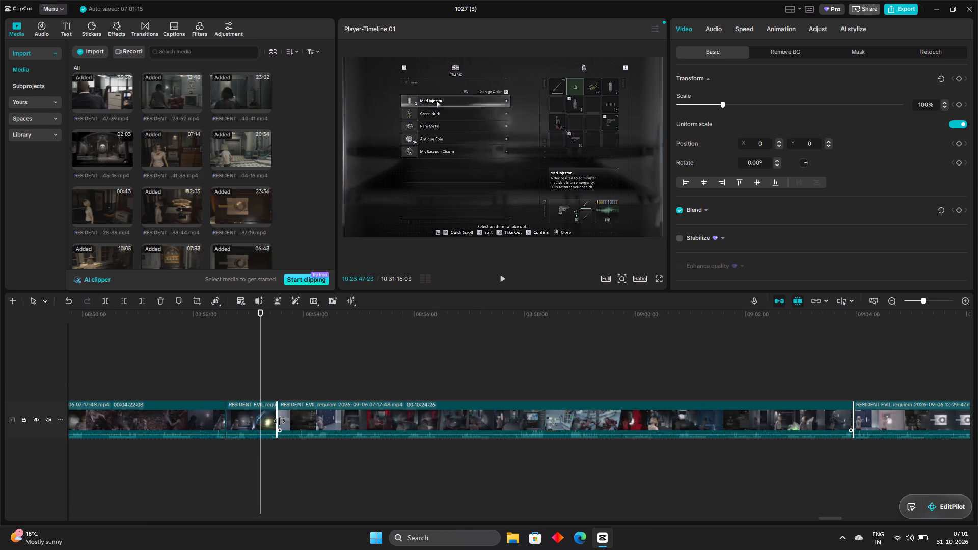
left_click_drag(280, 421, 293, 424)
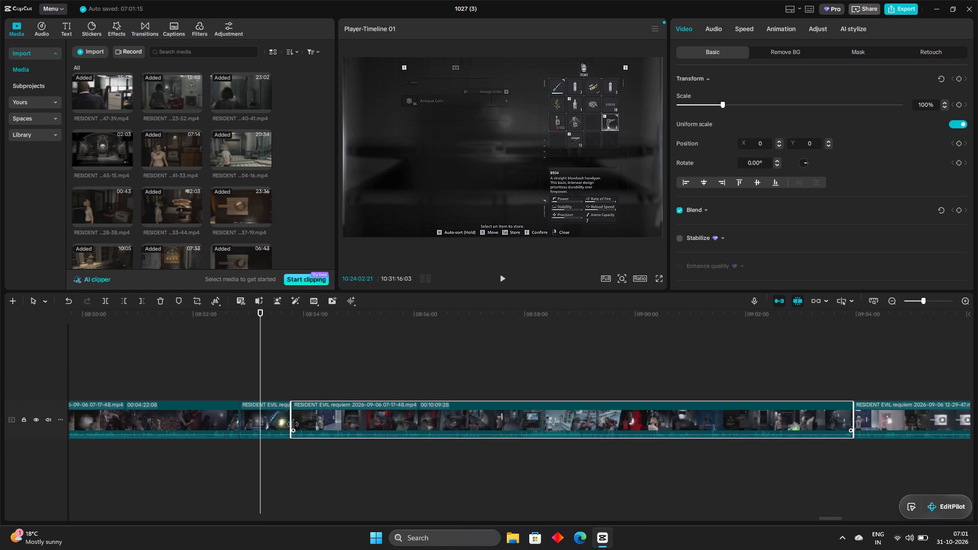
left_click_drag(293, 424, 306, 431)
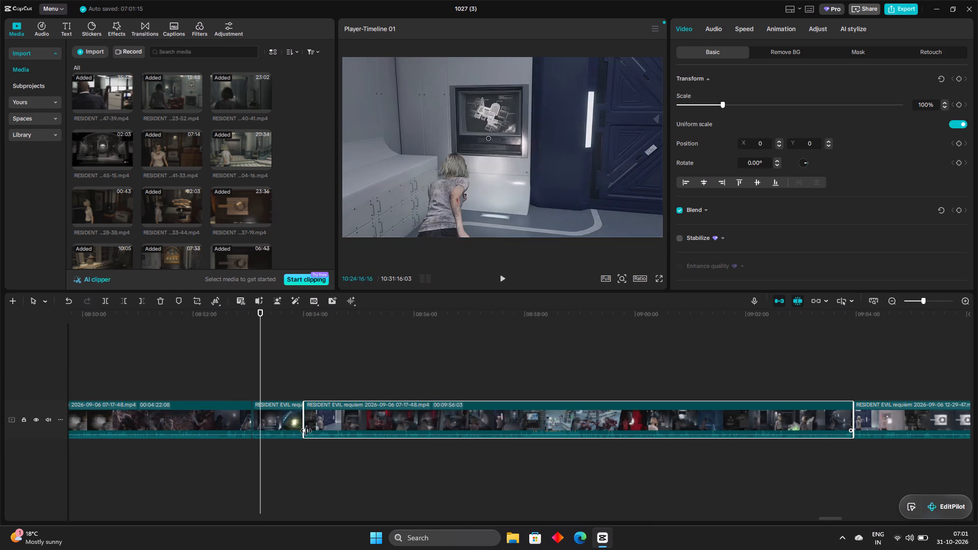
left_click_drag(306, 431, 306, 431)
Review the 00:09:55:17 clip past the red-lit corridor and split it in the dark room scene, at 08:54:48:20.
left_click_drag(262, 351, 263, 351)
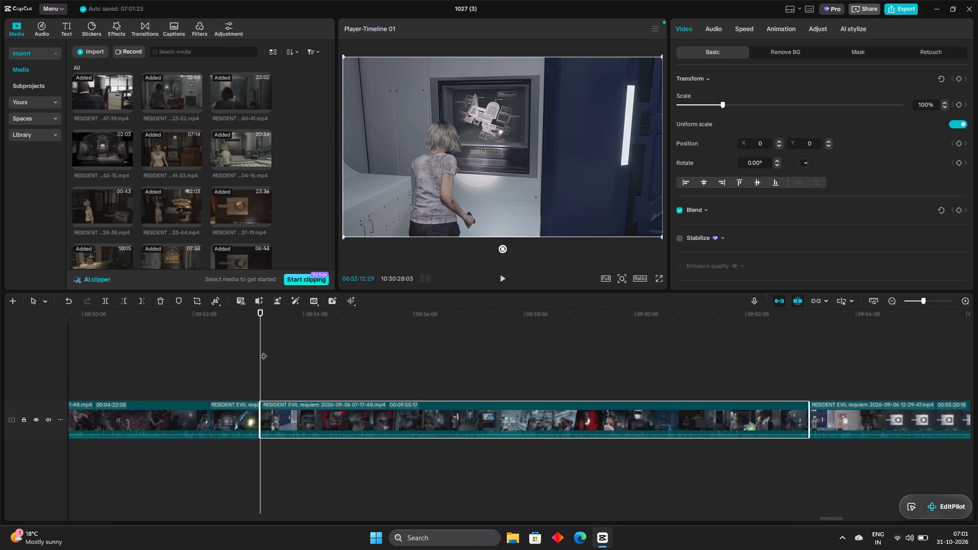
left_click_drag(263, 351, 314, 382)
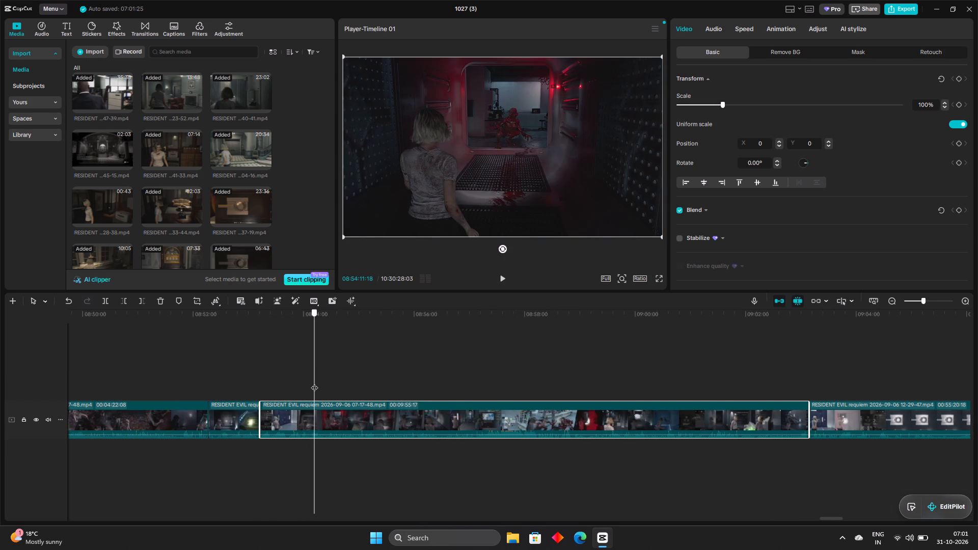
left_click_drag(314, 382, 346, 389)
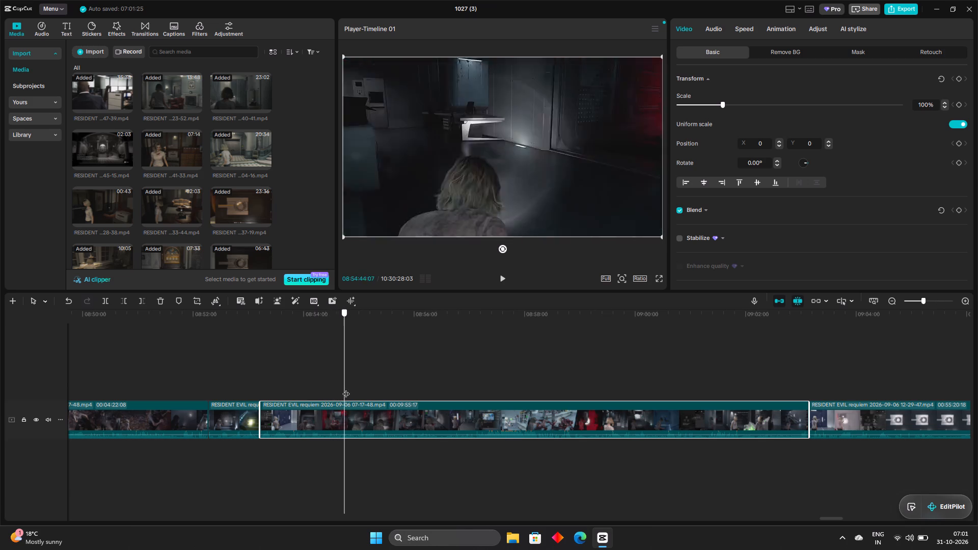
left_click_drag(346, 389, 344, 389)
left_click_drag(344, 389, 348, 390)
left_click(102, 302)
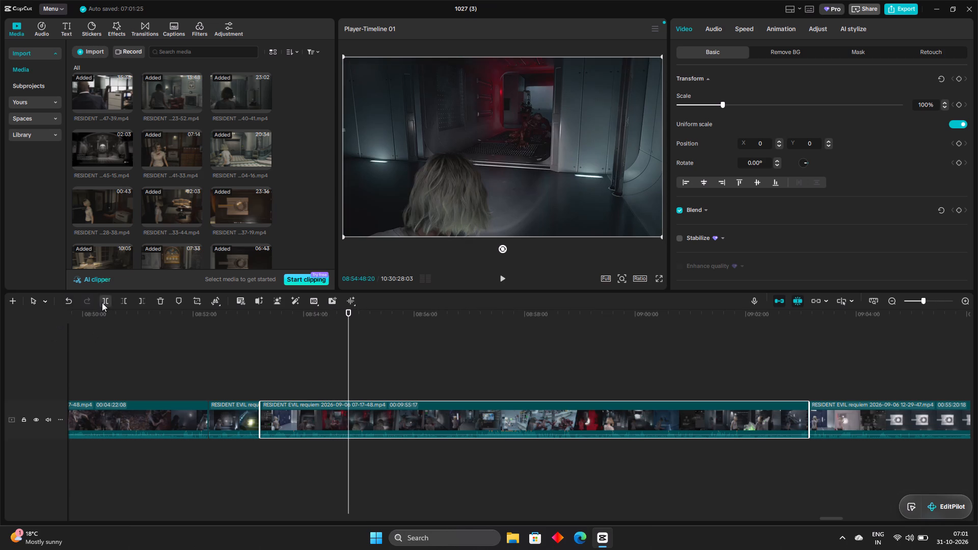
Trim the unwanted footage off the start of the clip after the 08:54:48:20 split, shortening it to 00:08:09:11.
left_click_drag(348, 418, 359, 421)
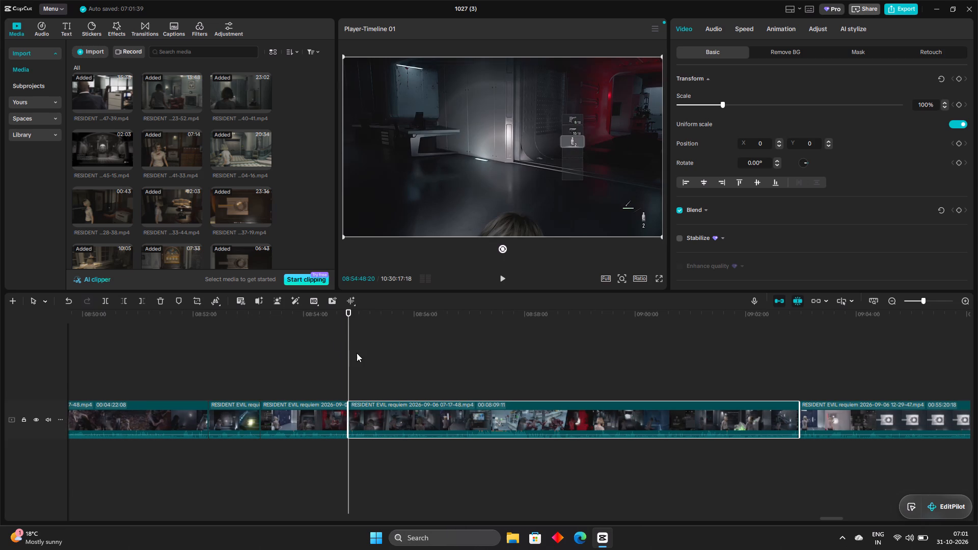
Review the 00:08:09:11 clip through the lab fight and split it at the override key pickup, at 08:58:24:27.
left_click_drag(351, 346, 378, 360)
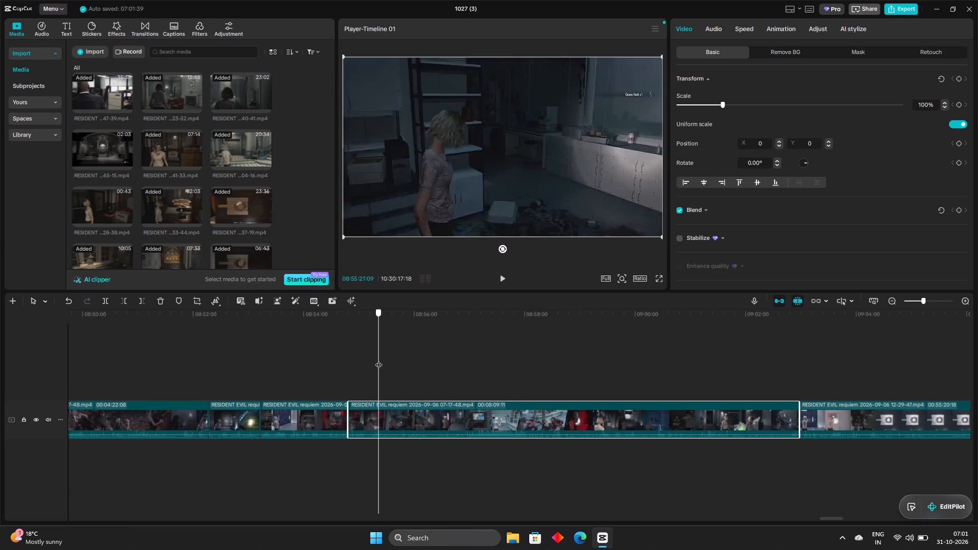
left_click_drag(378, 360, 400, 369)
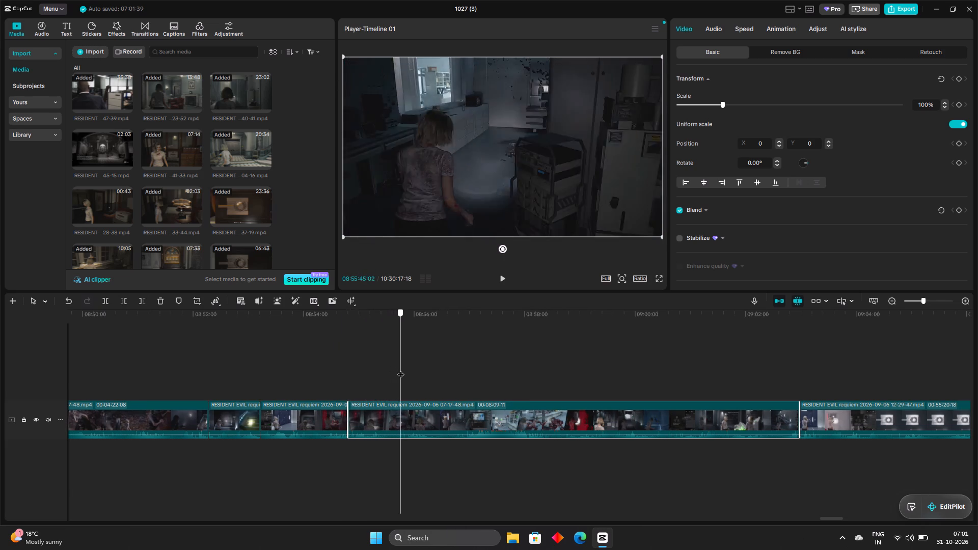
left_click_drag(400, 369, 425, 369)
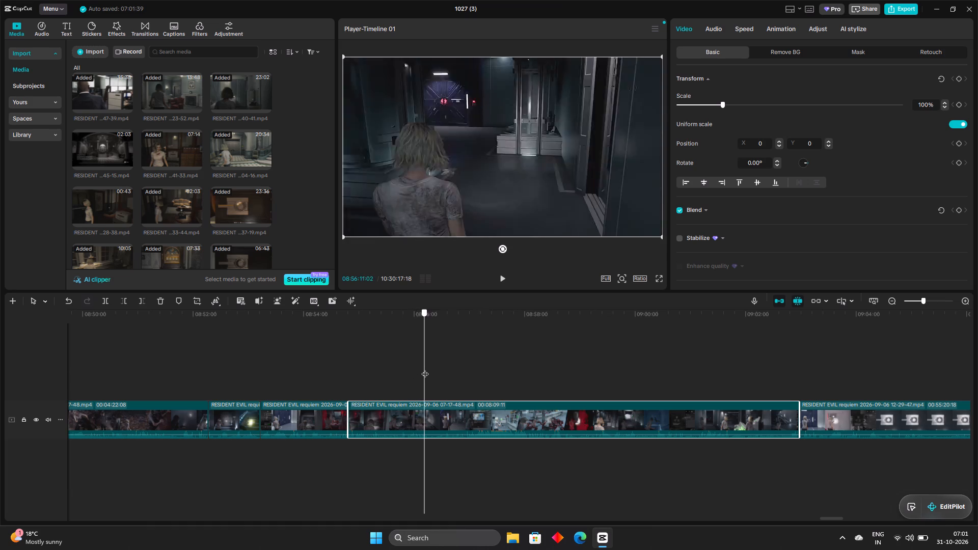
left_click_drag(425, 369, 458, 366)
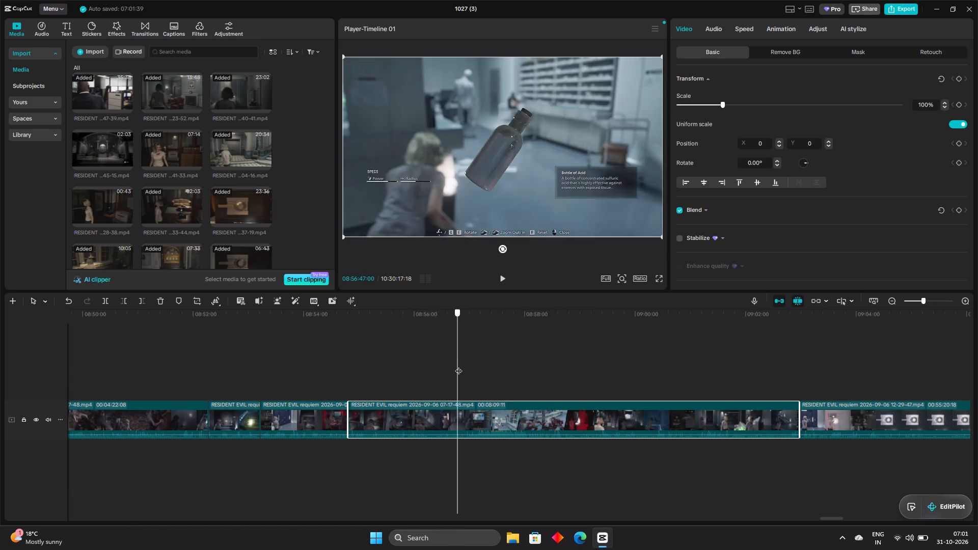
left_click_drag(458, 366, 475, 367)
left_click_drag(475, 367, 506, 371)
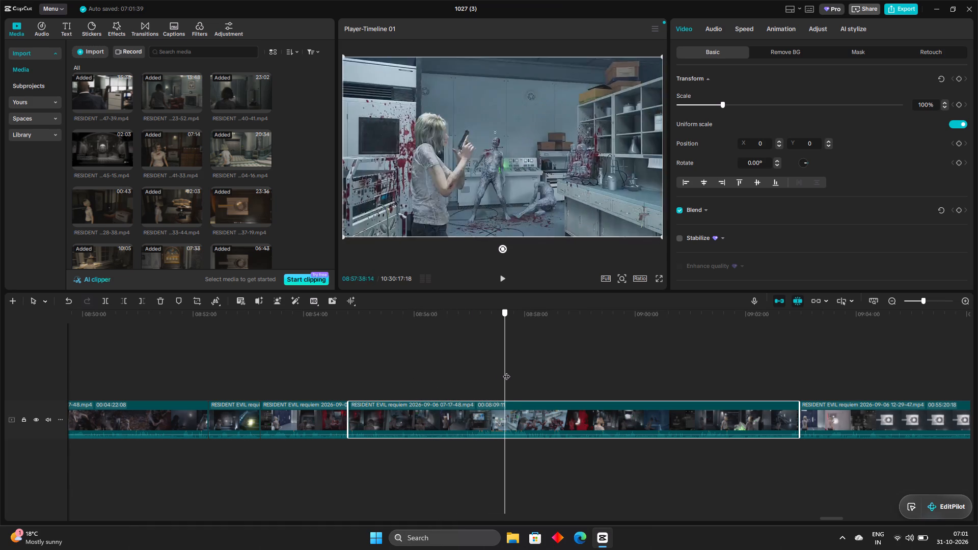
left_click_drag(506, 371, 541, 373)
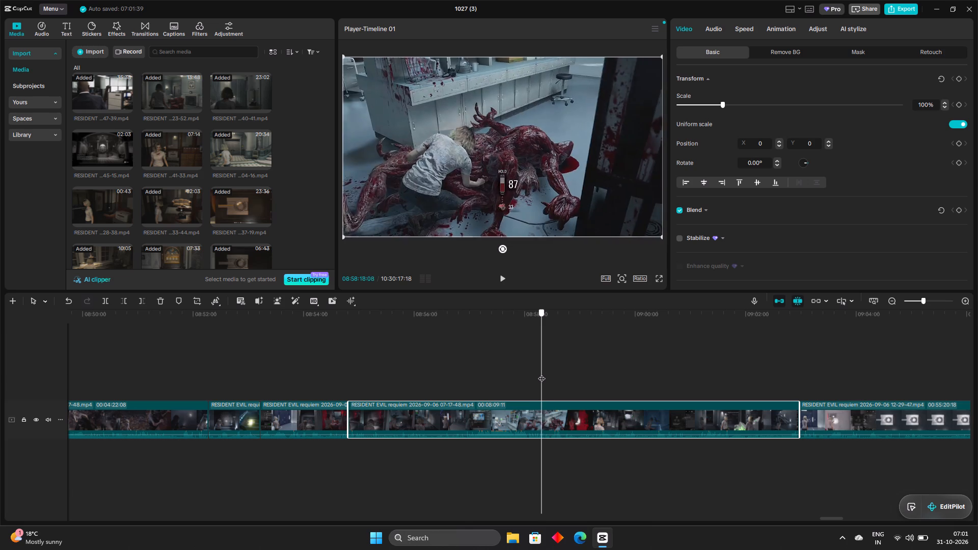
left_click_drag(541, 373, 541, 380)
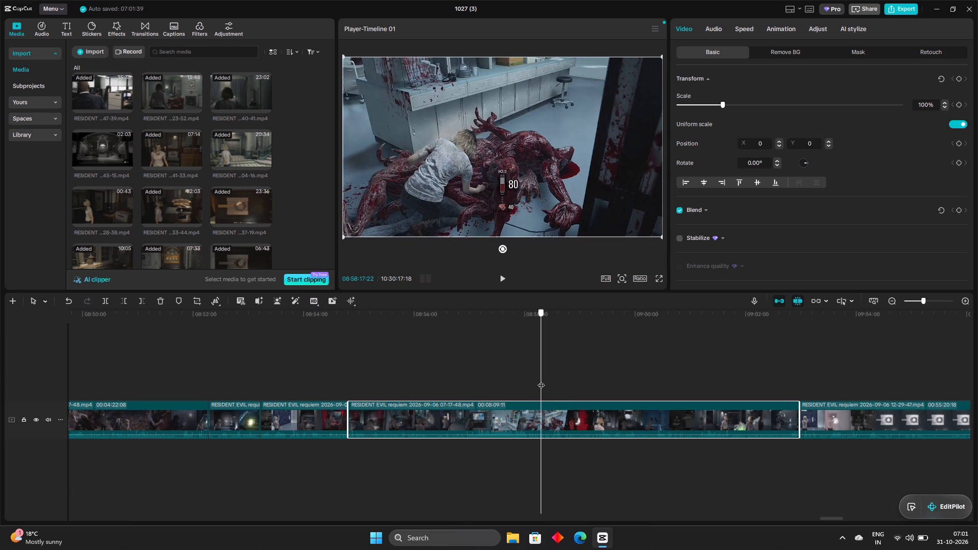
left_click_drag(541, 380, 550, 381)
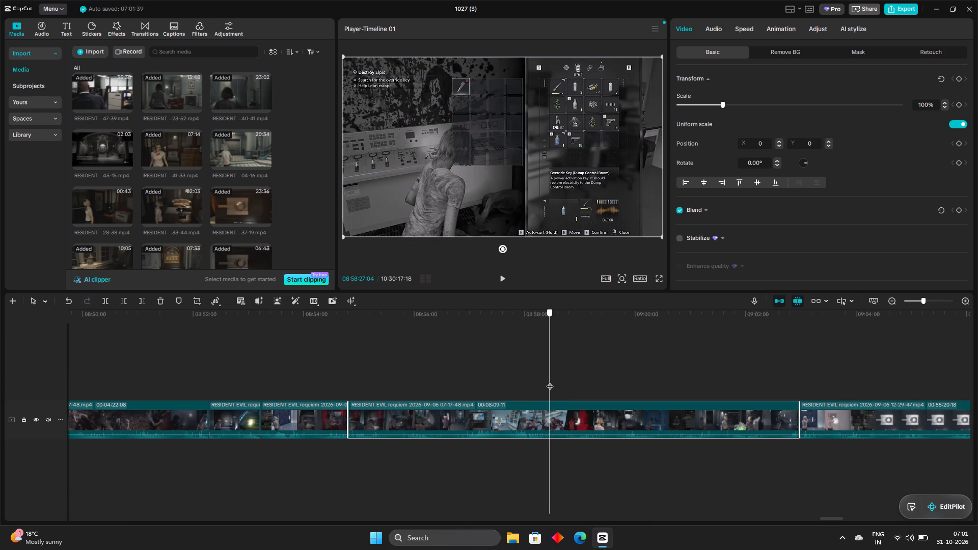
left_click_drag(550, 381, 548, 381)
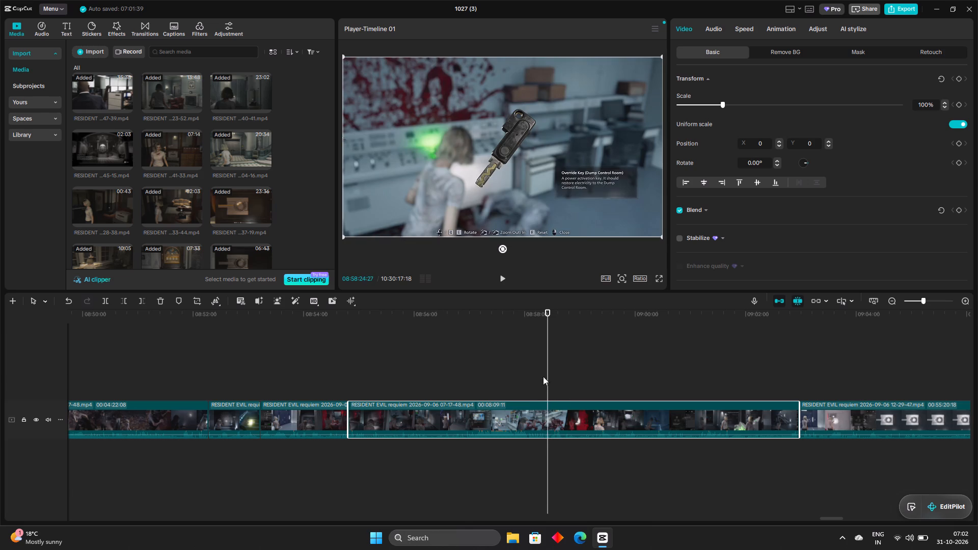
left_click(102, 300)
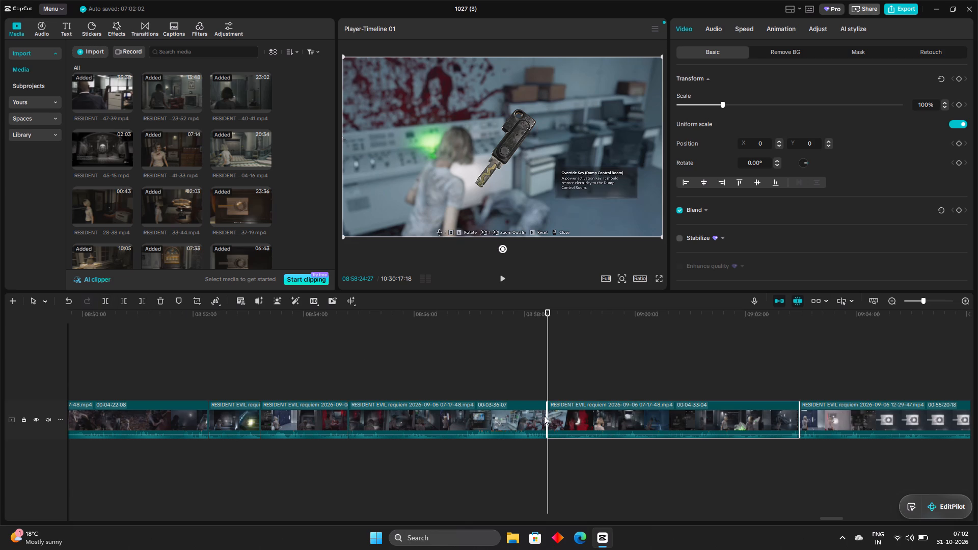
Trim the key inspection and inventory footage off the start of the clip after the 08:58:24:27 split, shortening it to 00:04:22:02.
left_click_drag(546, 411, 564, 417)
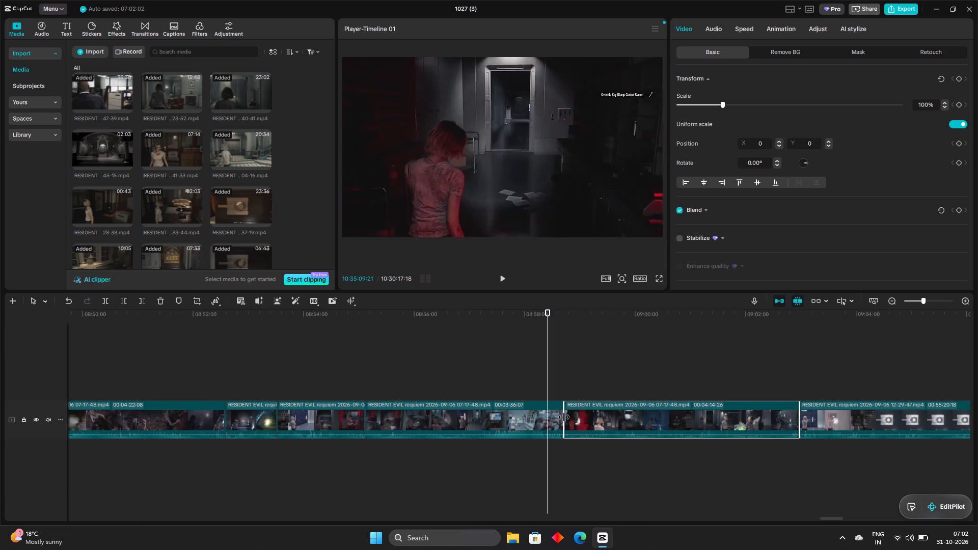
left_click_drag(564, 417, 557, 418)
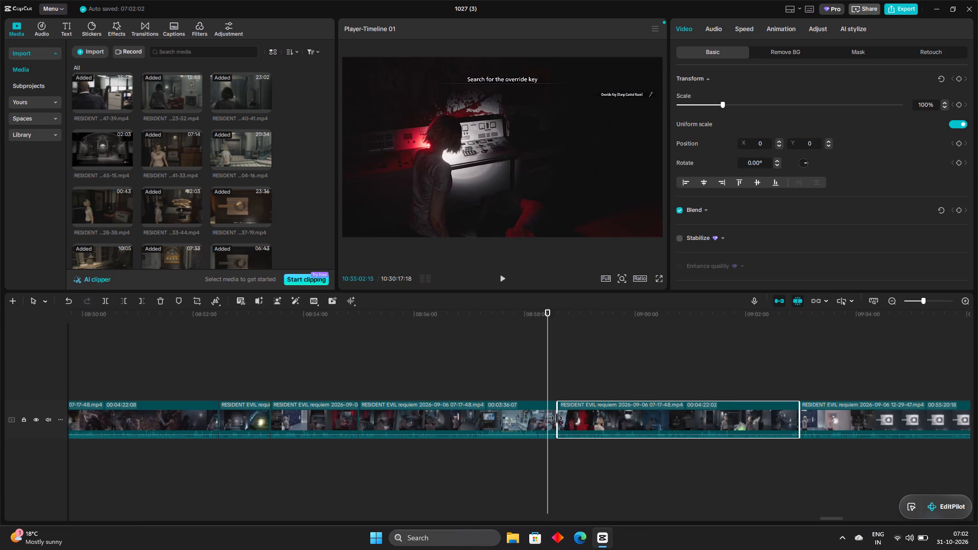
left_click_drag(557, 418, 557, 418)
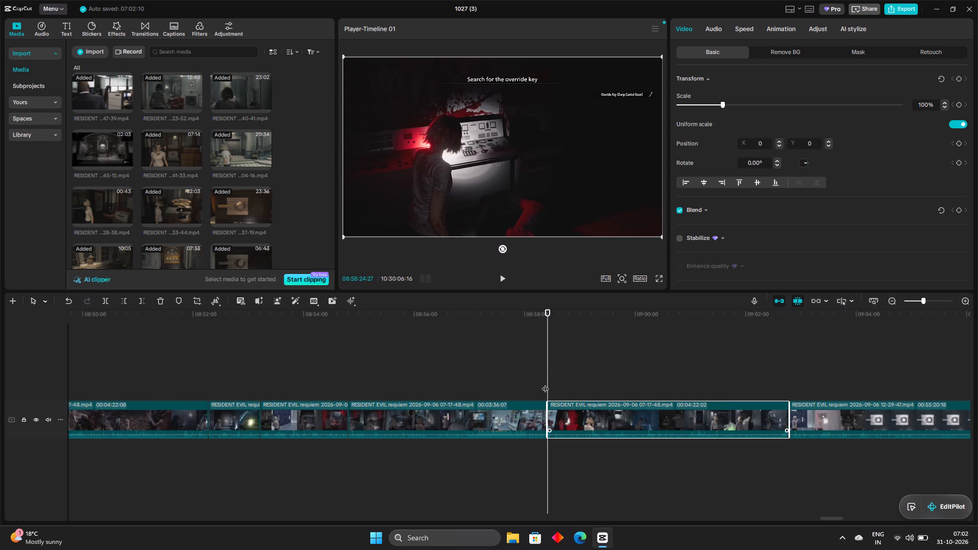
Review the 00:04:22:02 clip up to the save screen and split it just before that screen opens, at 08:59:41:24.
left_click_drag(546, 354, 555, 366)
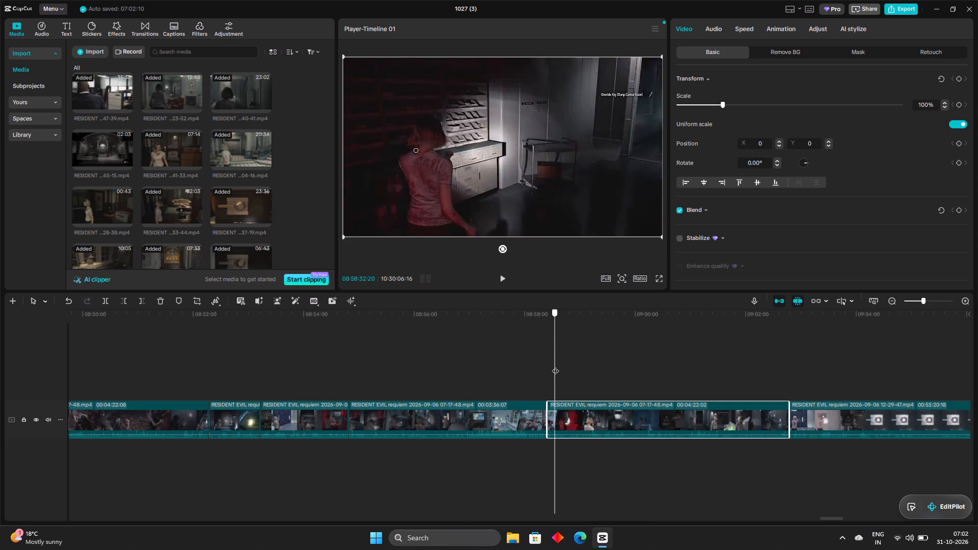
left_click_drag(555, 366, 582, 374)
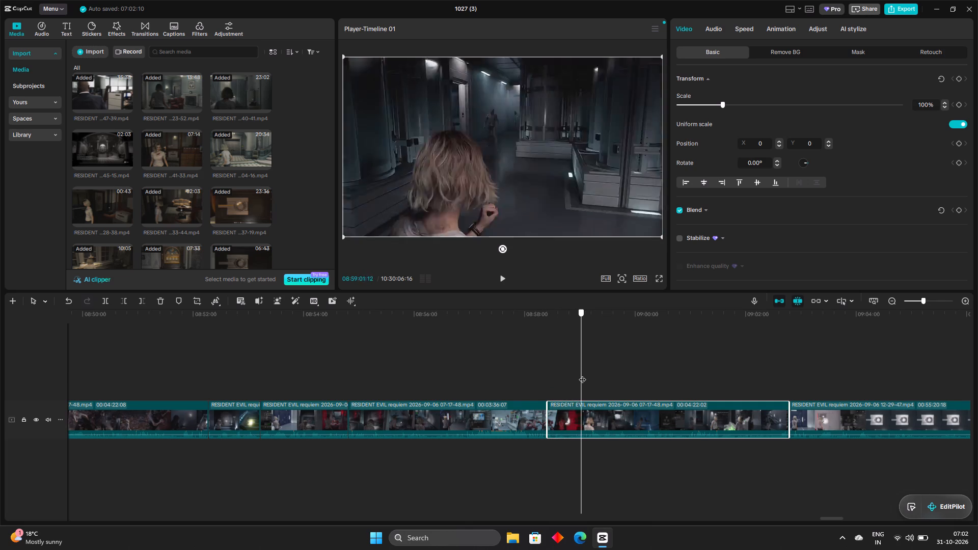
left_click_drag(582, 374, 620, 373)
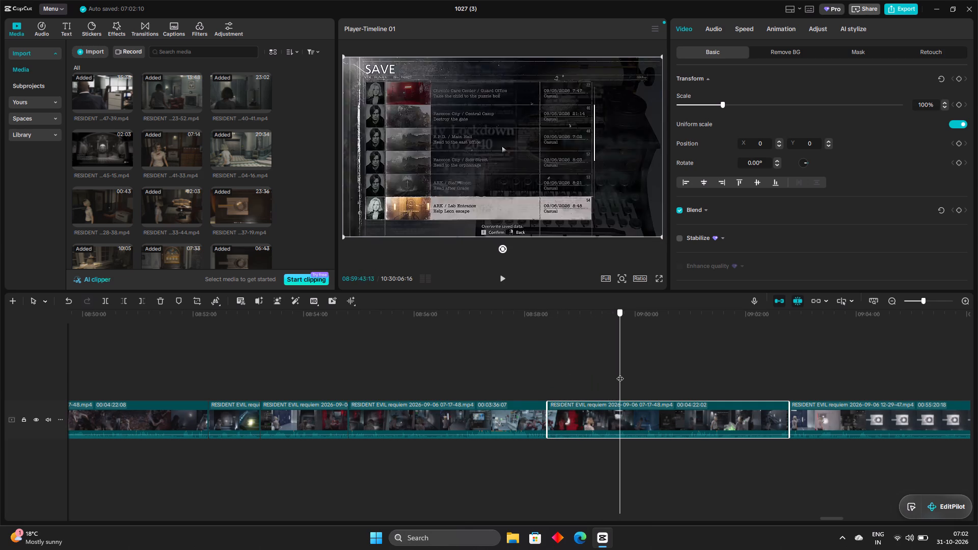
left_click_drag(620, 373, 617, 369)
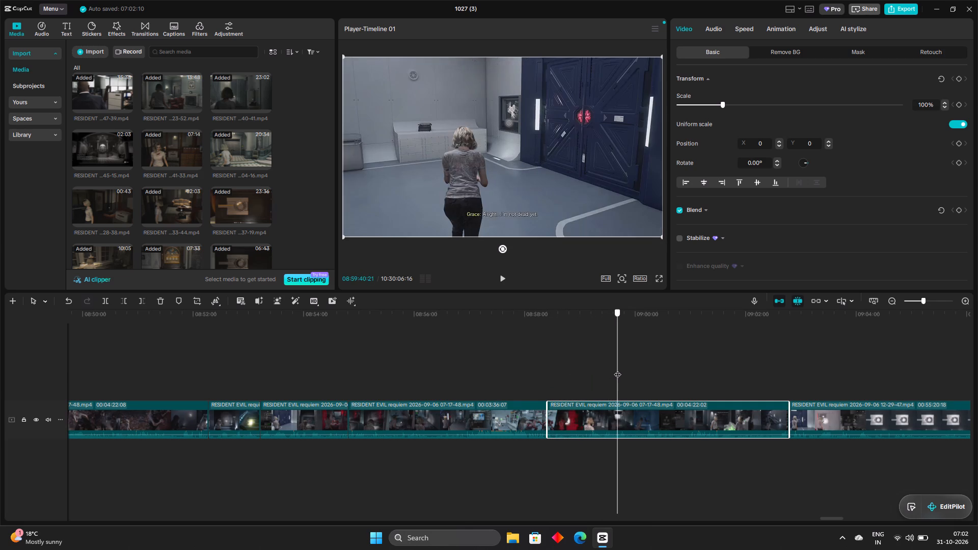
left_click_drag(617, 369, 620, 361)
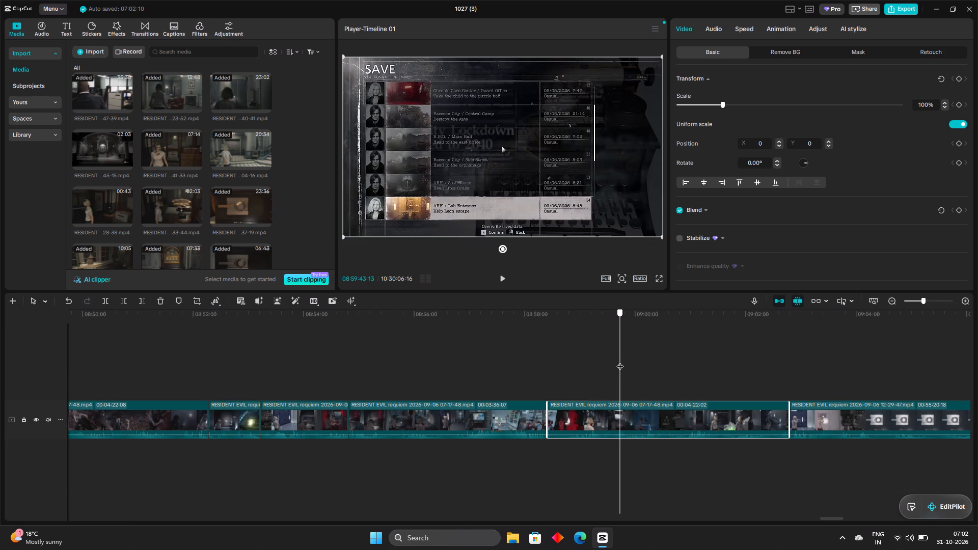
left_click_drag(620, 361, 618, 363)
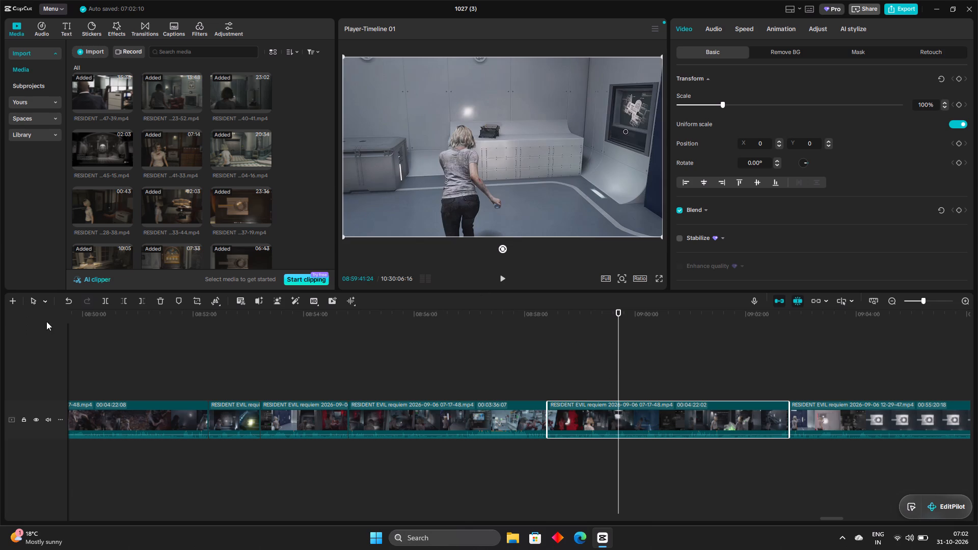
left_click(101, 299)
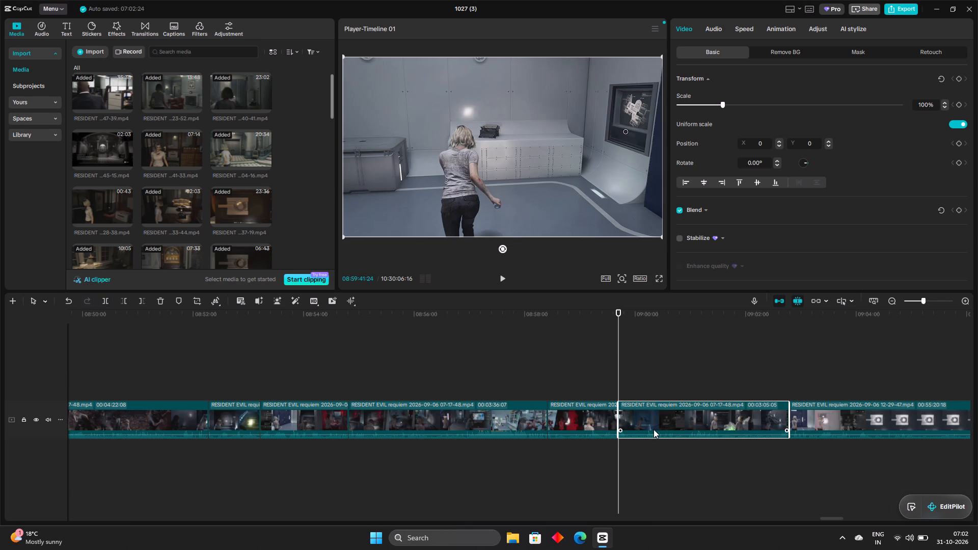
Trim the save screen section off the start of the clip after the 08:59:41:24 split, shortening it to 00:02:52:17.
left_click_drag(619, 413, 630, 418)
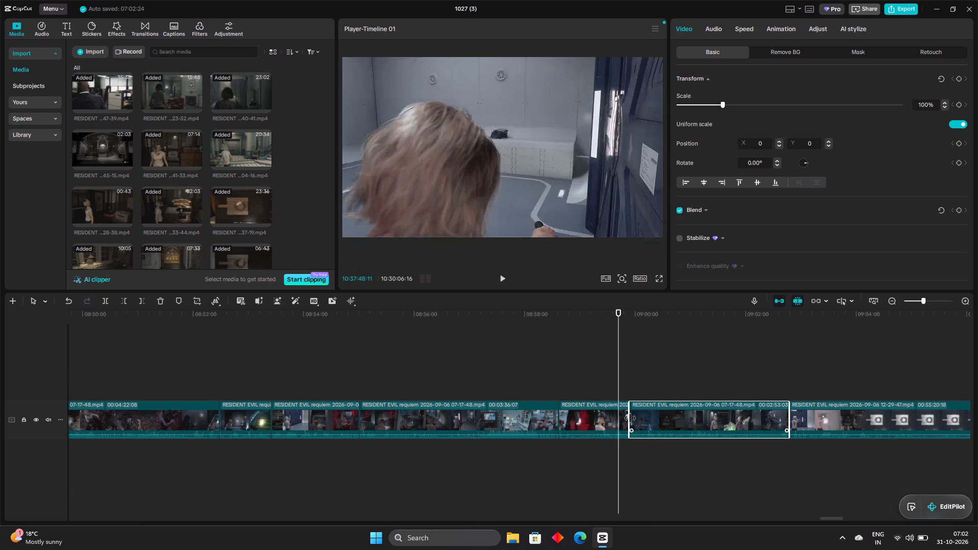
left_click_drag(630, 418, 631, 418)
Review the 00:02:52:17 clip to its end and trim its tail back to about 09:02:25, in the blue door room.
left_click_drag(616, 354, 628, 364)
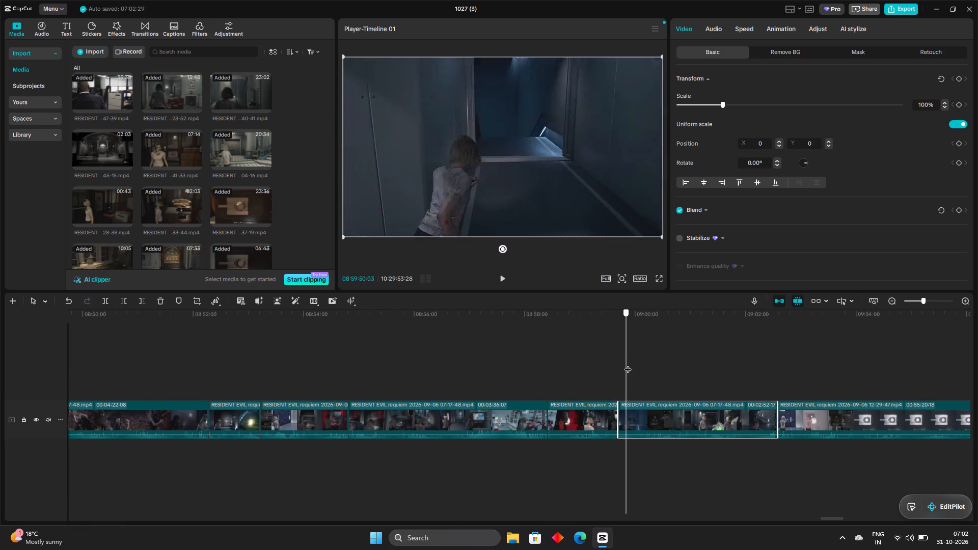
left_click_drag(628, 364, 650, 378)
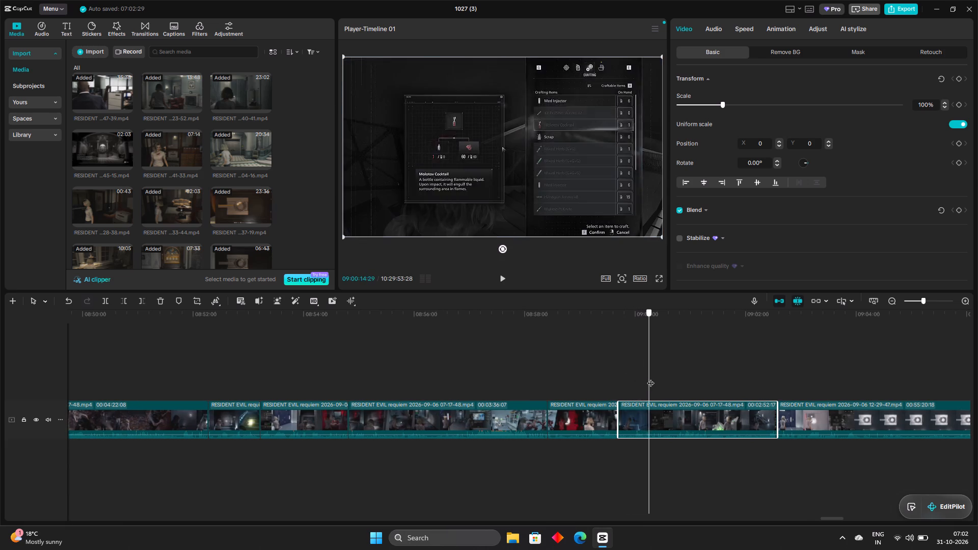
left_click_drag(650, 378, 669, 375)
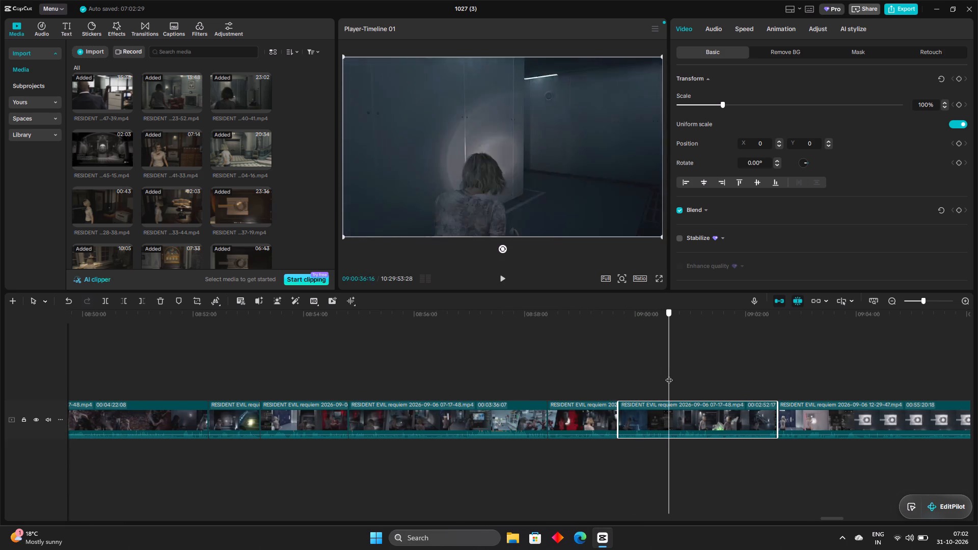
left_click_drag(669, 375, 682, 378)
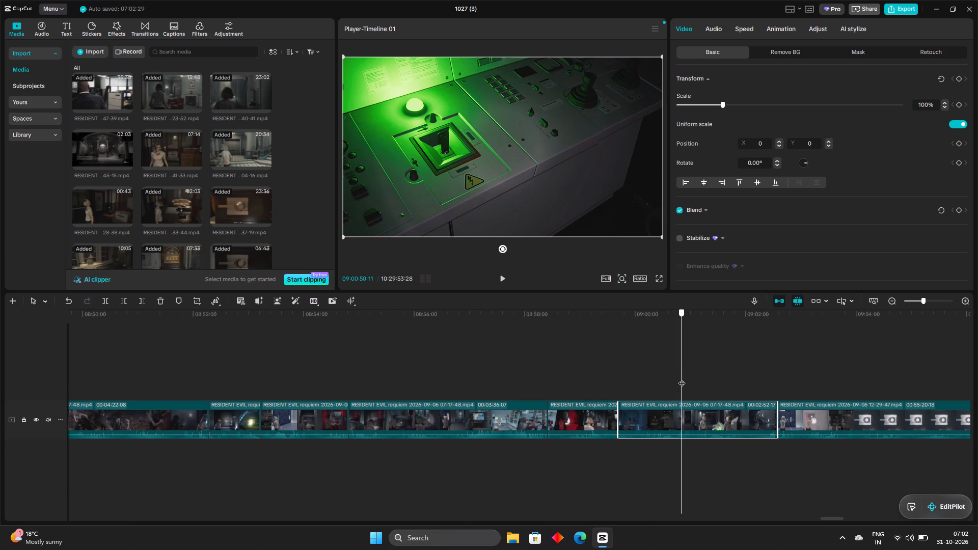
left_click_drag(682, 378, 694, 384)
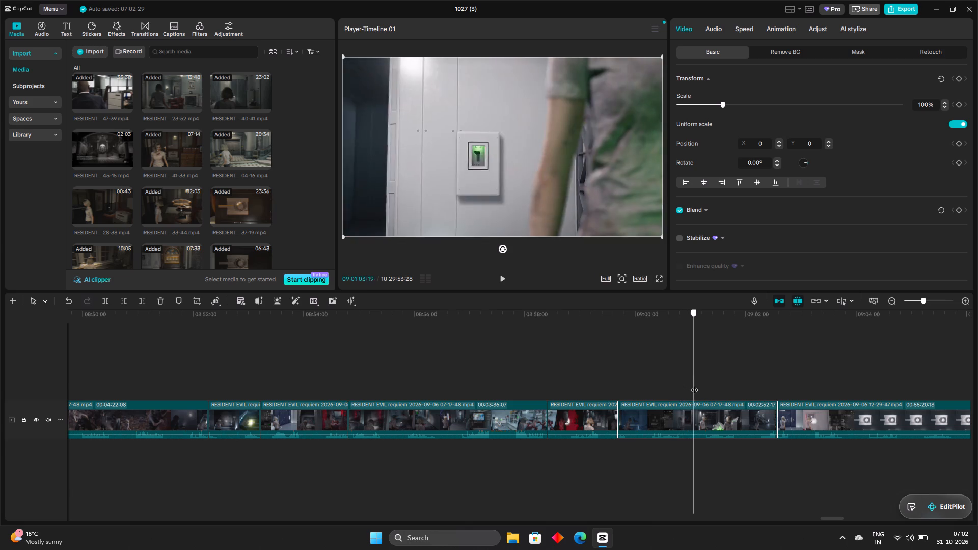
left_click_drag(694, 384, 711, 390)
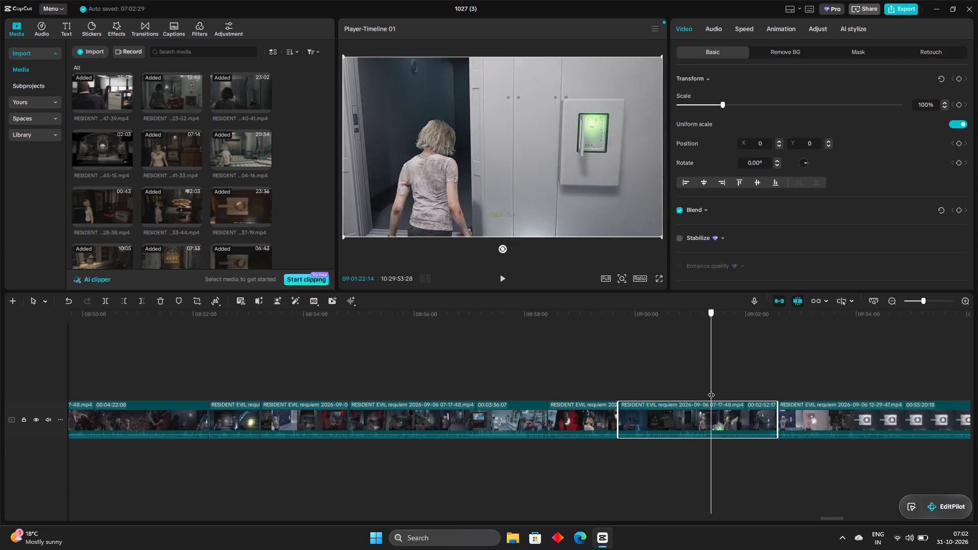
left_click_drag(711, 390, 728, 396)
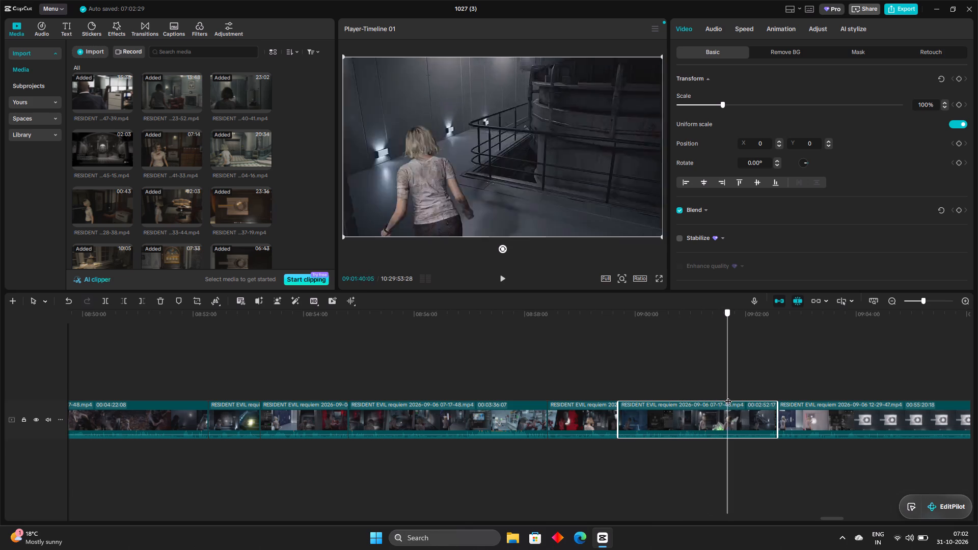
left_click_drag(728, 396, 748, 402)
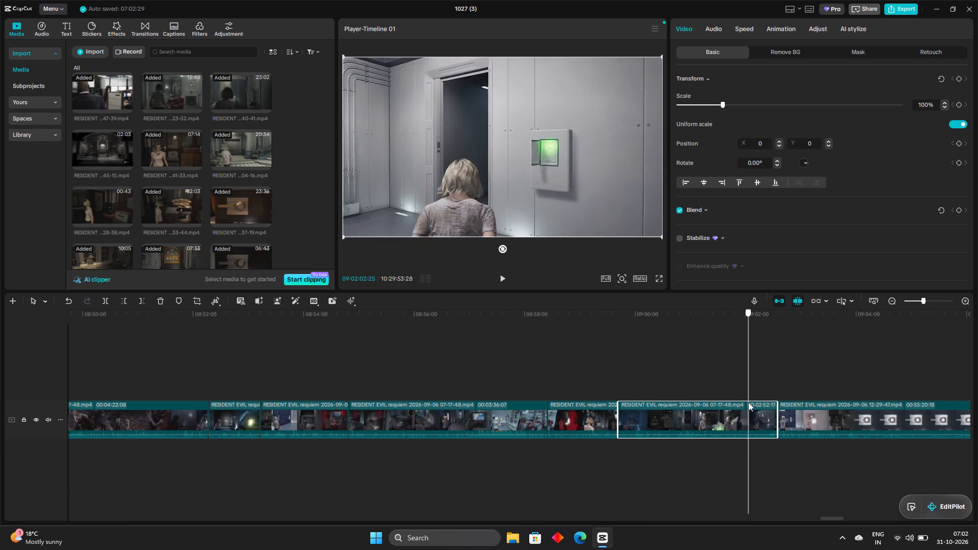
left_click_drag(748, 402, 799, 418)
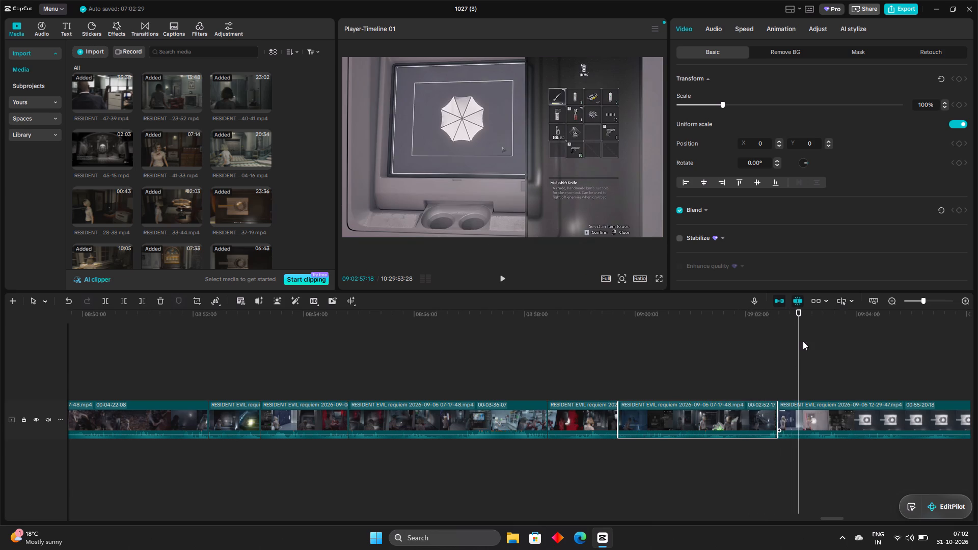
left_click_drag(802, 351, 757, 370)
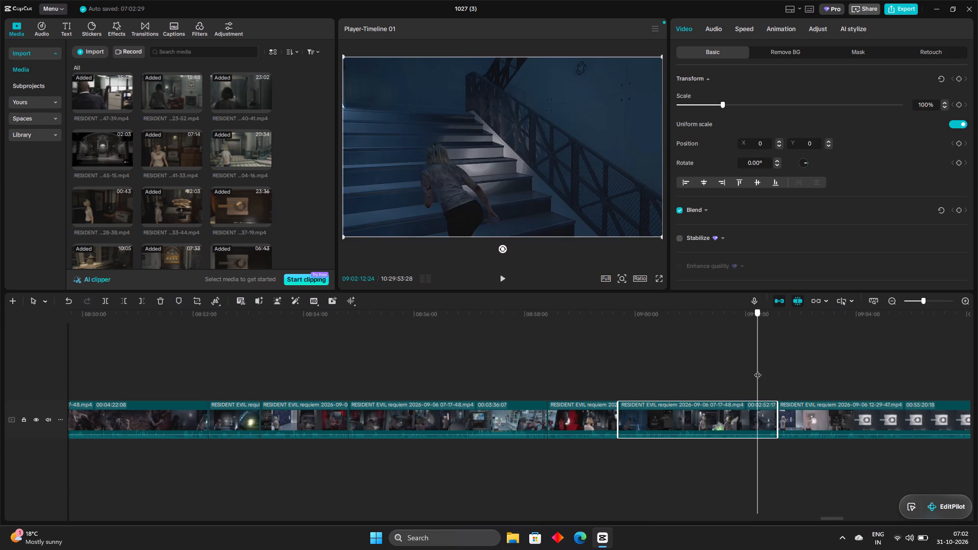
left_click_drag(757, 370, 769, 350)
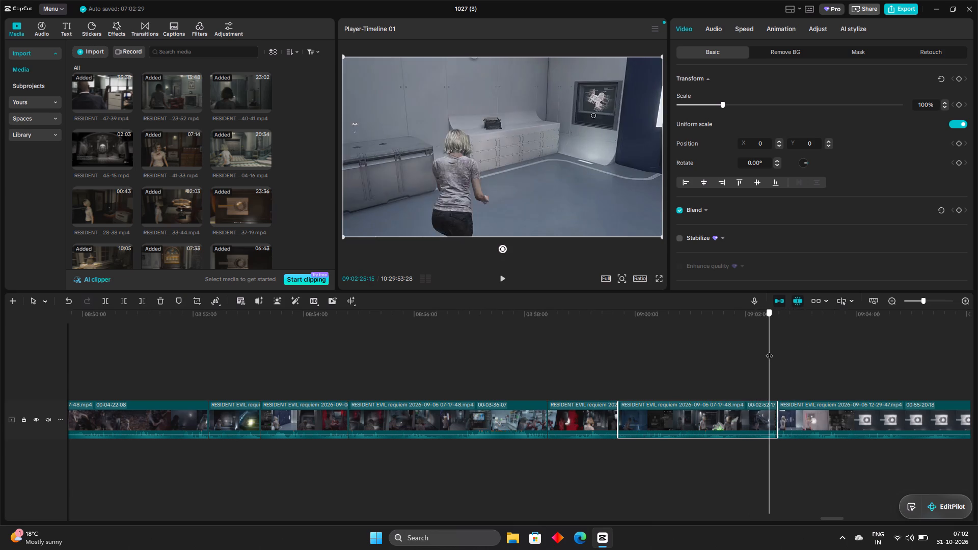
left_click_drag(769, 350, 769, 343)
left_click_drag(778, 408, 767, 422)
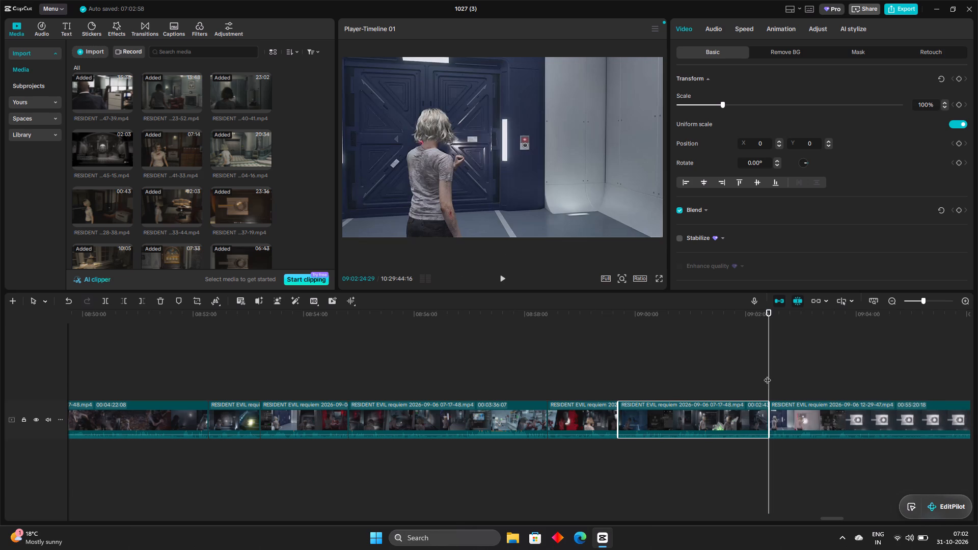
Review the start of the 12-29-47 clip and split it just before the crafting menu opens, at 09:03:13:03.
left_click_drag(769, 365, 781, 377)
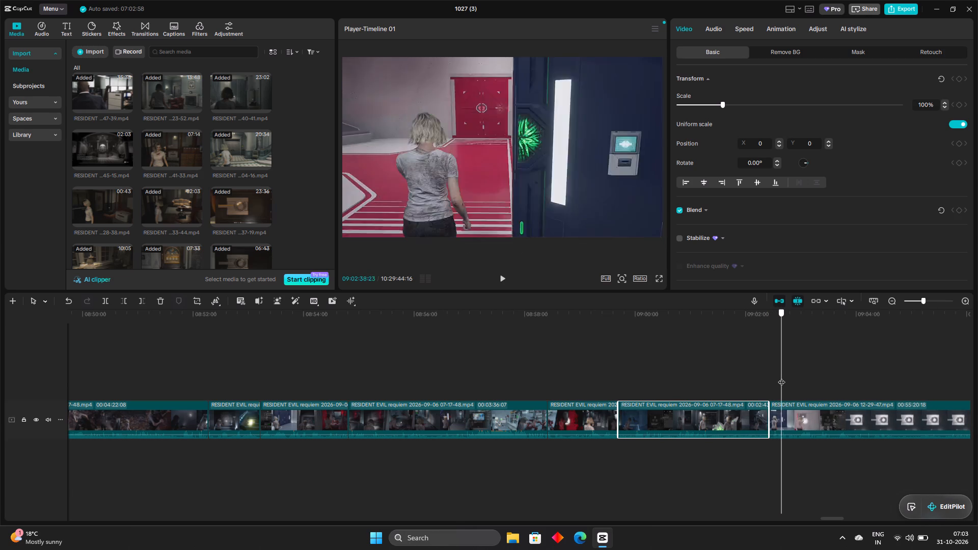
left_click_drag(781, 377, 798, 387)
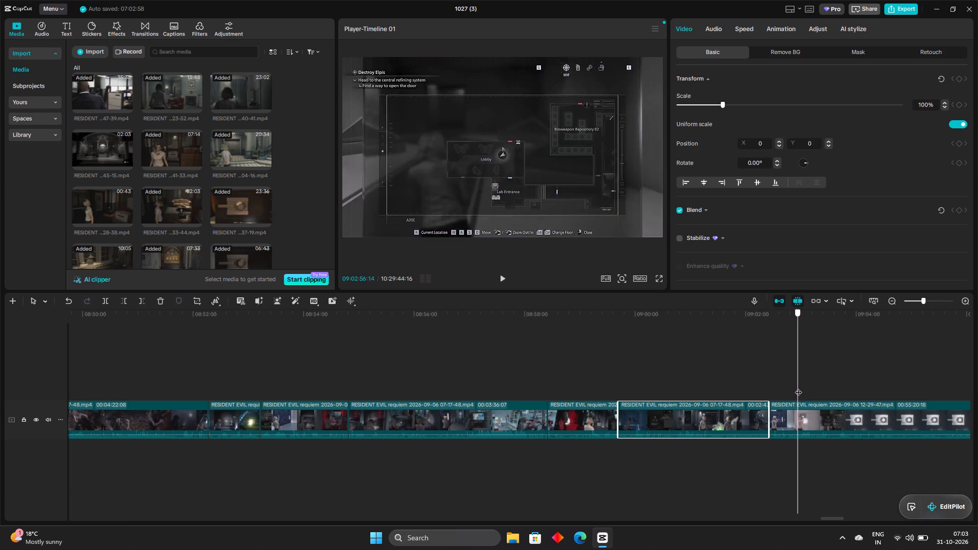
left_click_drag(798, 387, 797, 388)
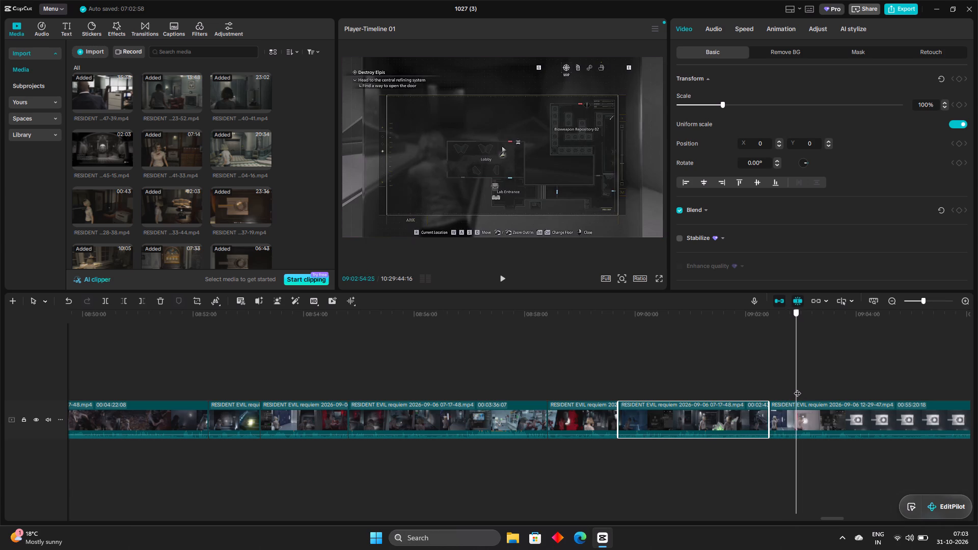
left_click_drag(797, 388, 798, 388)
left_click_drag(834, 519, 850, 516)
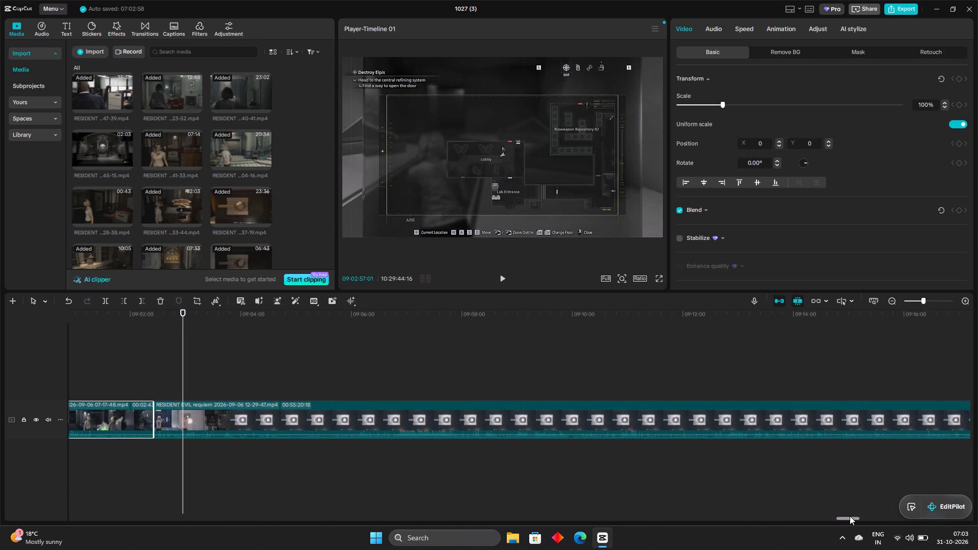
left_click_drag(183, 340, 194, 360)
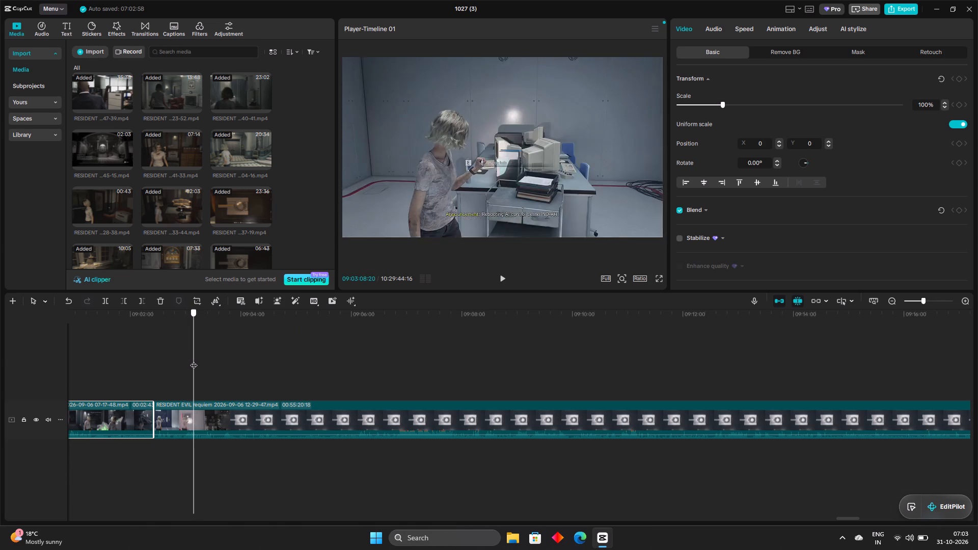
left_click_drag(194, 360, 201, 363)
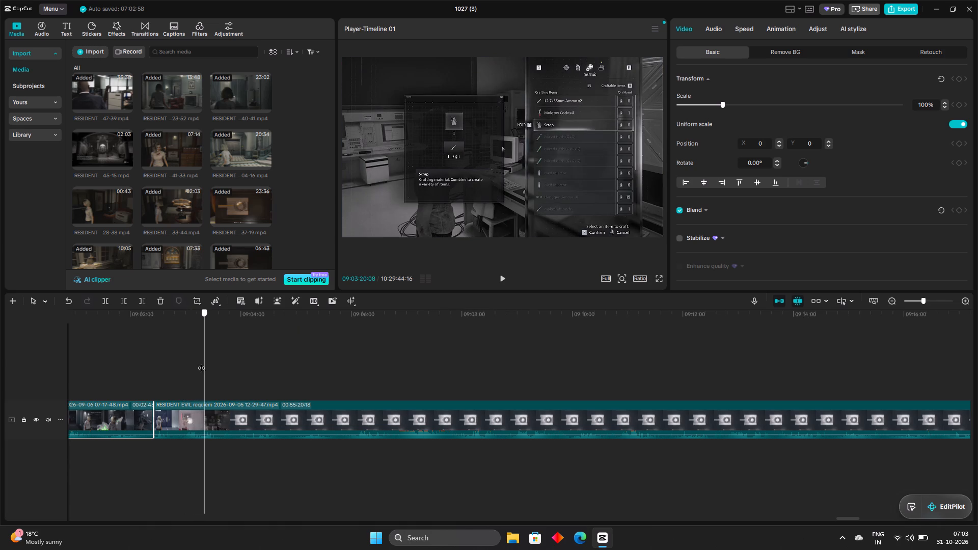
left_click_drag(201, 363, 197, 363)
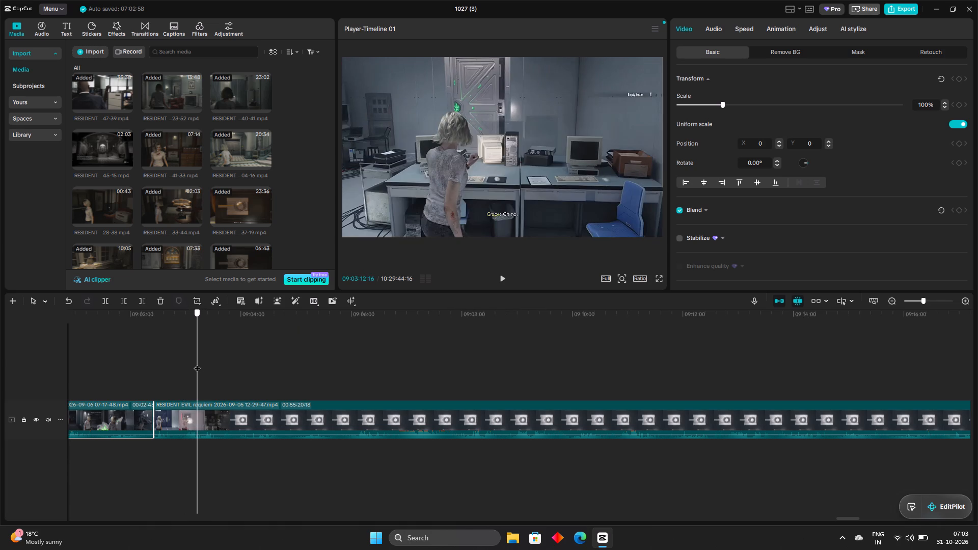
left_click_drag(197, 363, 198, 364)
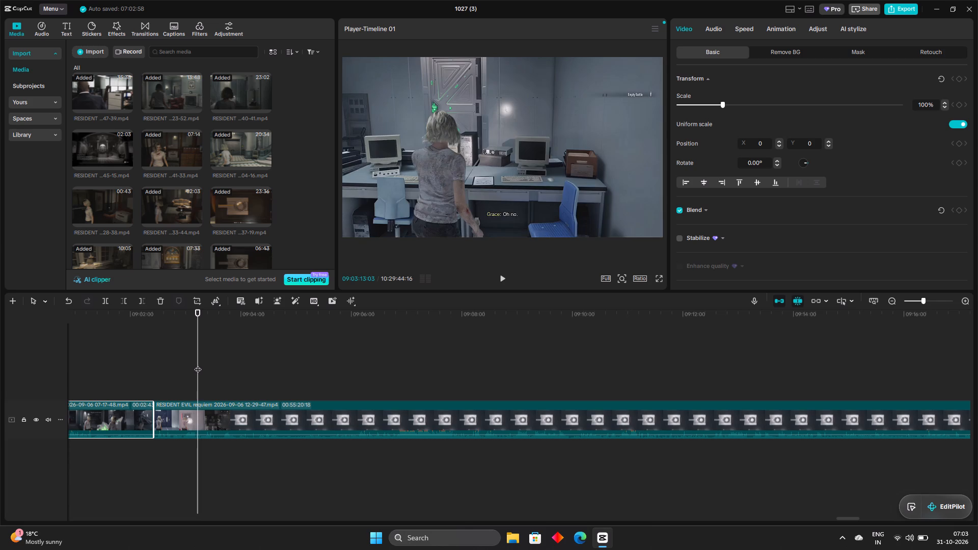
left_click(110, 297)
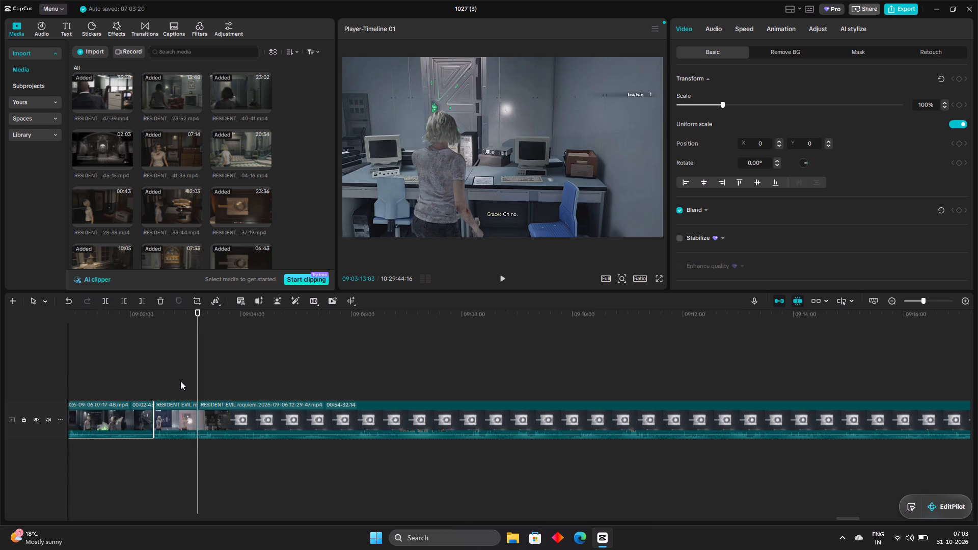
Trim the crafting menu footage off the start of the clip after the 09:03:13:03 split, shortening it to 00:54:15:13.
left_click(218, 429)
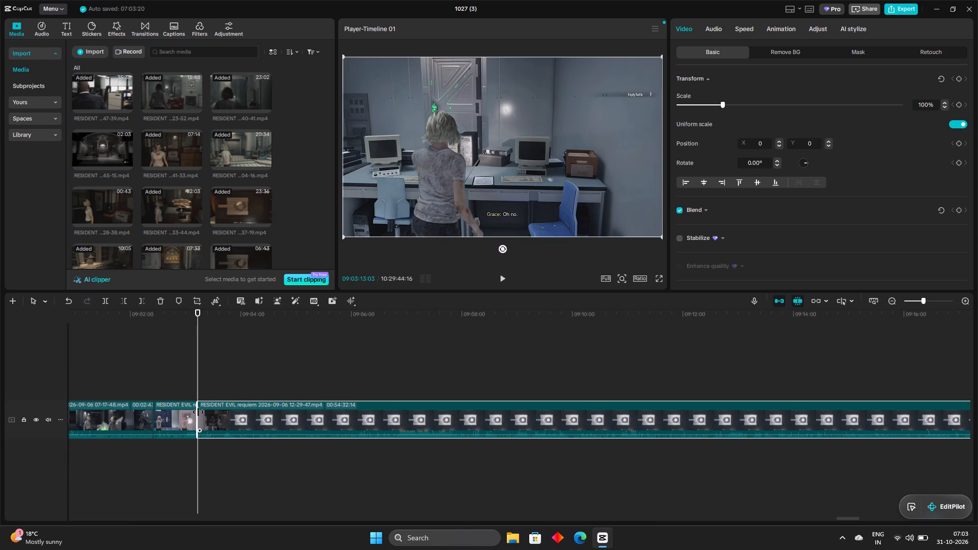
left_click_drag(198, 412, 207, 420)
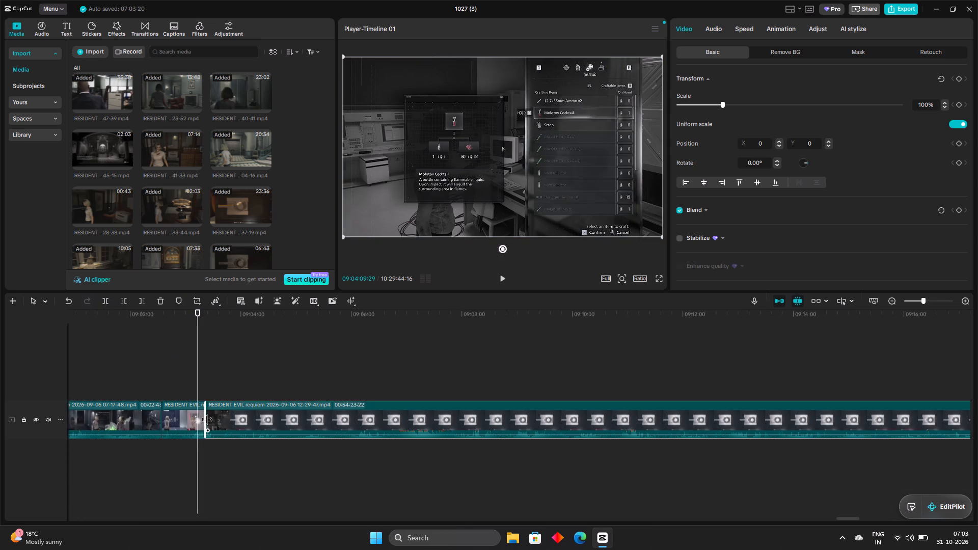
left_click_drag(207, 420, 214, 424)
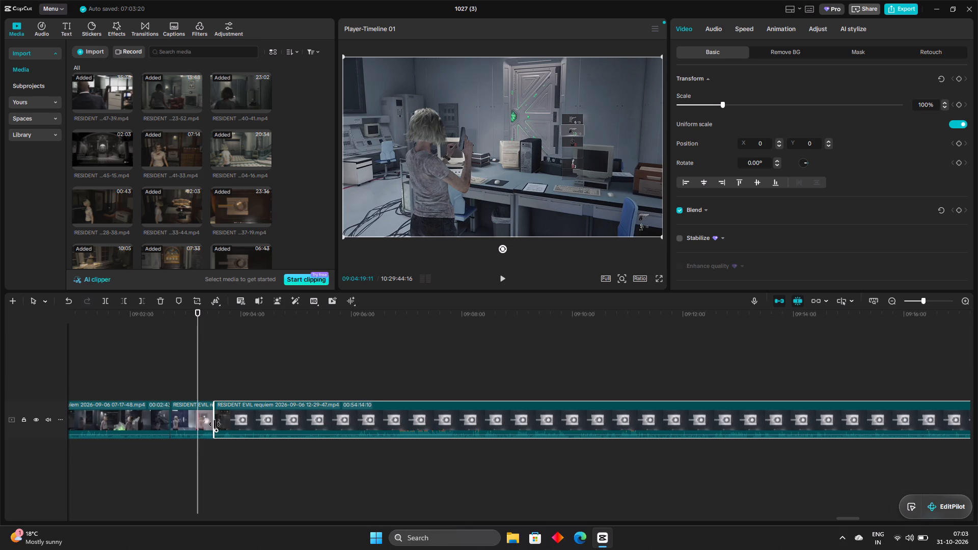
left_click_drag(214, 424, 214, 424)
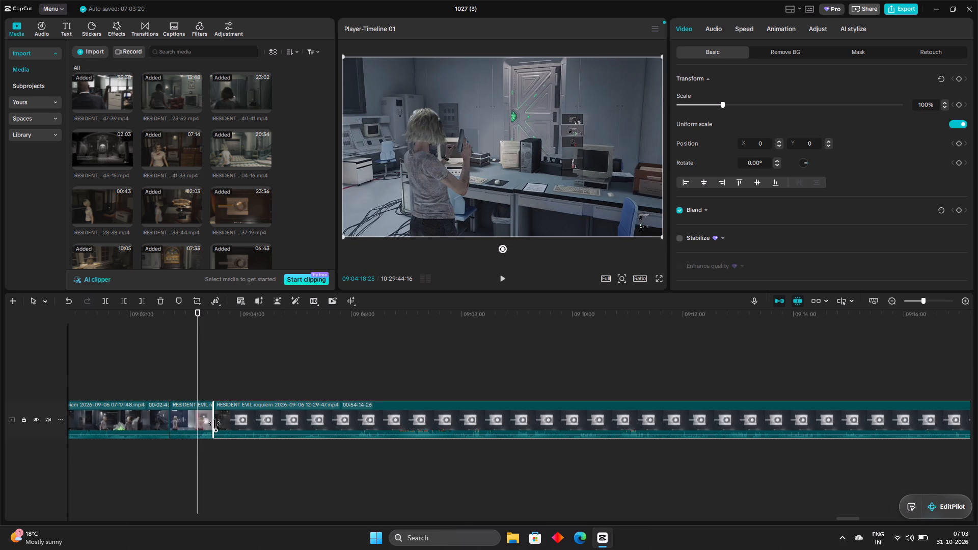
left_click_drag(214, 424, 214, 424)
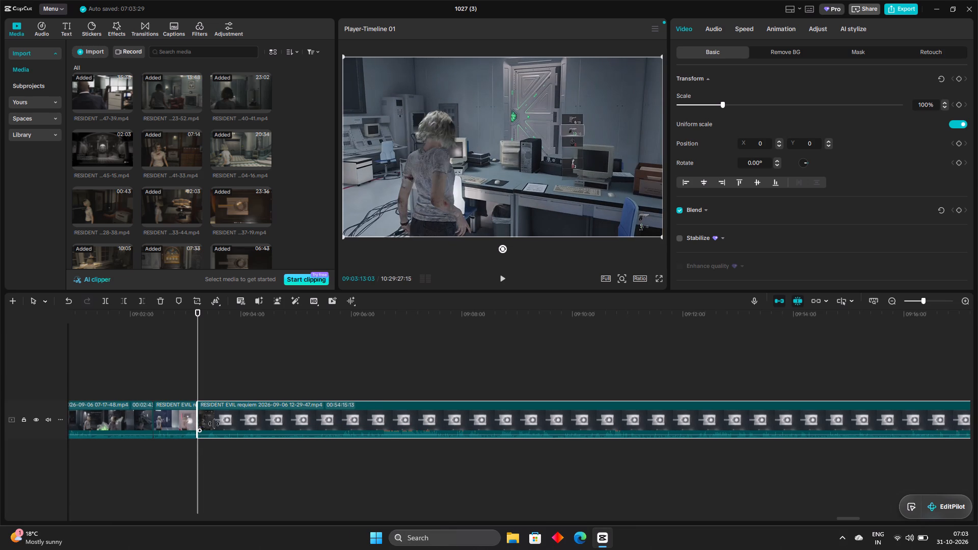
Review the 00:54:15:13 clip up to the Magnetic Key inventory screen and split it there, at 09:04:19:13.
left_click_drag(198, 368, 207, 389)
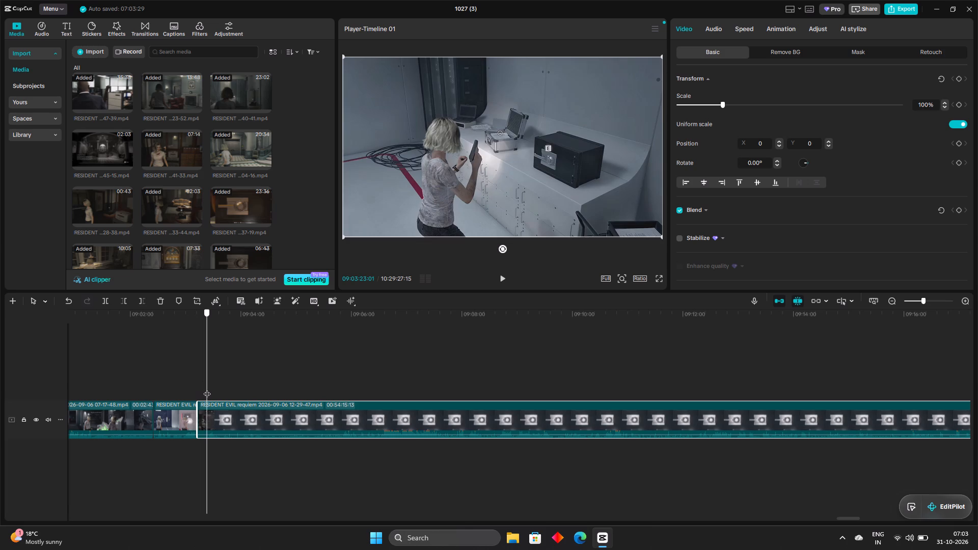
left_click_drag(207, 389, 219, 394)
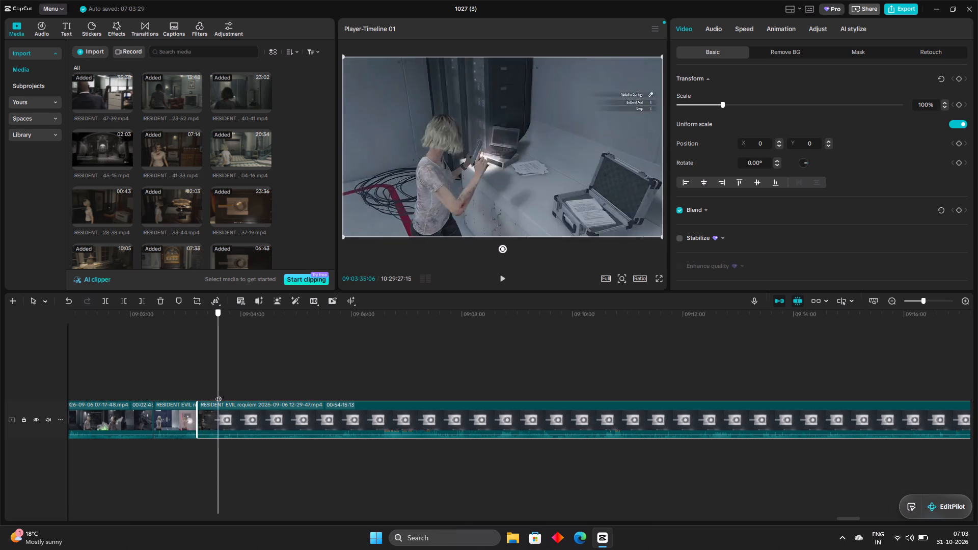
left_click_drag(219, 394, 233, 399)
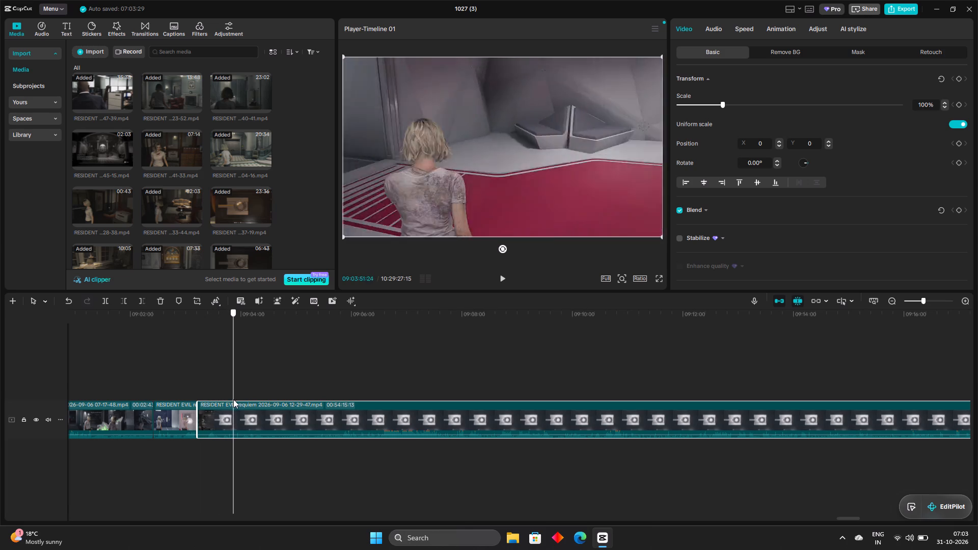
left_click_drag(233, 399, 246, 403)
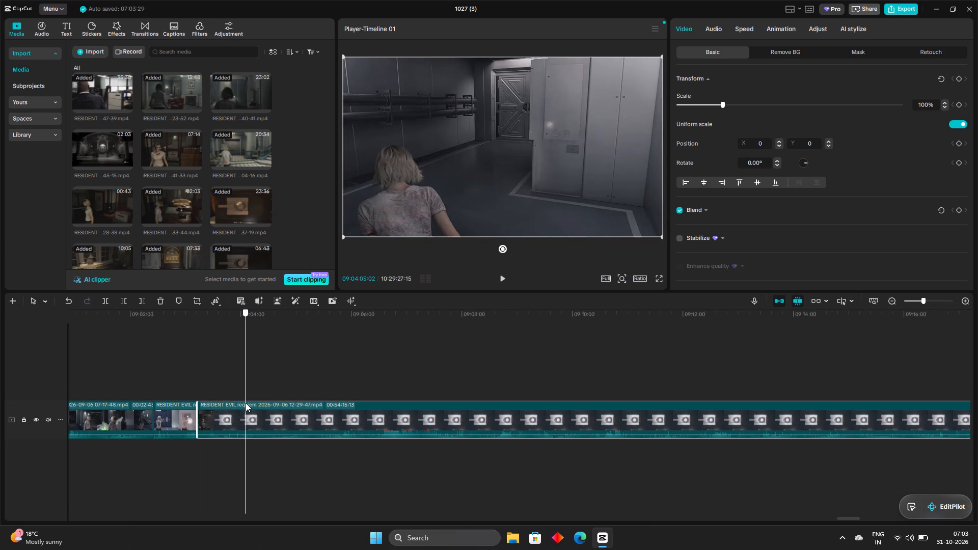
left_click_drag(246, 403, 256, 404)
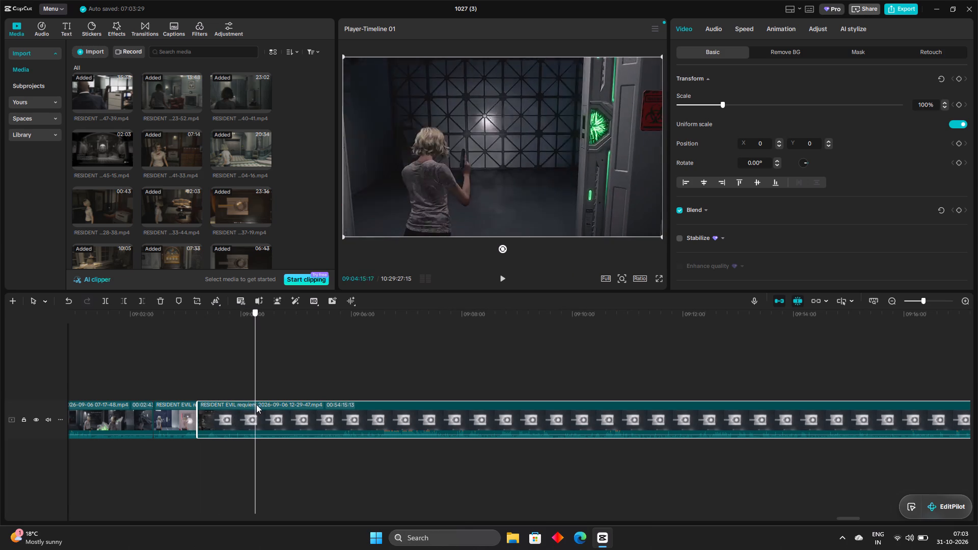
left_click_drag(256, 404, 259, 404)
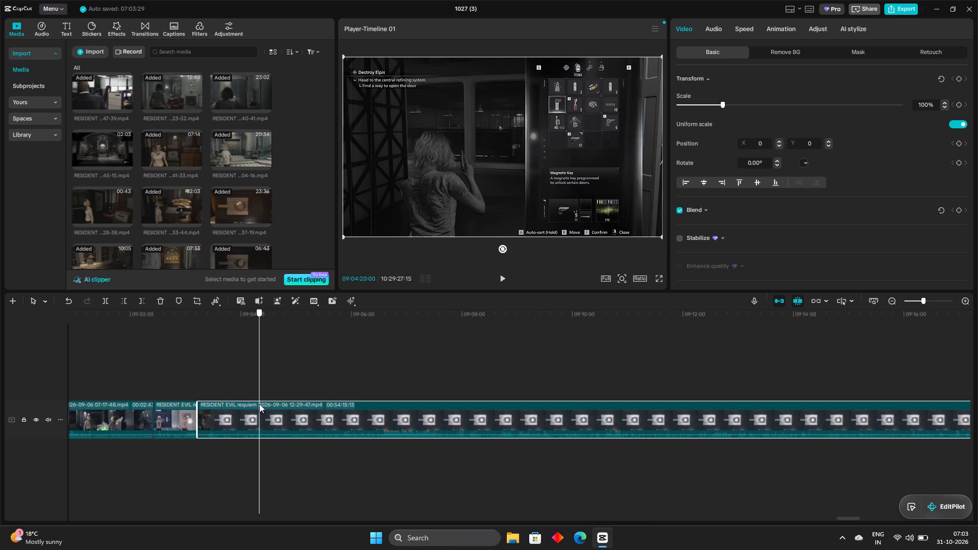
left_click_drag(259, 404, 259, 403)
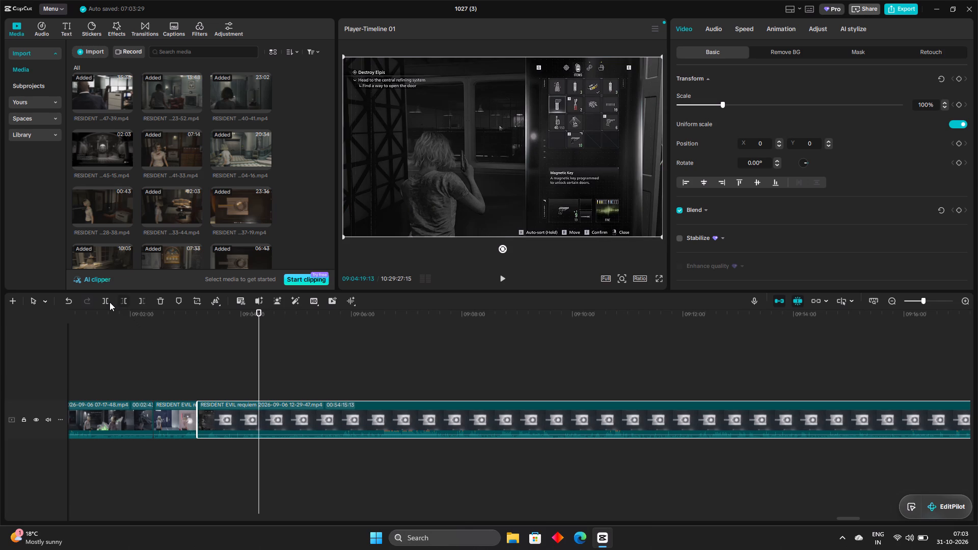
left_click(110, 302)
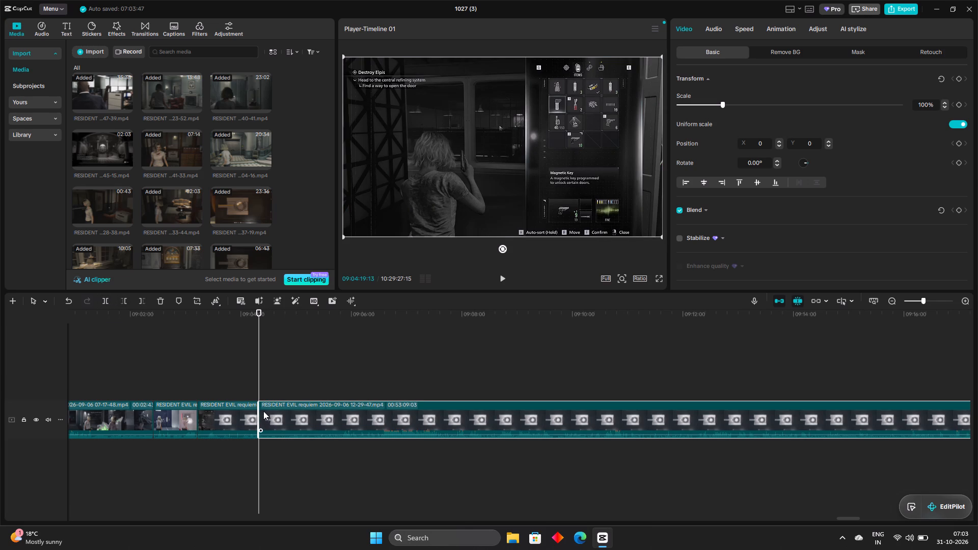
Trim the inventory footage off the start of the clip after the 09:04:19:13 split, shortening it to 00:52:55:25.
left_click_drag(258, 406, 264, 414)
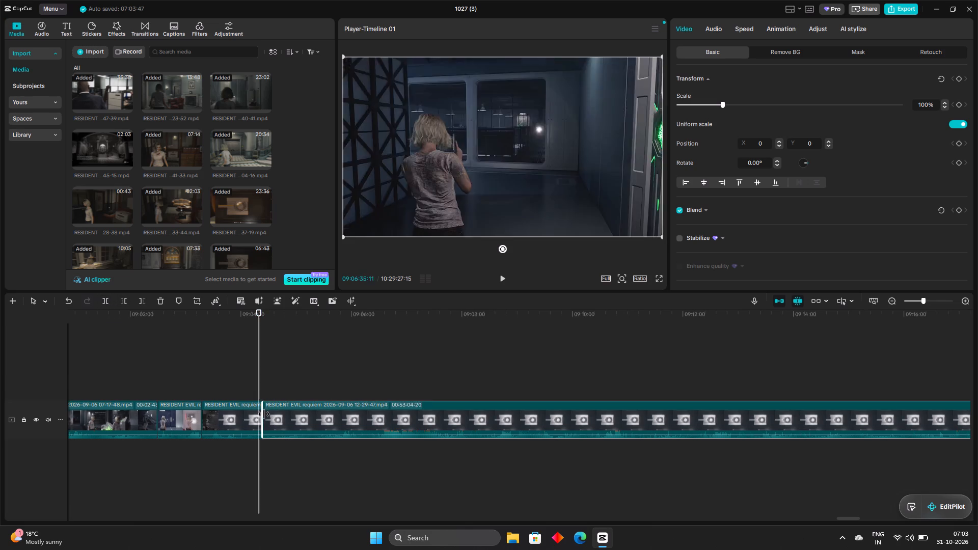
left_click_drag(264, 414, 271, 423)
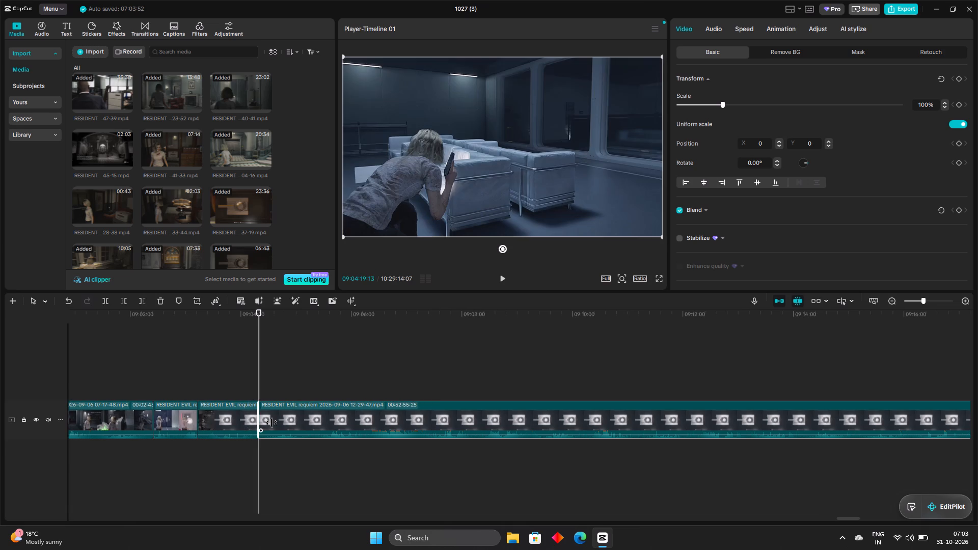
Review the 00:52:55:25 clip up to the Blood Collector crafting menu and split it just before that, at 09:07:30:08.
left_click_drag(260, 347, 269, 360)
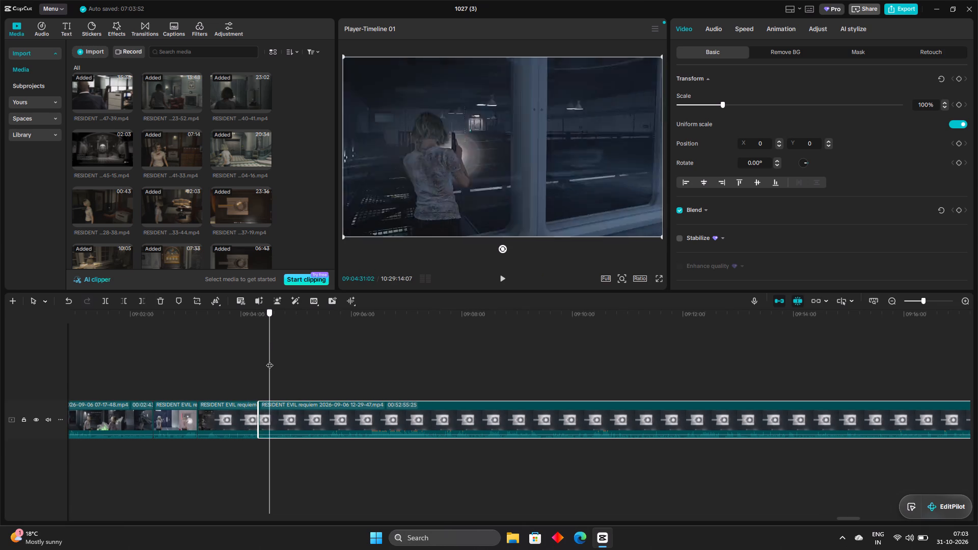
left_click_drag(269, 360, 291, 374)
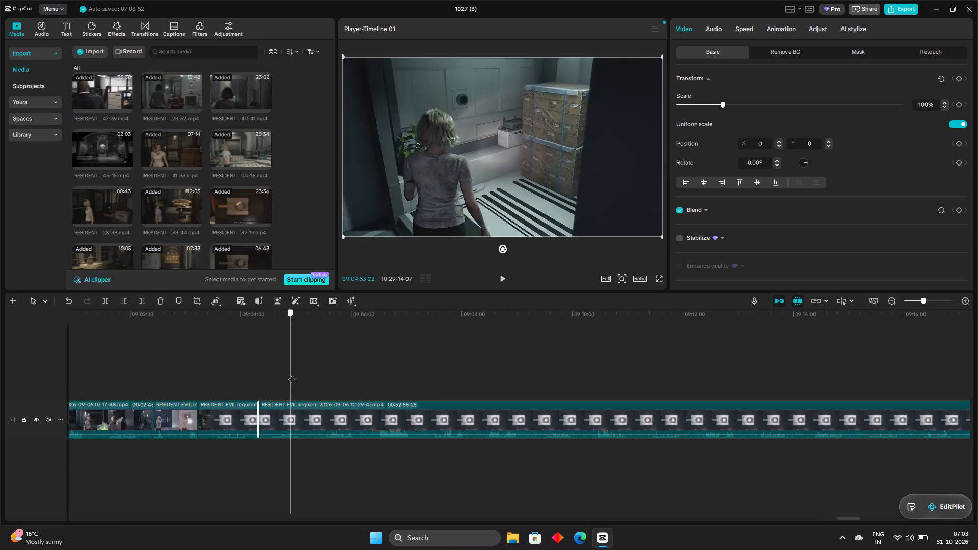
left_click_drag(291, 374, 315, 381)
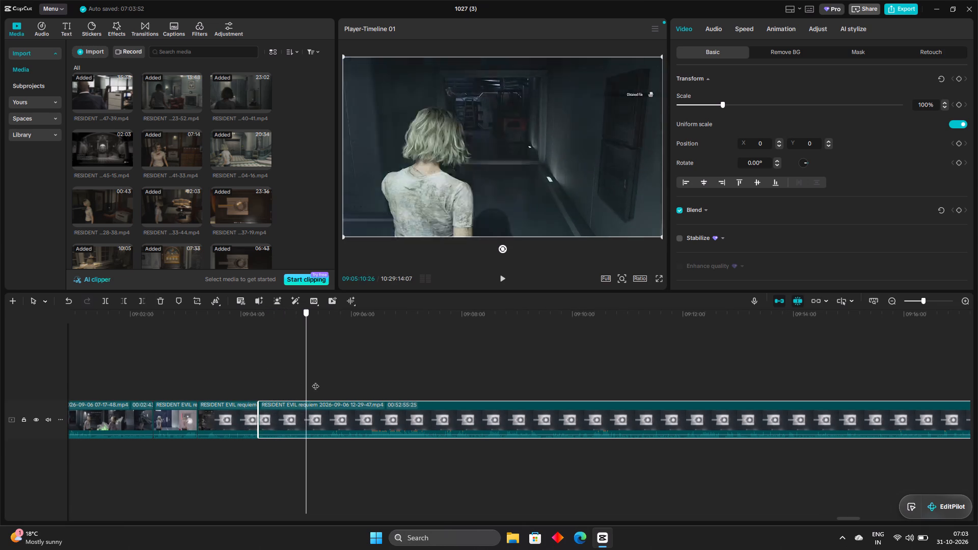
left_click_drag(315, 381, 331, 384)
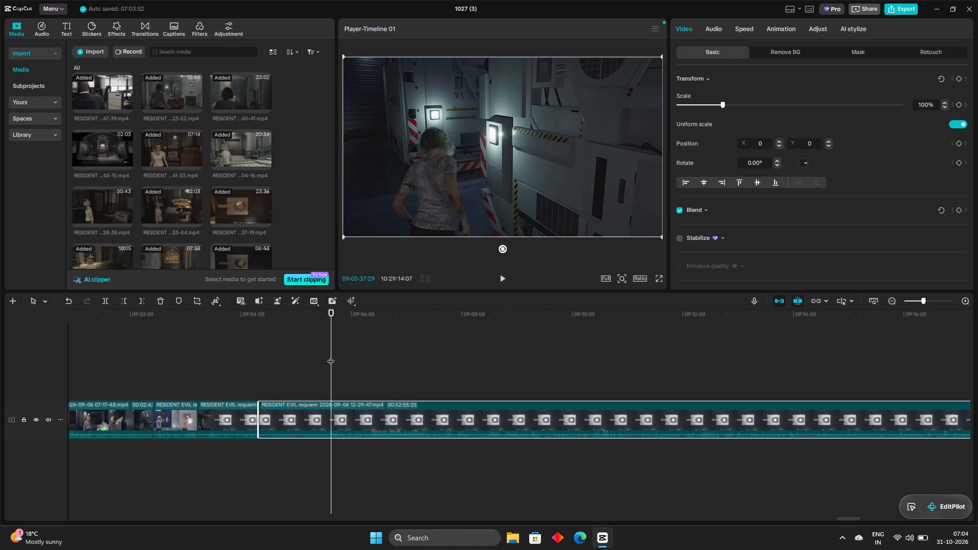
left_click_drag(331, 355, 346, 366)
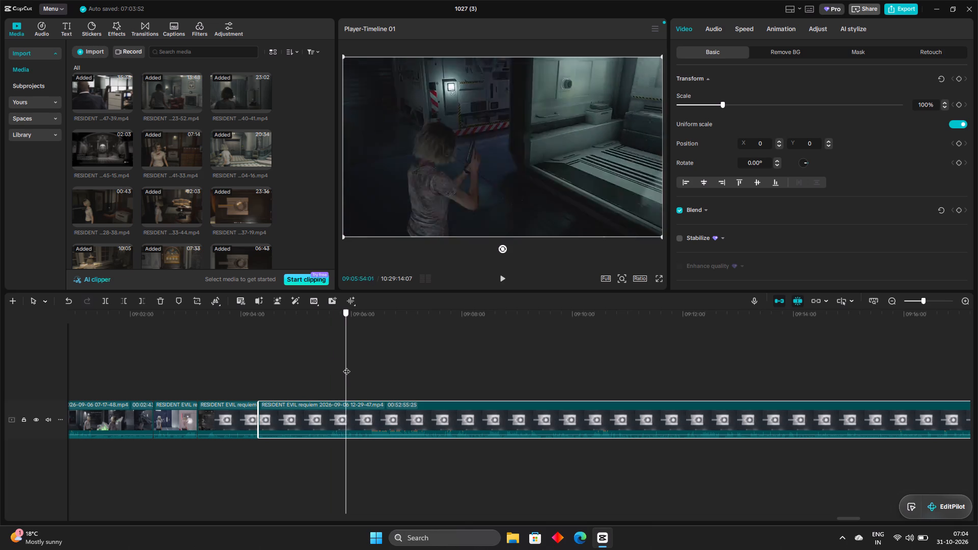
left_click_drag(346, 366, 375, 376)
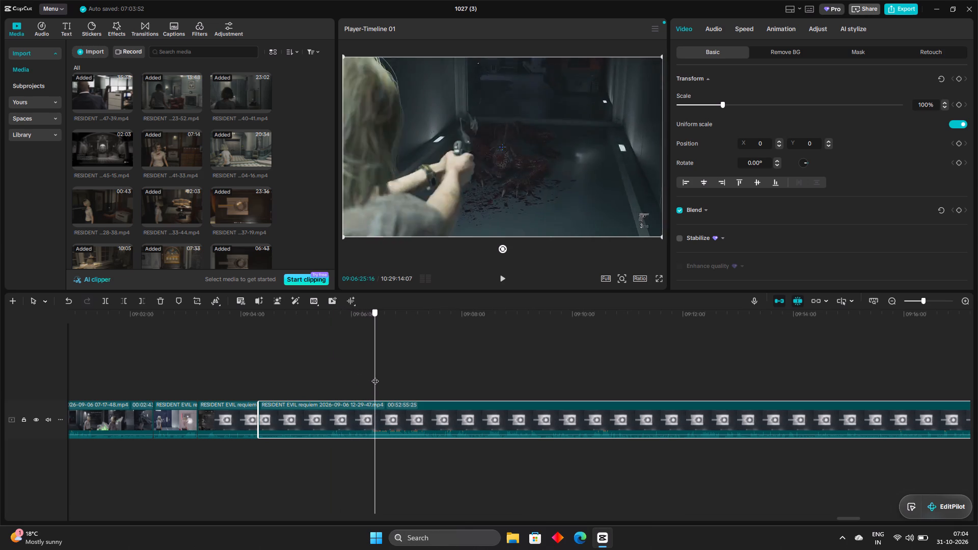
left_click_drag(375, 376, 410, 375)
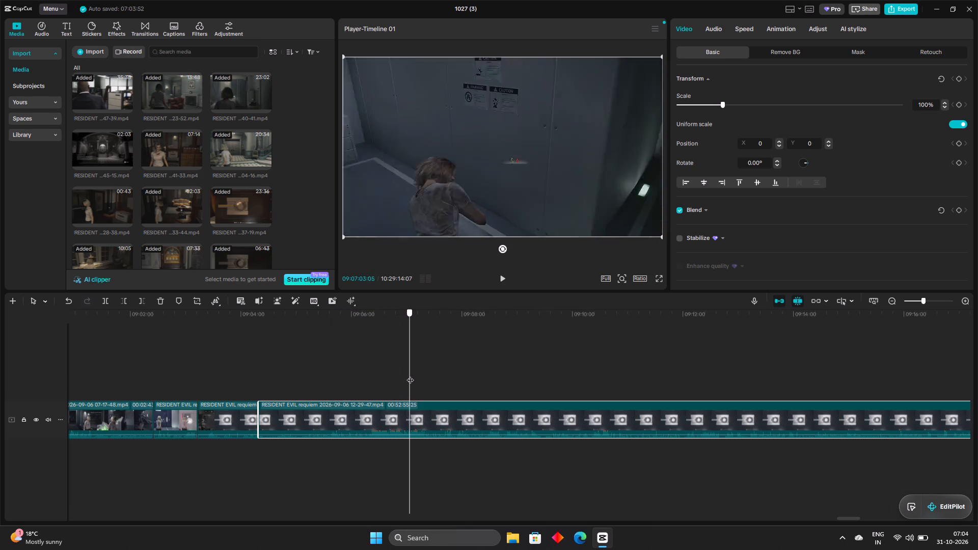
left_click_drag(410, 375, 412, 375)
left_click_drag(412, 375, 427, 381)
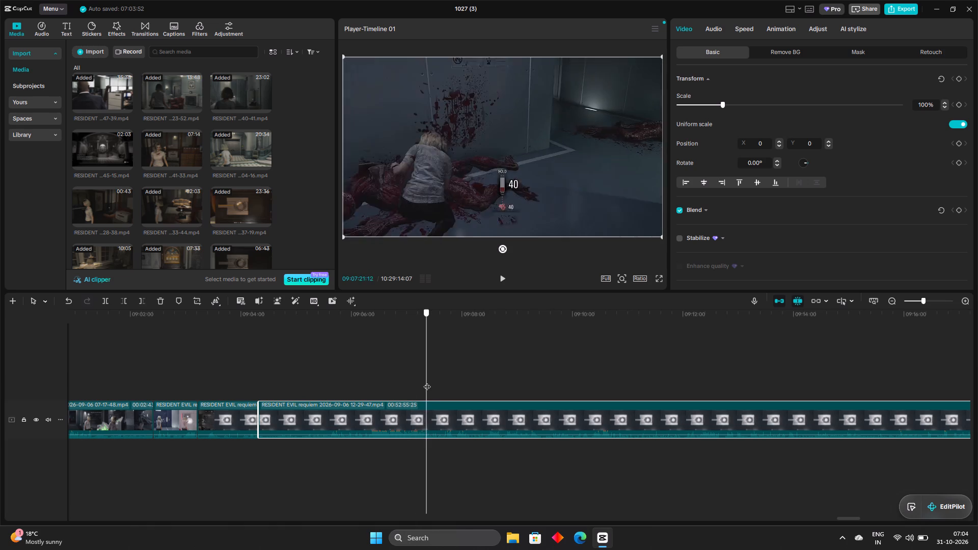
left_click_drag(427, 381, 440, 383)
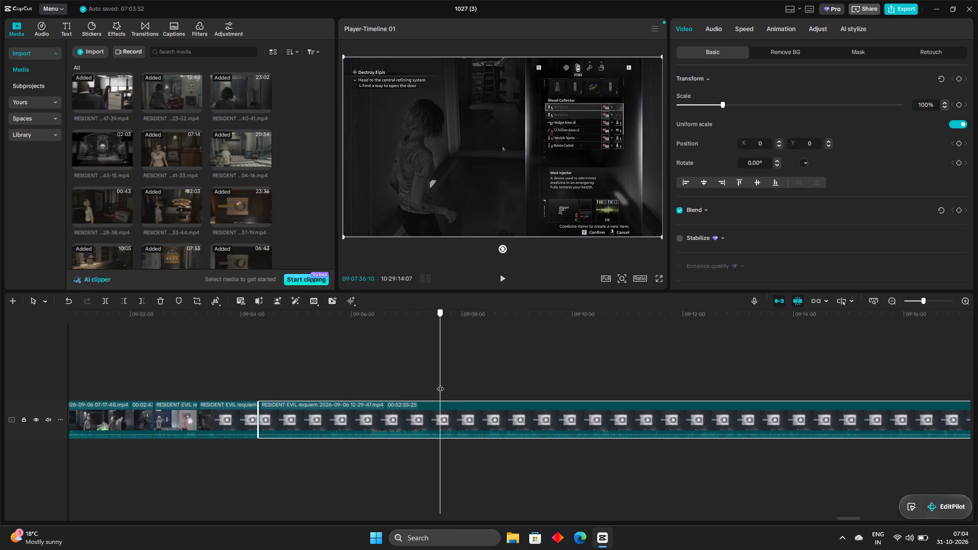
left_click_drag(440, 383, 437, 381)
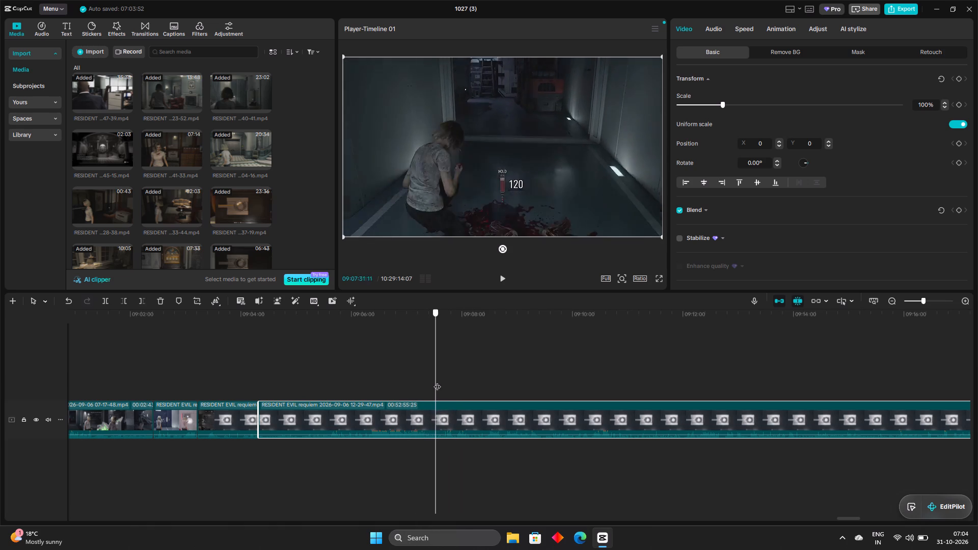
left_click_drag(437, 381, 434, 381)
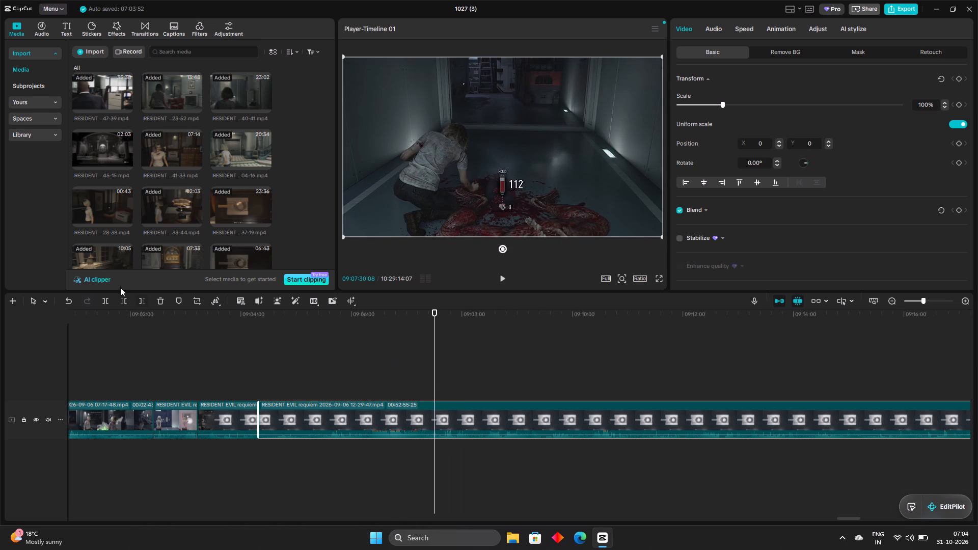
left_click(99, 302)
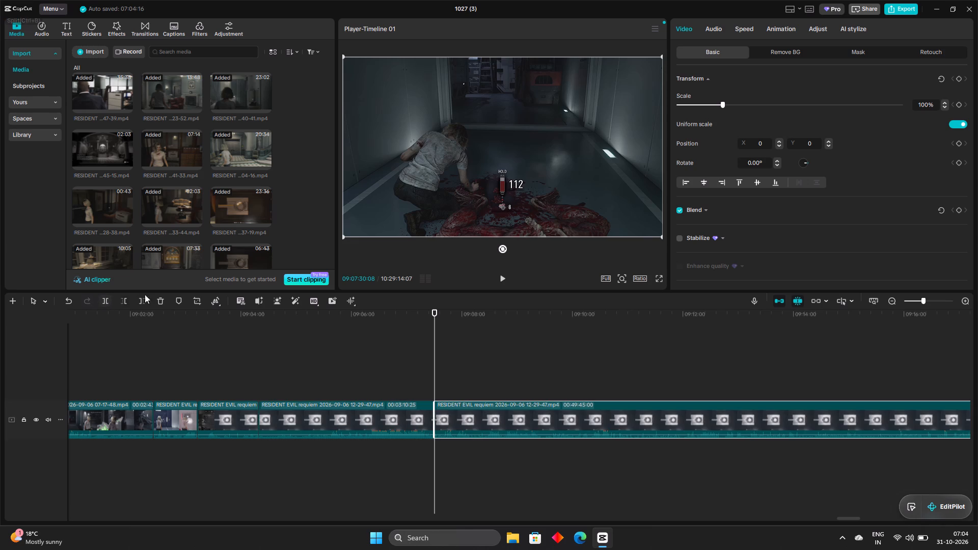
Trim the inventory and crafting footage off the start of the clip after the 09:07:30:08 split, shortening it to 00:49:24:19.
left_click_drag(436, 422, 442, 424)
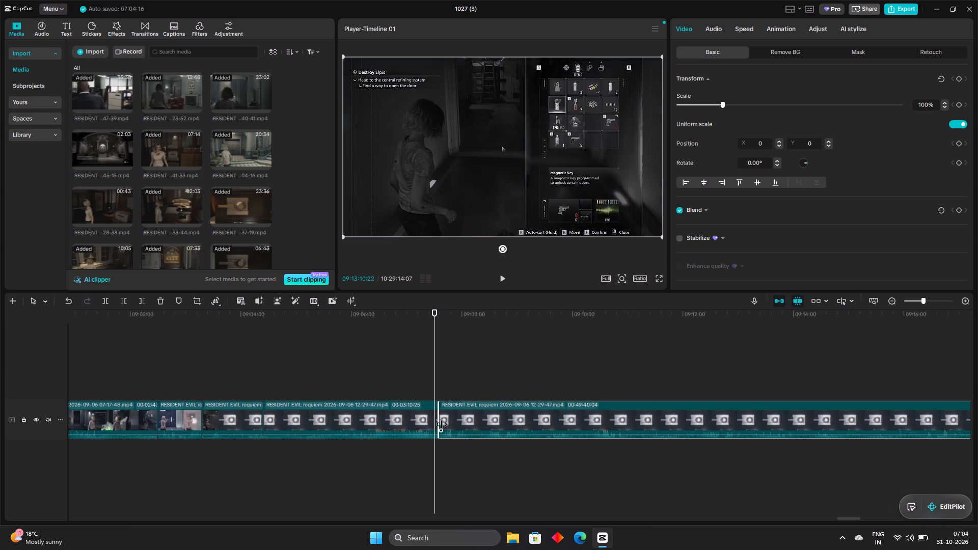
left_click_drag(442, 424, 455, 431)
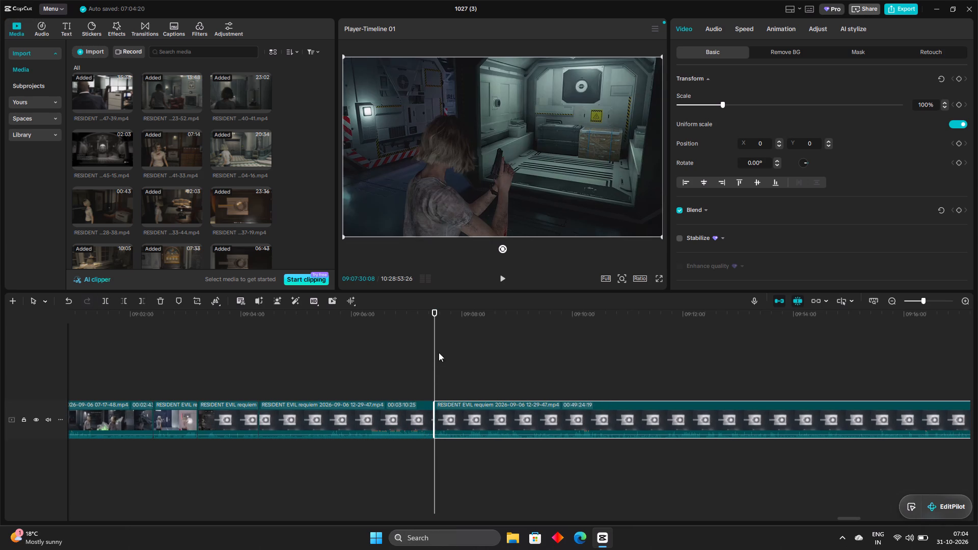
Review the 00:49:24:19 clip around the Hemolytic Injector crafting screen and split it at 09:09:18:03.
left_click_drag(433, 344, 447, 360)
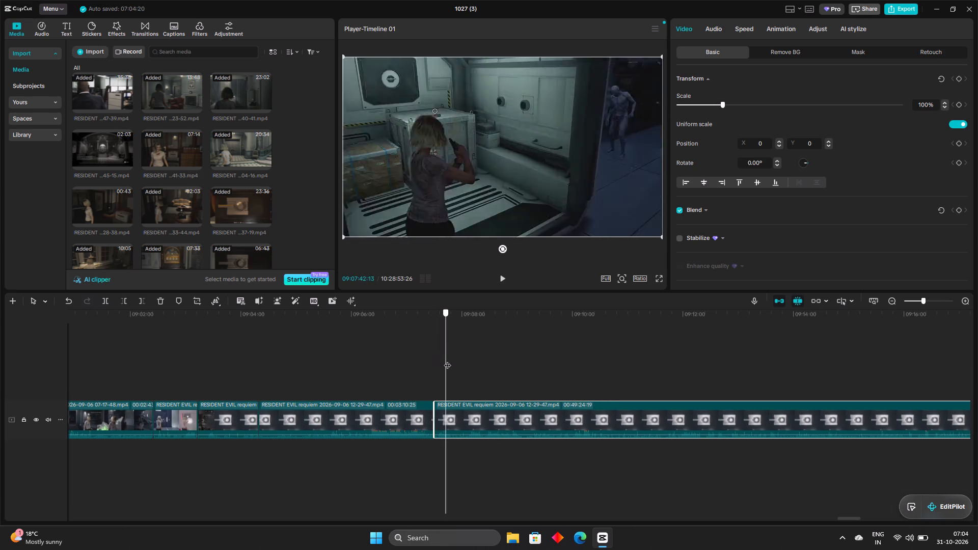
left_click_drag(447, 360, 473, 371)
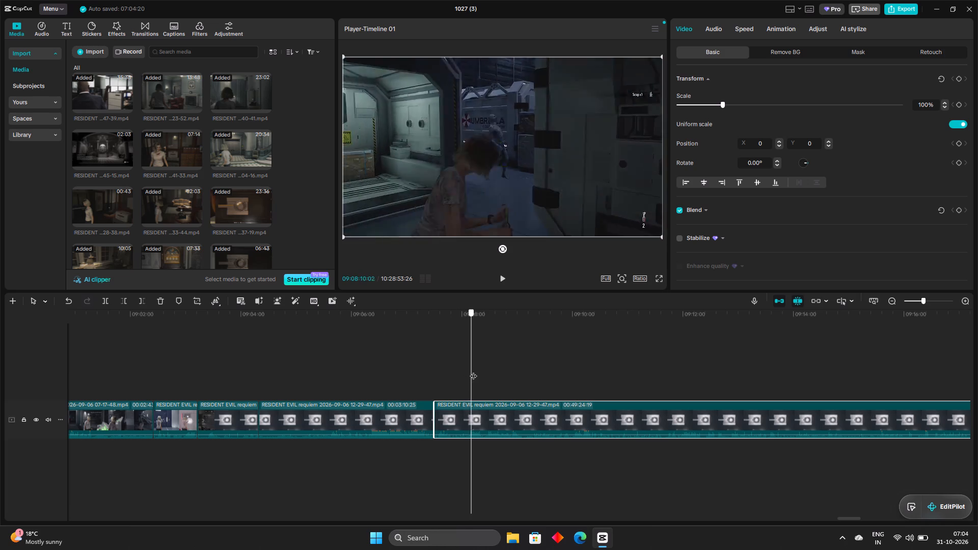
left_click_drag(473, 371, 486, 371)
left_click_drag(486, 371, 509, 374)
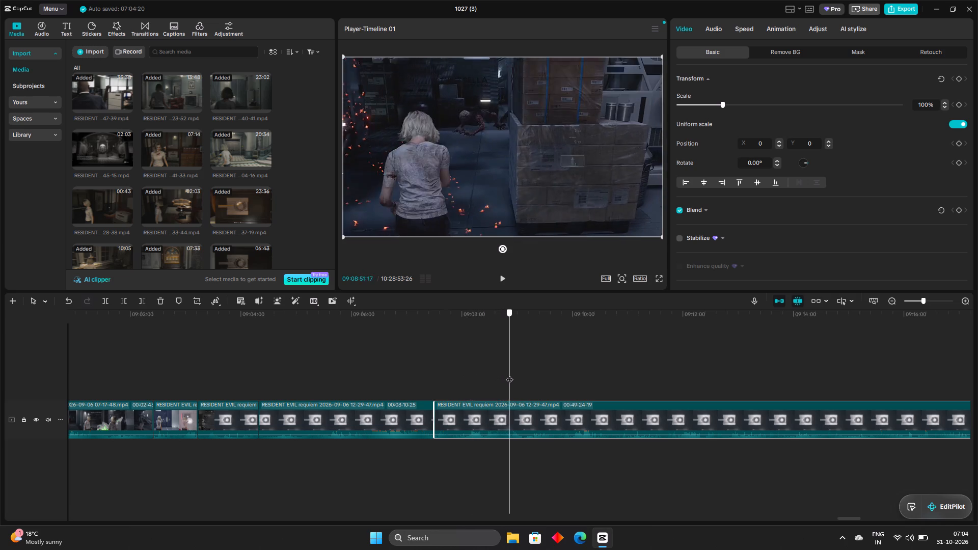
left_click_drag(509, 374, 529, 370)
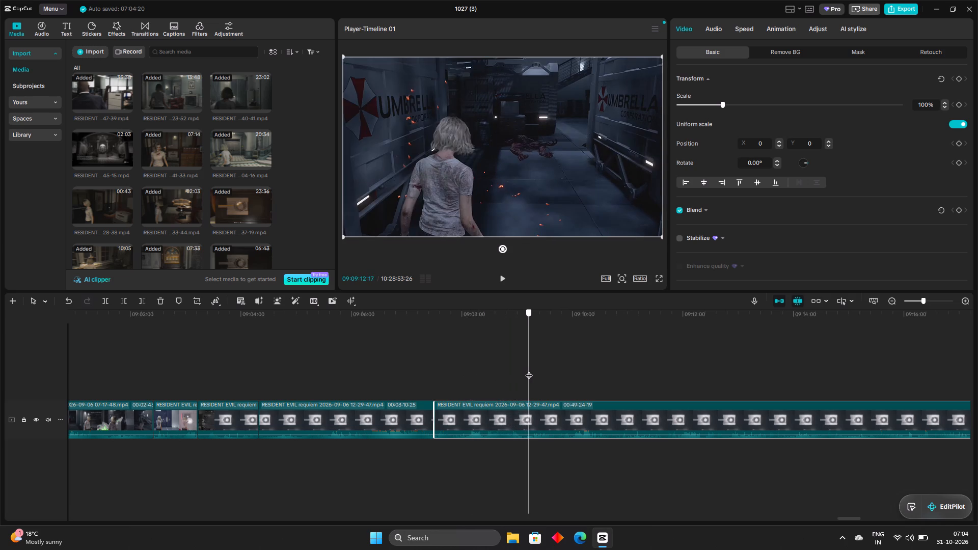
left_click_drag(529, 370, 521, 360)
left_click_drag(521, 360, 530, 359)
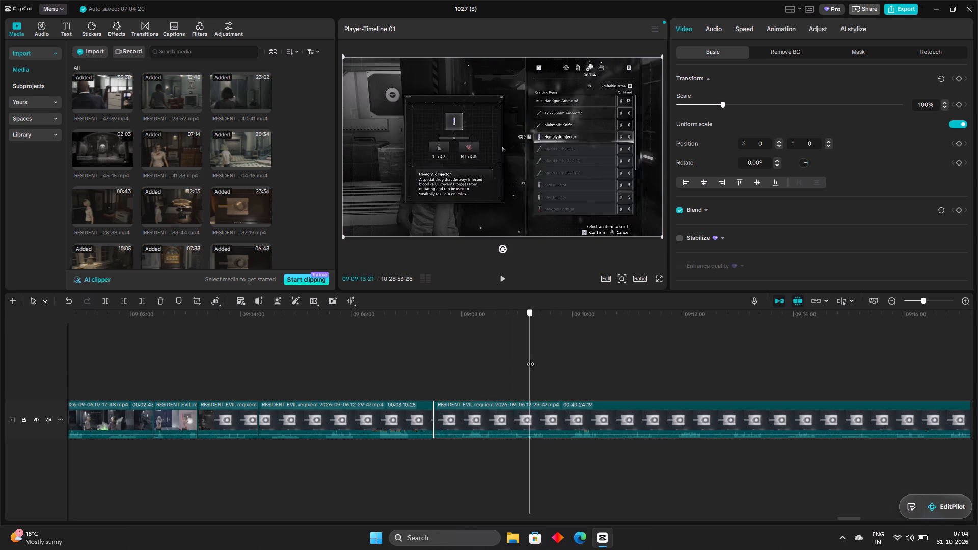
left_click_drag(530, 359, 534, 358)
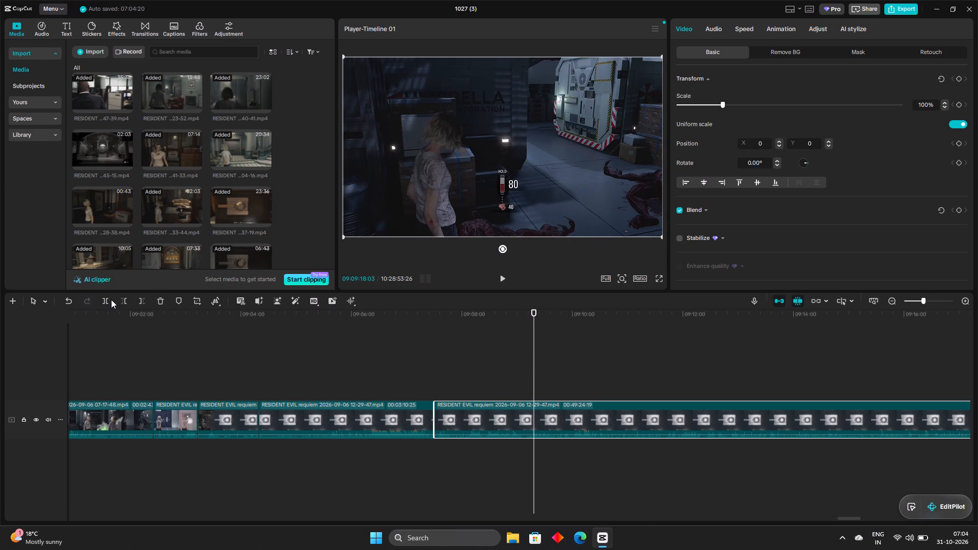
left_click(111, 299)
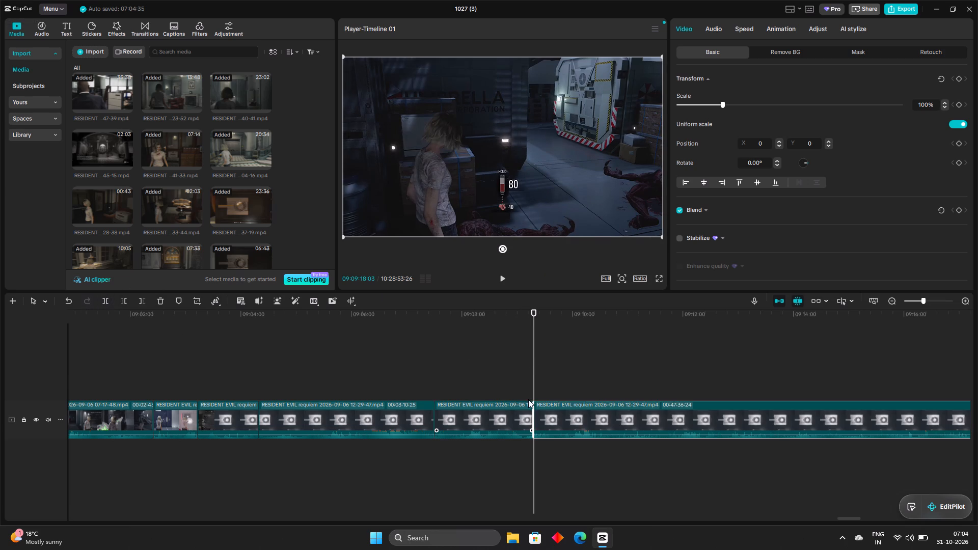
Trim the blood collecting and crafting footage off the start of the clip after the 09:09:18:03 split, shortening it to 00:46:54:23.
left_click_drag(532, 416, 540, 418)
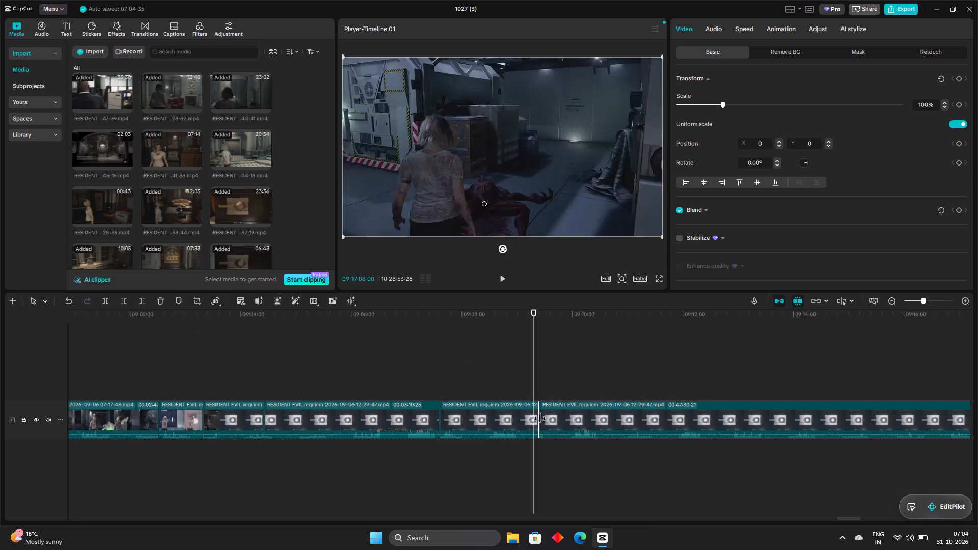
left_click_drag(540, 418, 558, 424)
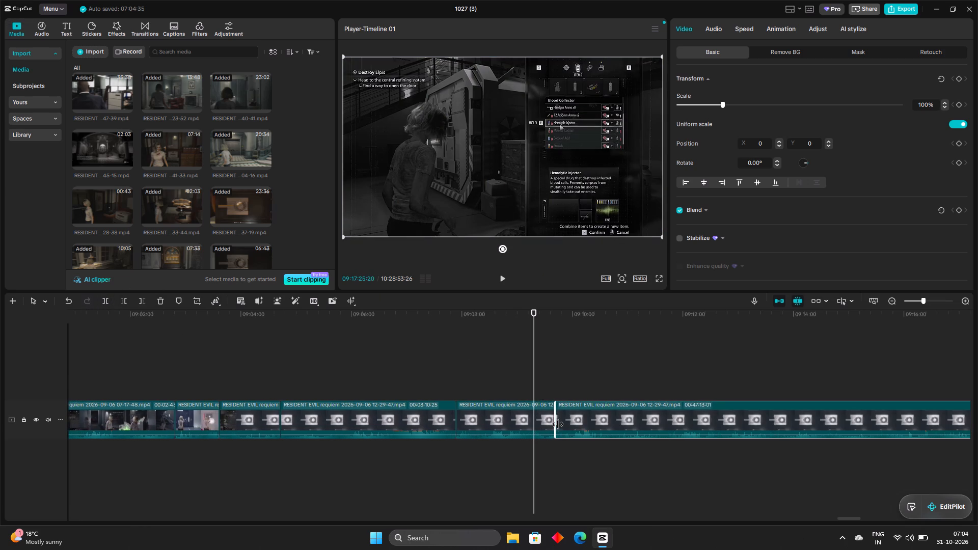
left_click_drag(558, 424, 568, 431)
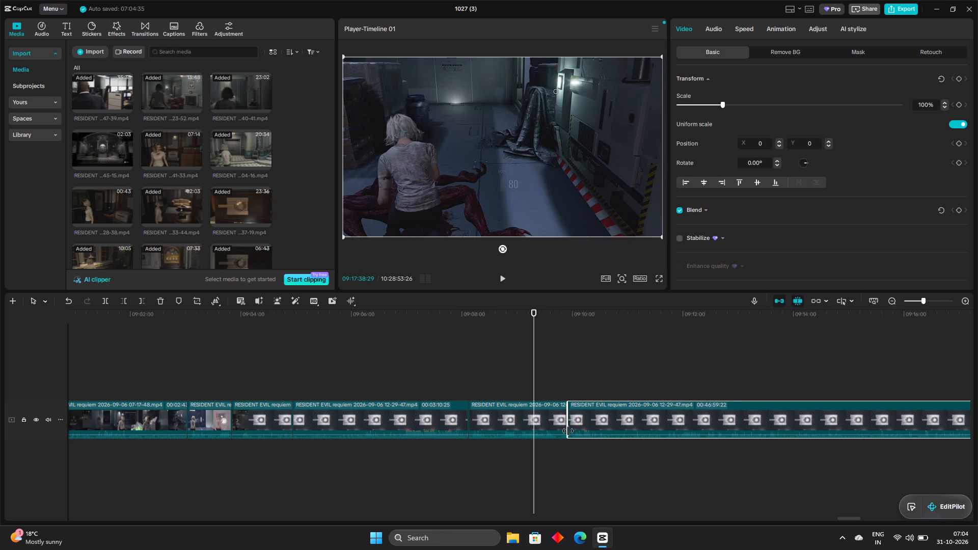
left_click_drag(568, 431, 573, 437)
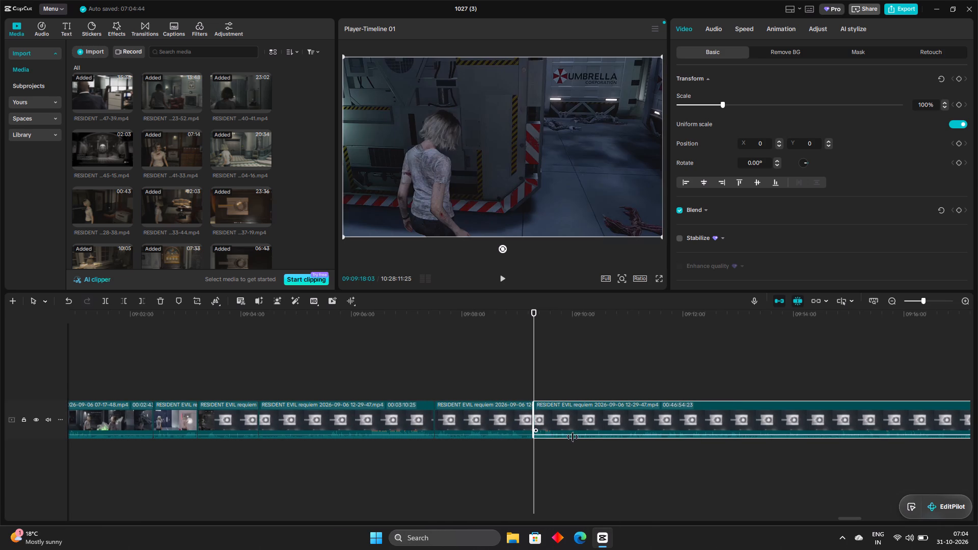
Review the 00:46:54:23 clip up to the inventory screen and split it before that, at the computer desk, at 09:12:10:20.
left_click_drag(535, 337, 554, 355)
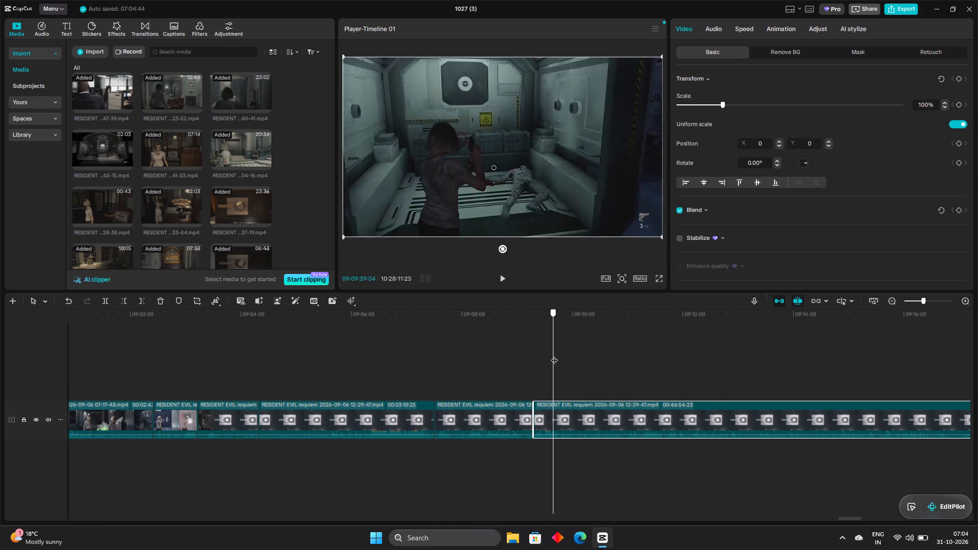
left_click_drag(554, 355, 581, 361)
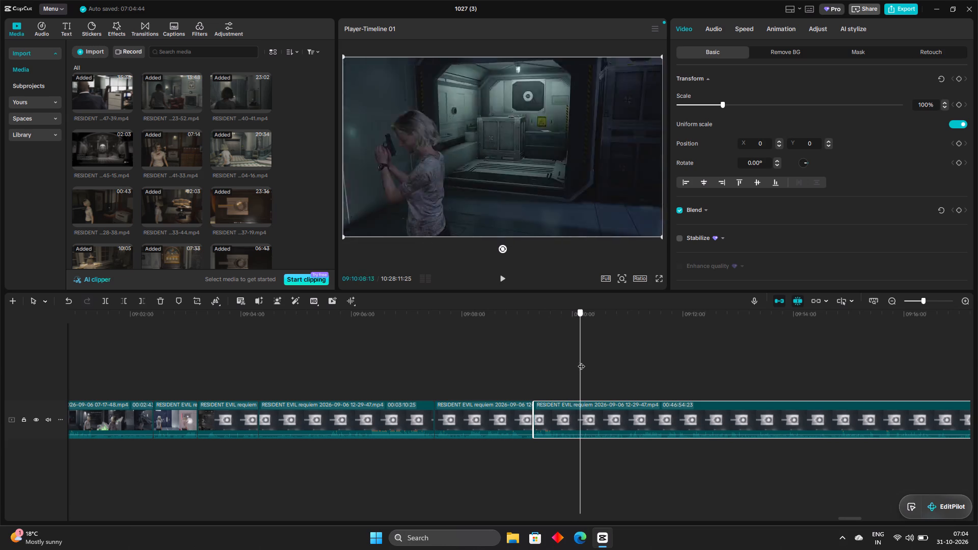
left_click_drag(581, 361, 604, 364)
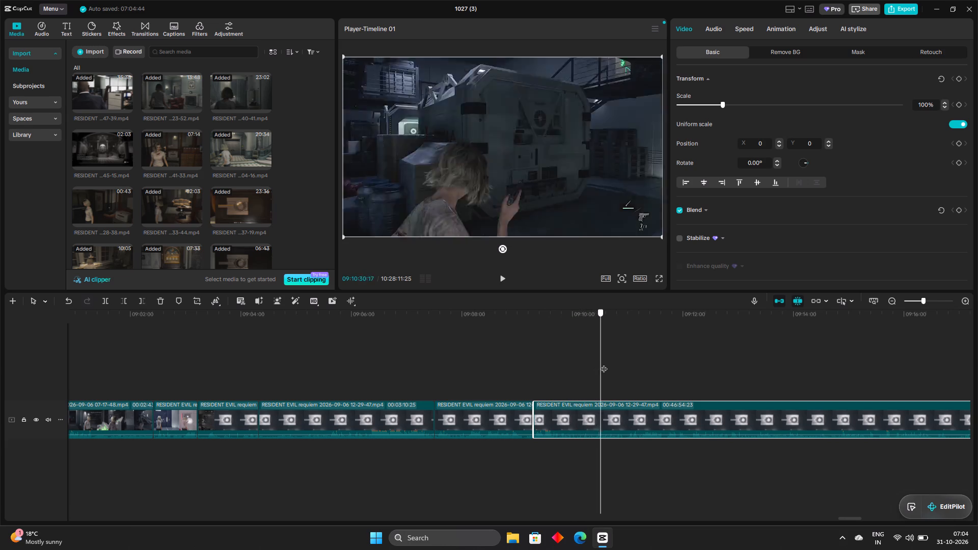
left_click_drag(604, 364, 633, 367)
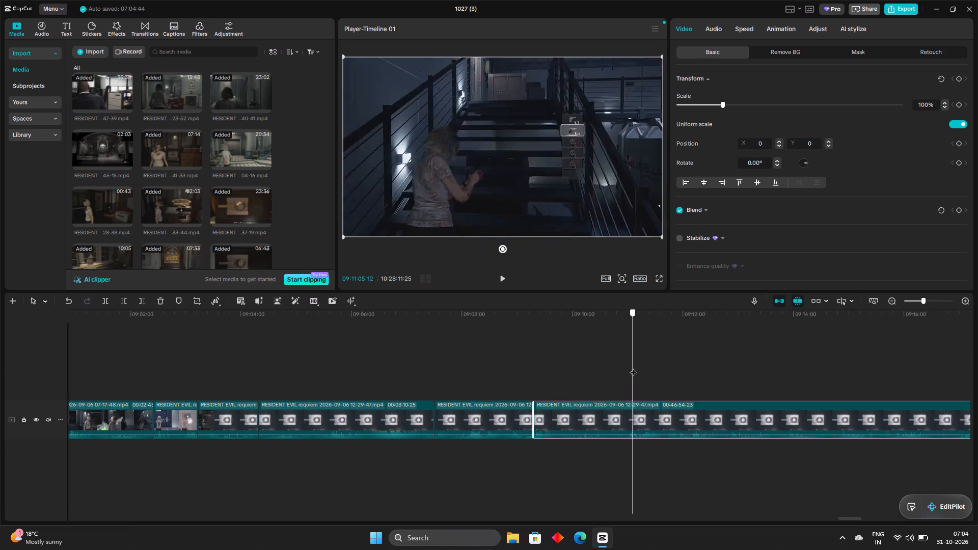
left_click_drag(633, 367, 660, 366)
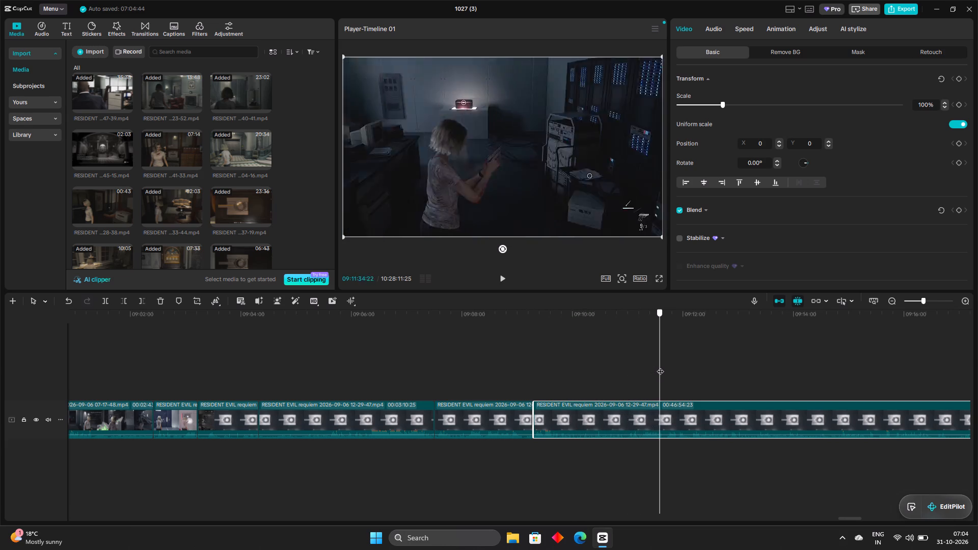
left_click_drag(660, 366, 683, 356)
left_click_drag(683, 356, 706, 358)
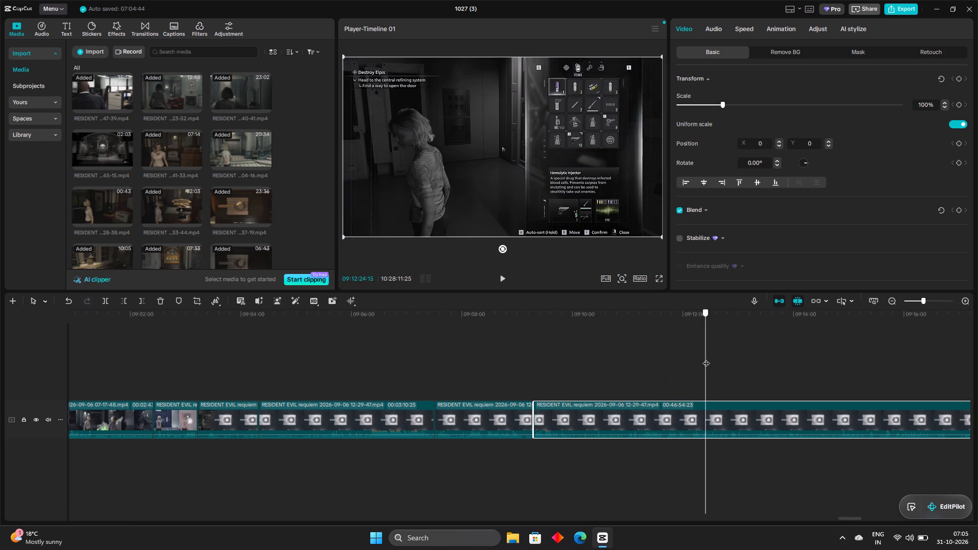
left_click_drag(706, 358, 693, 360)
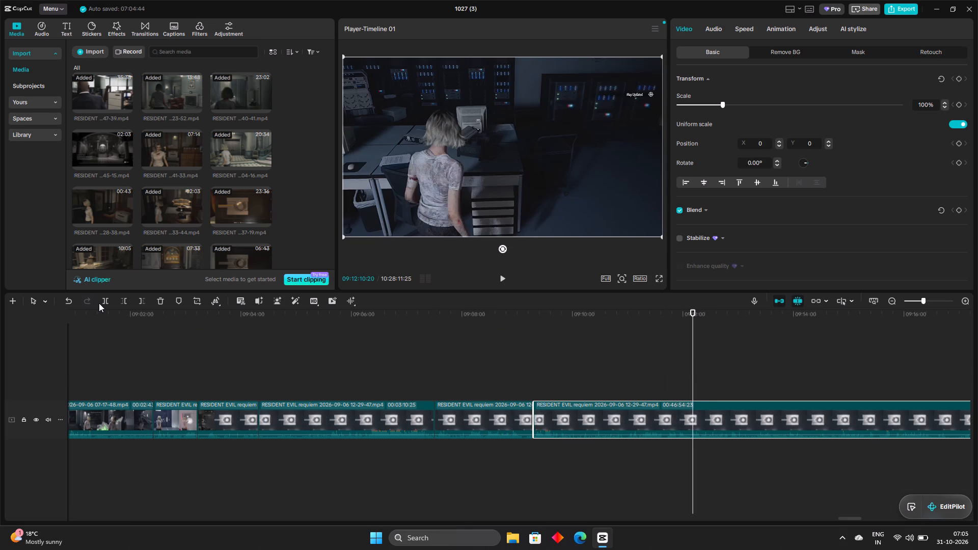
left_click(107, 301)
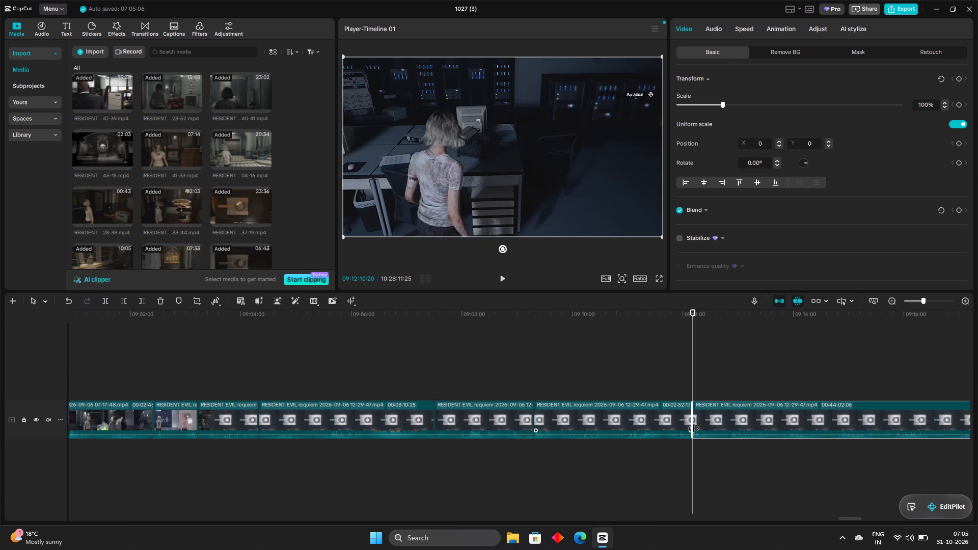
Trim the save and inventory footage off the start of the clip after the 09:12:10:20 split, shortening it to 00:43:24:01.
left_click_drag(690, 415, 696, 419)
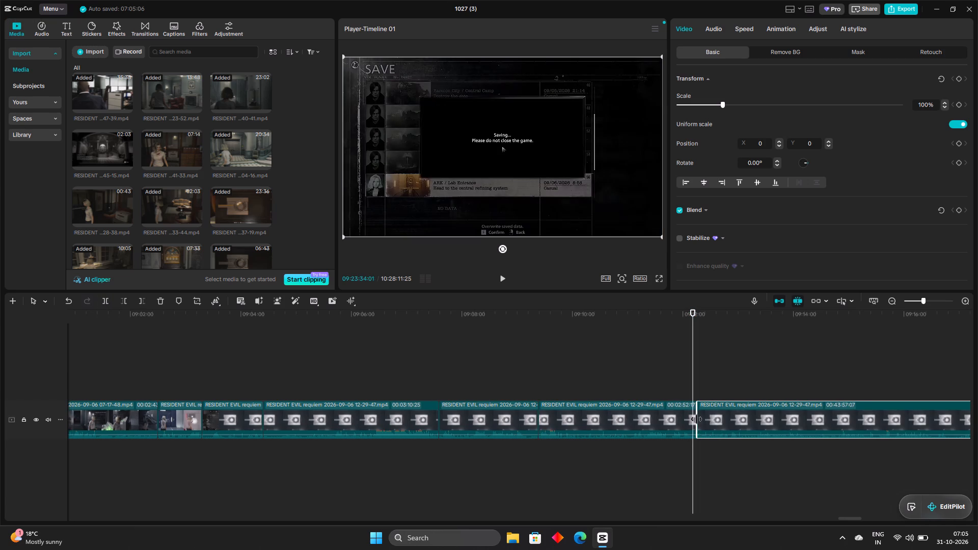
left_click_drag(696, 419, 708, 422)
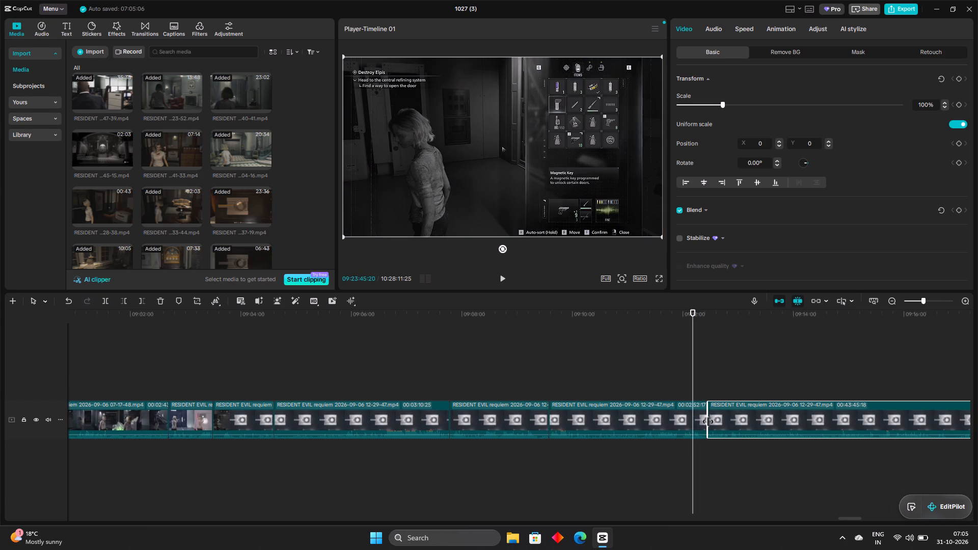
left_click_drag(708, 422, 724, 425)
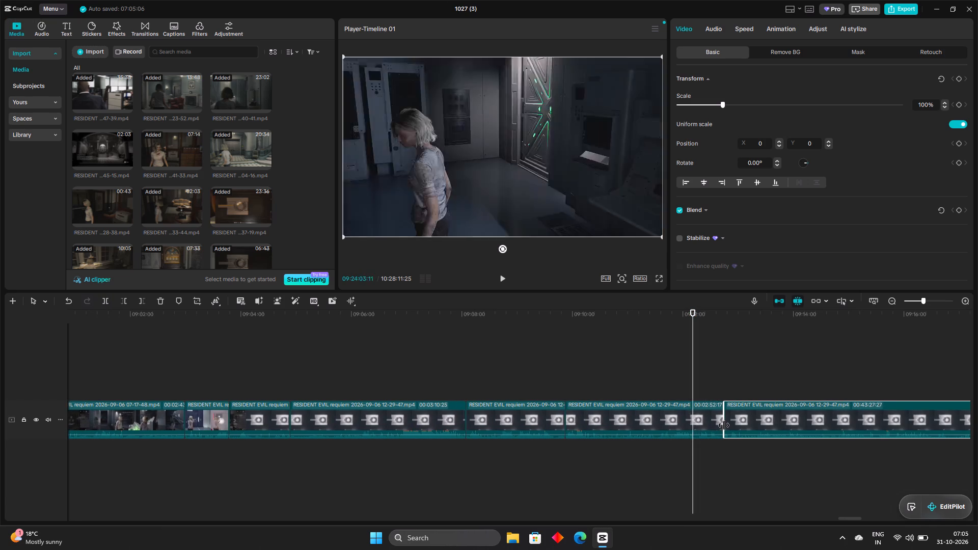
left_click_drag(724, 425, 727, 427)
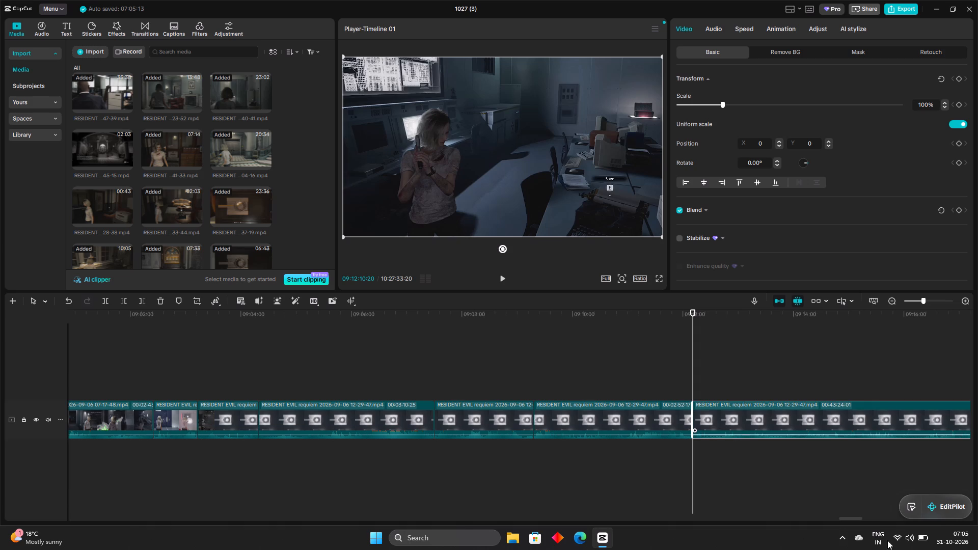
Review the 00:43:24:01 clip up to the save and item storage screens and split it before them, near the typewriter, at 09:17:08:11.
left_click_drag(856, 520, 857, 520)
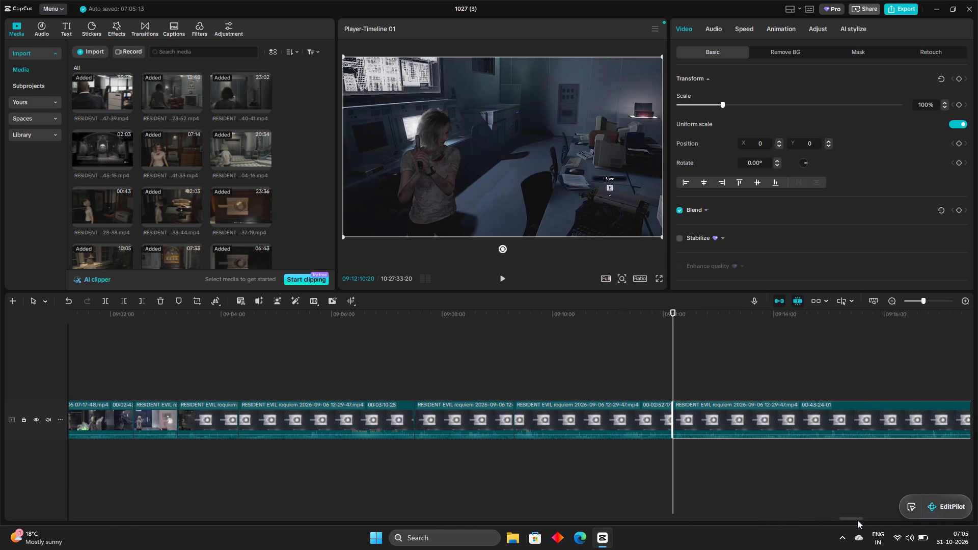
left_click_drag(857, 520, 871, 529)
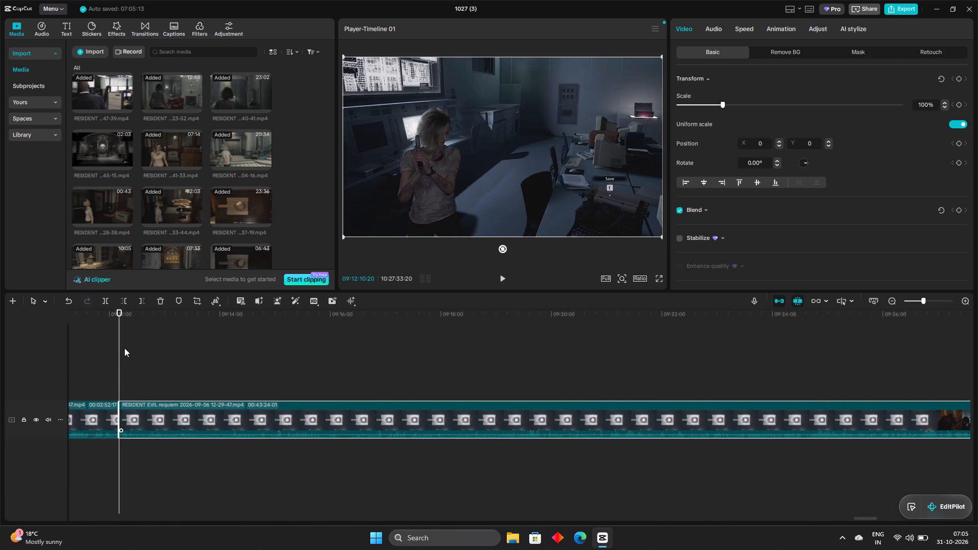
left_click_drag(120, 342, 132, 349)
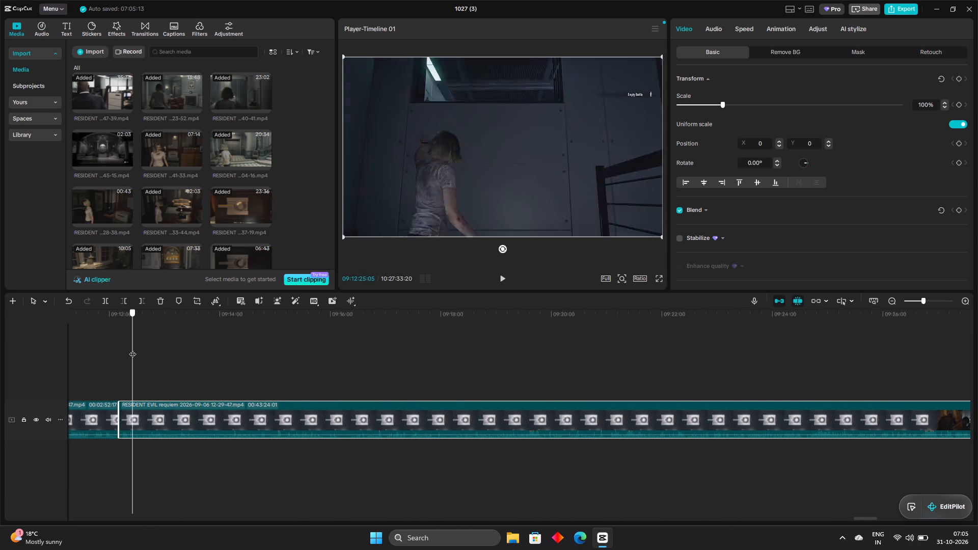
left_click_drag(132, 349, 150, 355)
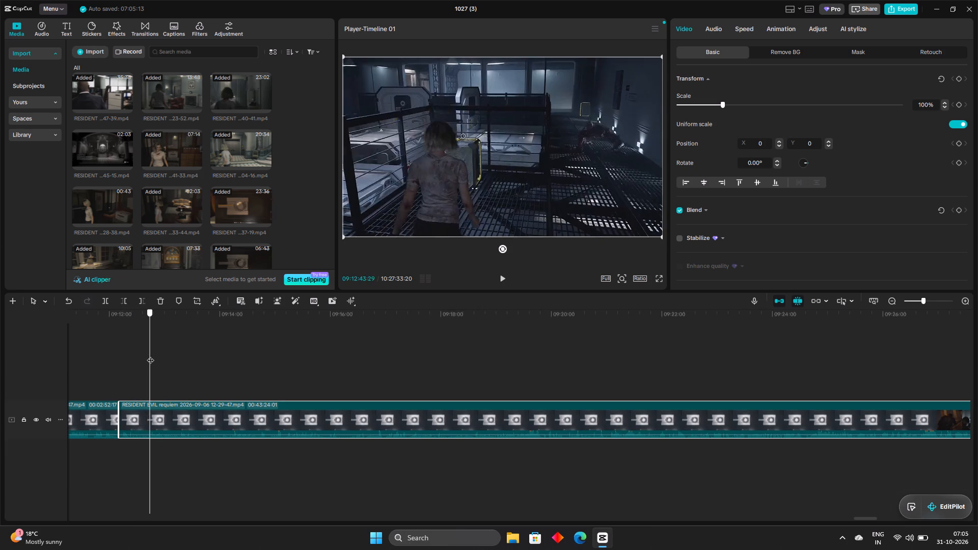
left_click_drag(150, 355, 174, 358)
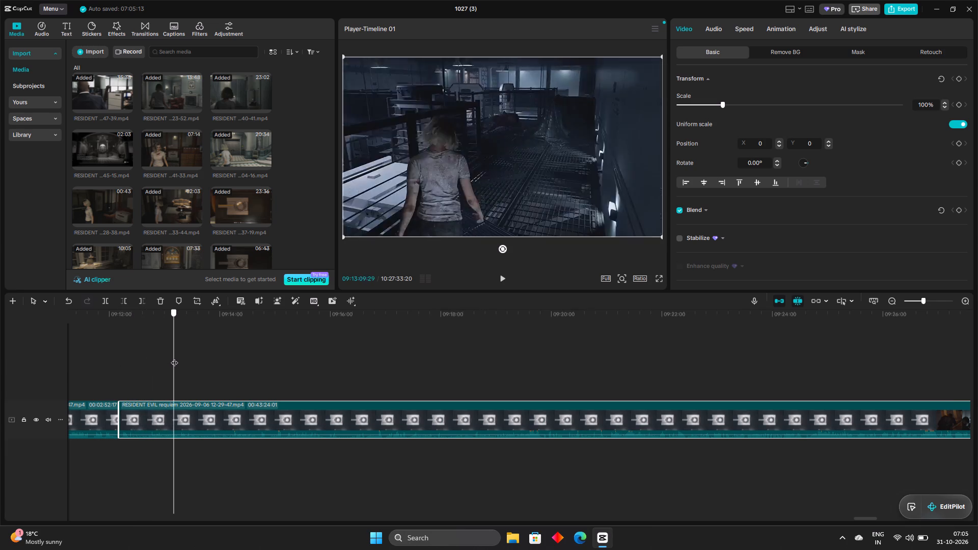
left_click_drag(174, 358, 192, 358)
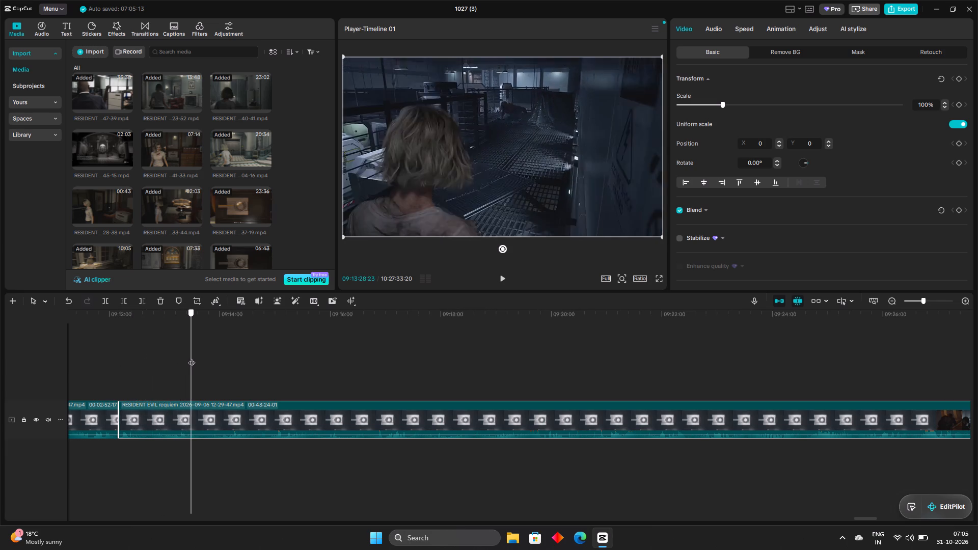
left_click_drag(192, 358, 233, 355)
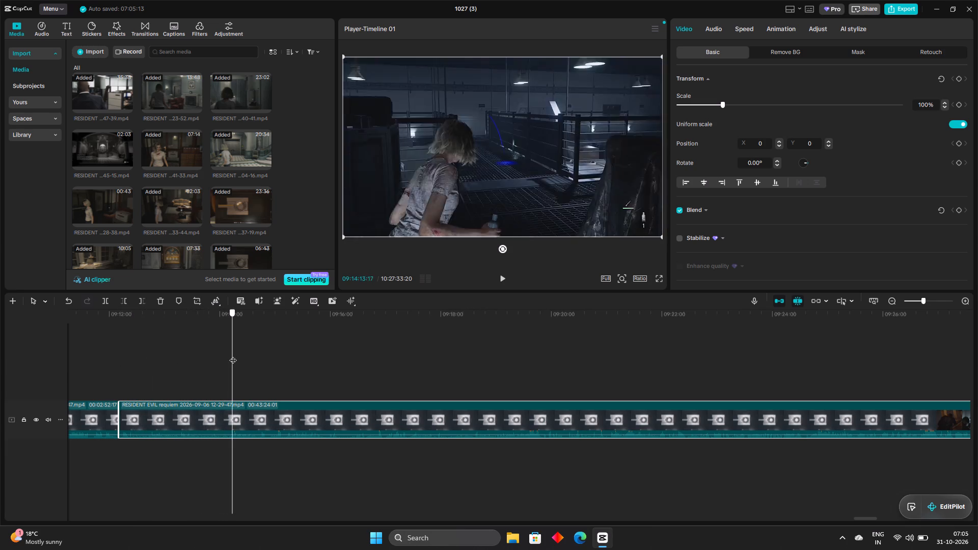
left_click_drag(233, 355, 261, 350)
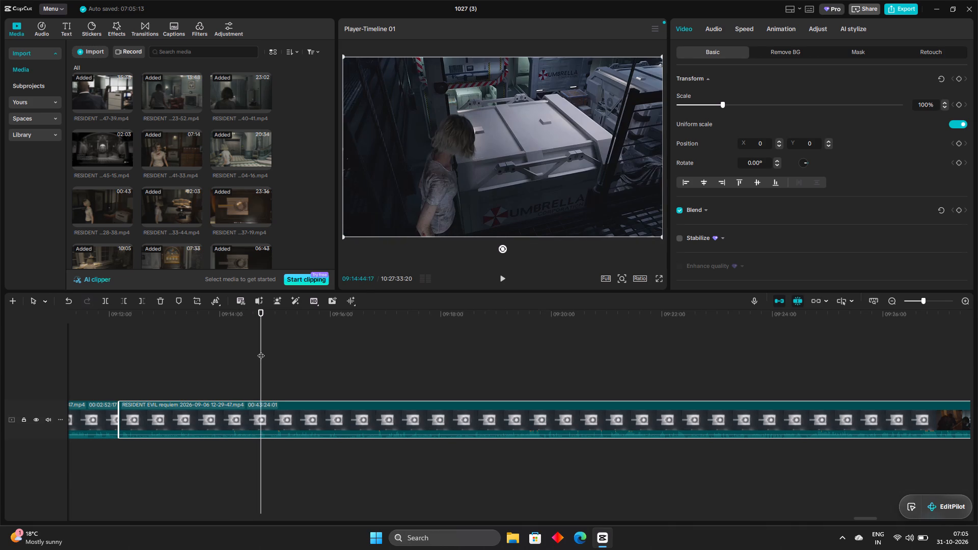
left_click_drag(261, 350, 295, 359)
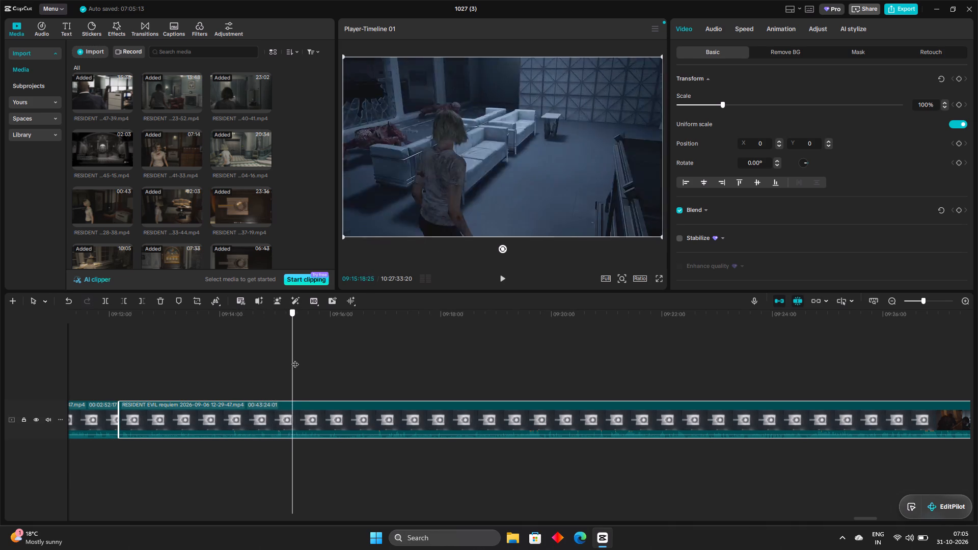
left_click_drag(295, 359, 332, 357)
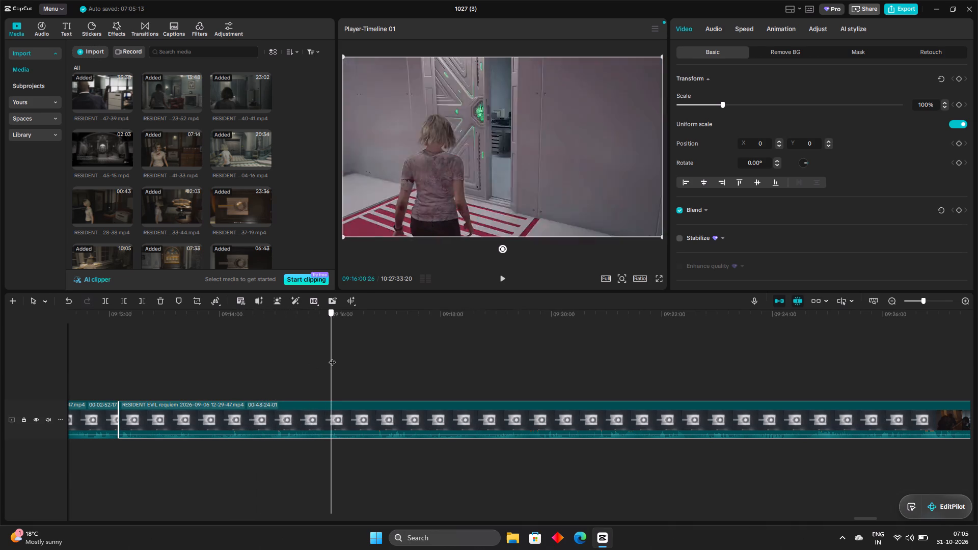
left_click_drag(332, 357, 335, 357)
left_click_drag(335, 357, 361, 361)
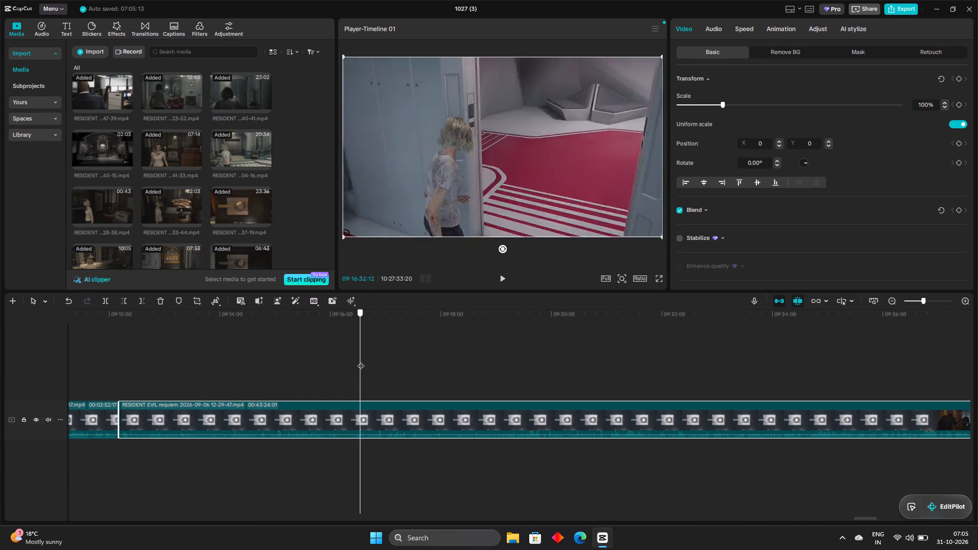
left_click_drag(361, 361, 407, 359)
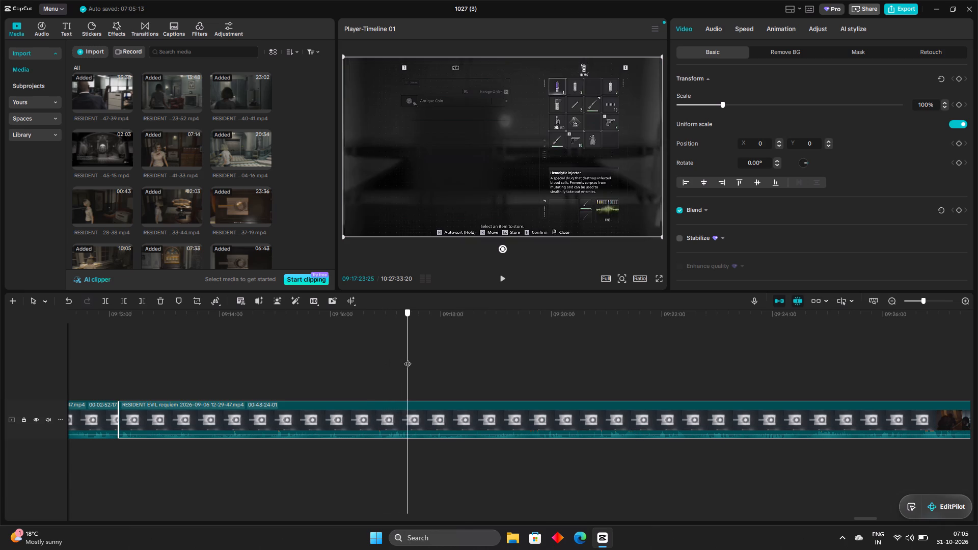
left_click_drag(407, 359, 400, 363)
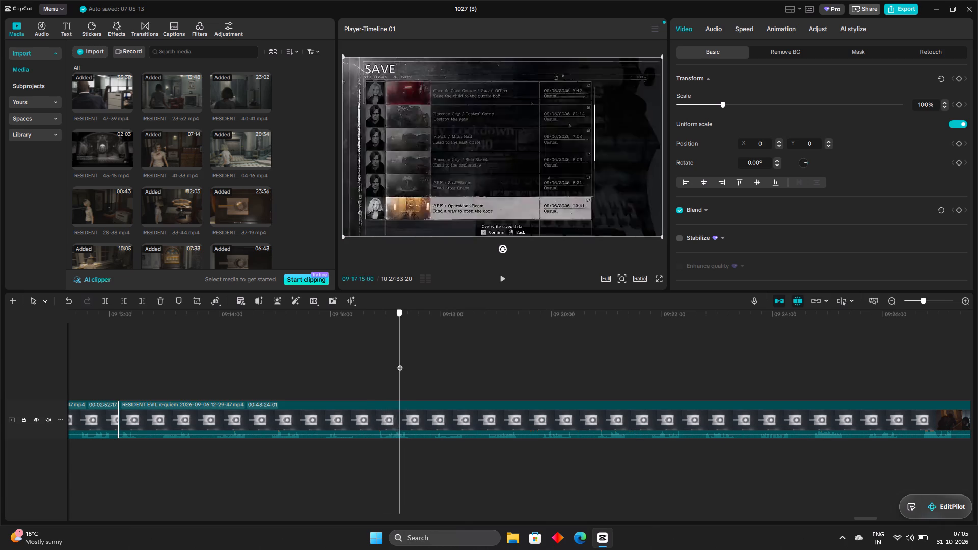
left_click_drag(400, 363, 394, 363)
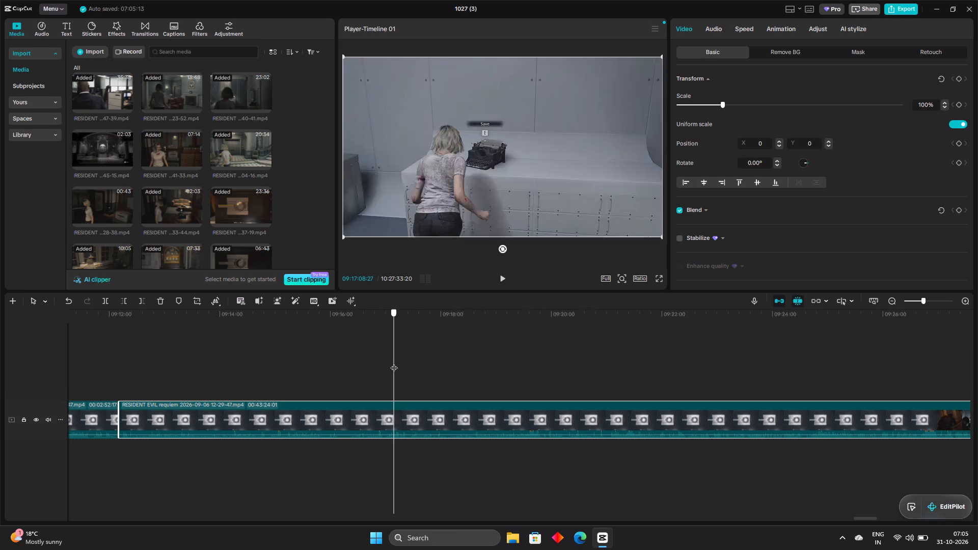
left_click_drag(394, 363, 393, 363)
left_click(103, 298)
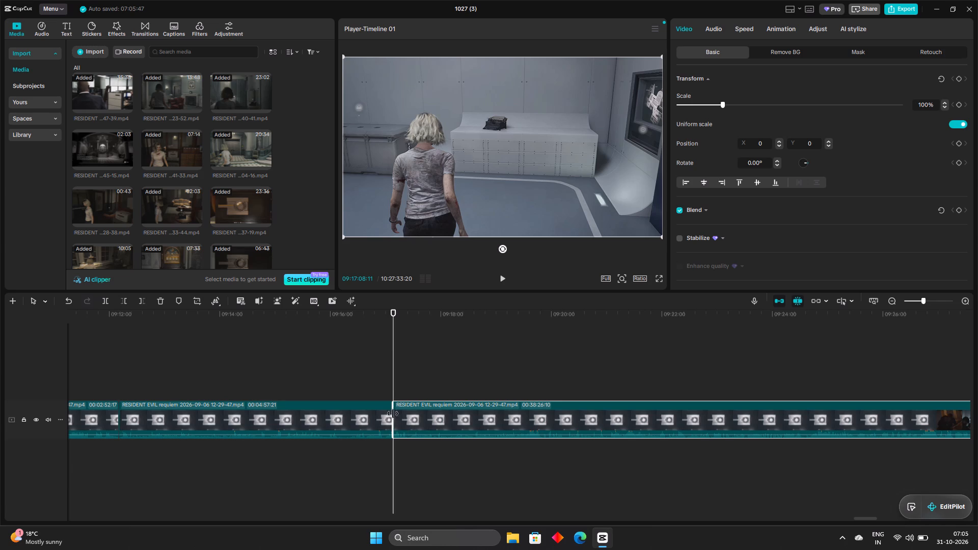
Trim the save and item storage footage off the start of the clip after the 09:17:08:11 split, shortening it to 00:38:00:21.
left_click_drag(394, 415, 401, 416)
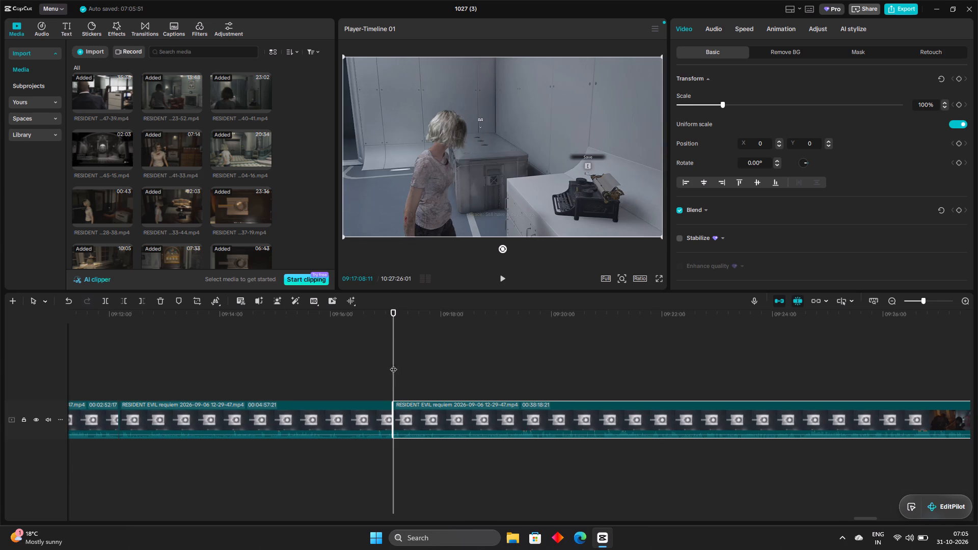
left_click_drag(394, 404, 400, 407)
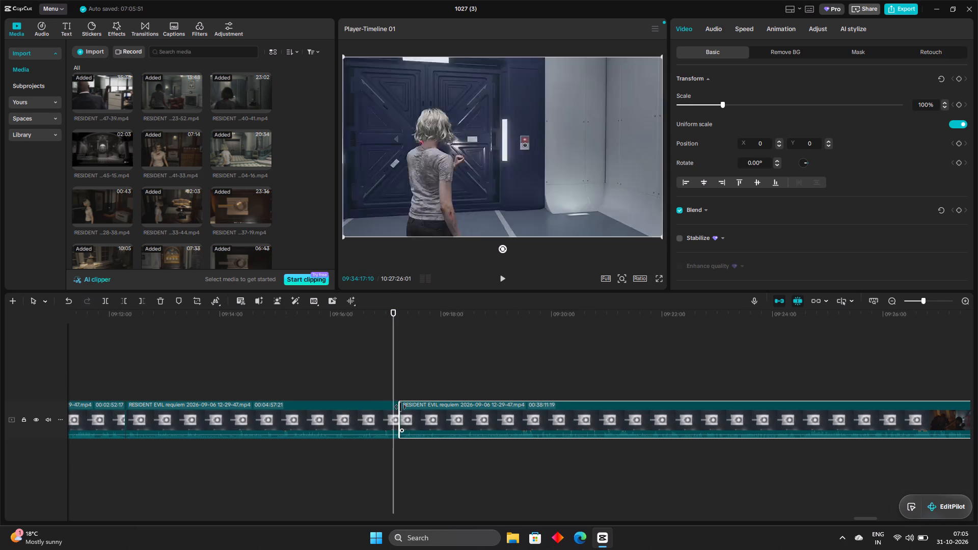
left_click(400, 407)
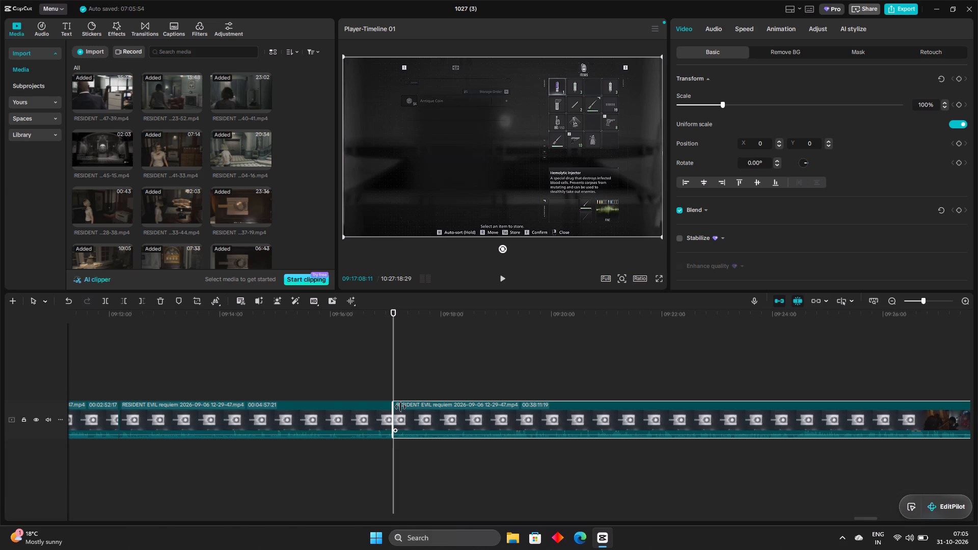
left_click_drag(393, 364, 393, 365)
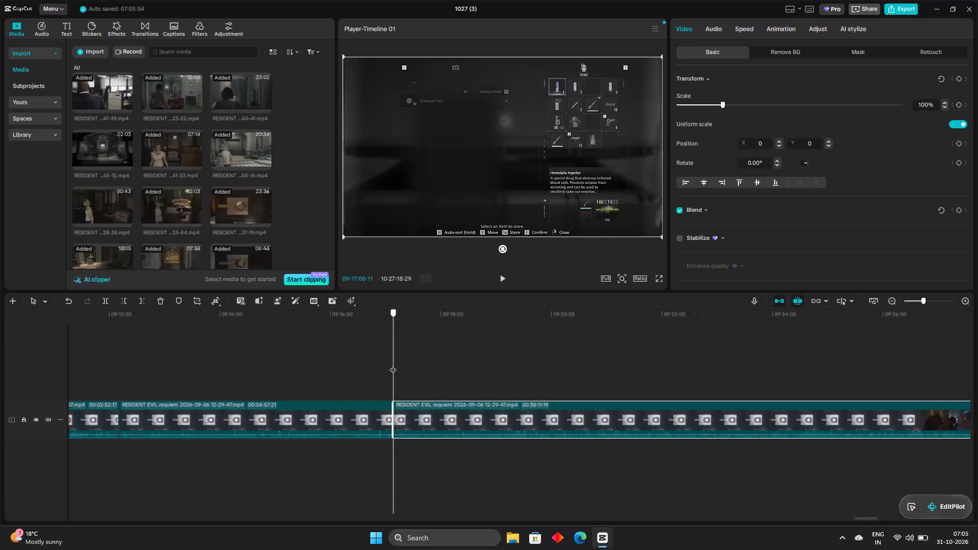
left_click_drag(393, 365, 403, 369)
left_click_drag(393, 406, 400, 408)
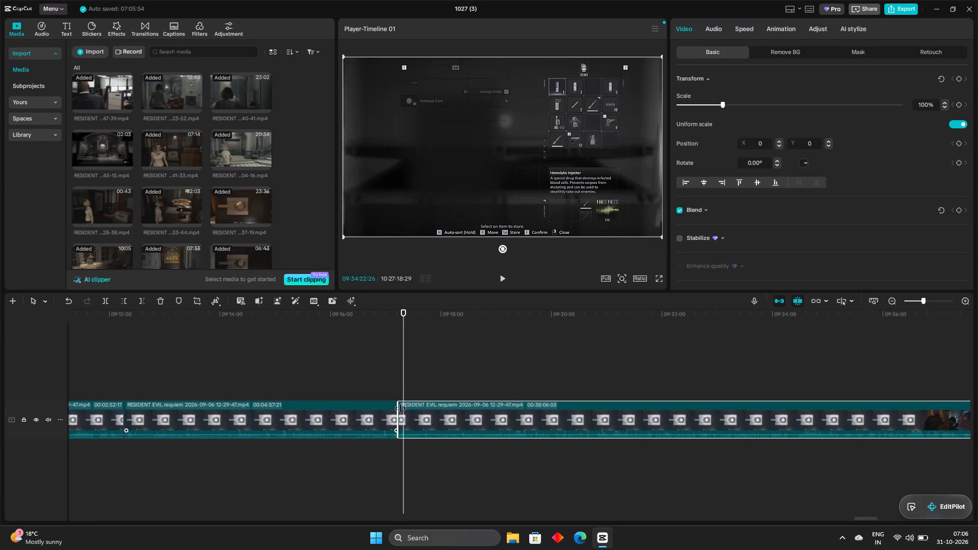
left_click_drag(400, 408, 403, 409)
Review the 00:38:00:21 clip from its start through the lab corridors, the large screen room and the wheelchair scene.
left_click_drag(405, 352, 441, 370)
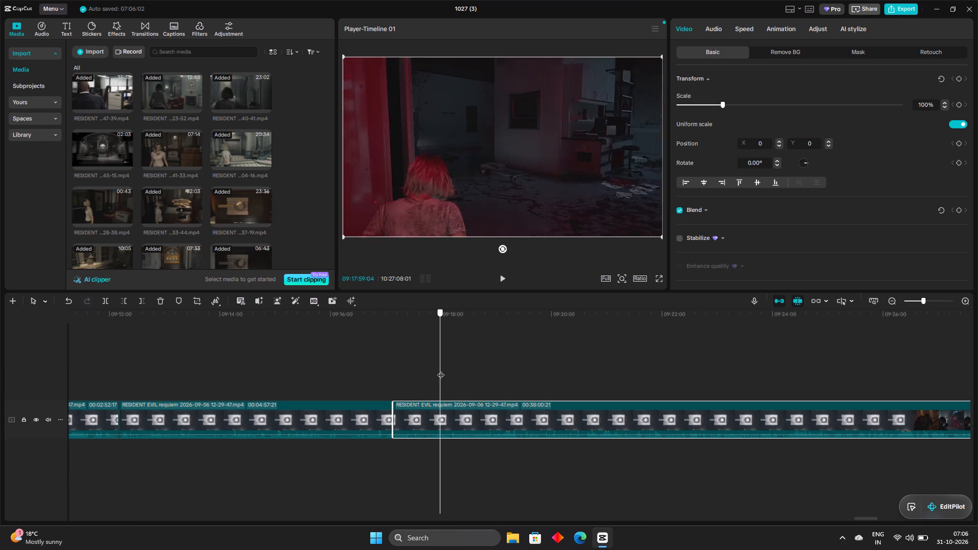
left_click_drag(441, 370, 456, 377)
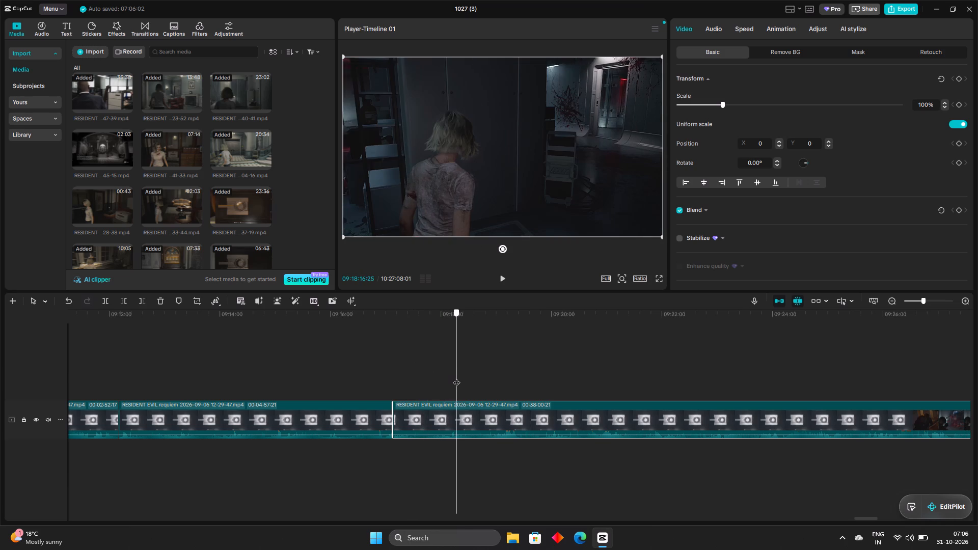
left_click_drag(456, 377, 467, 378)
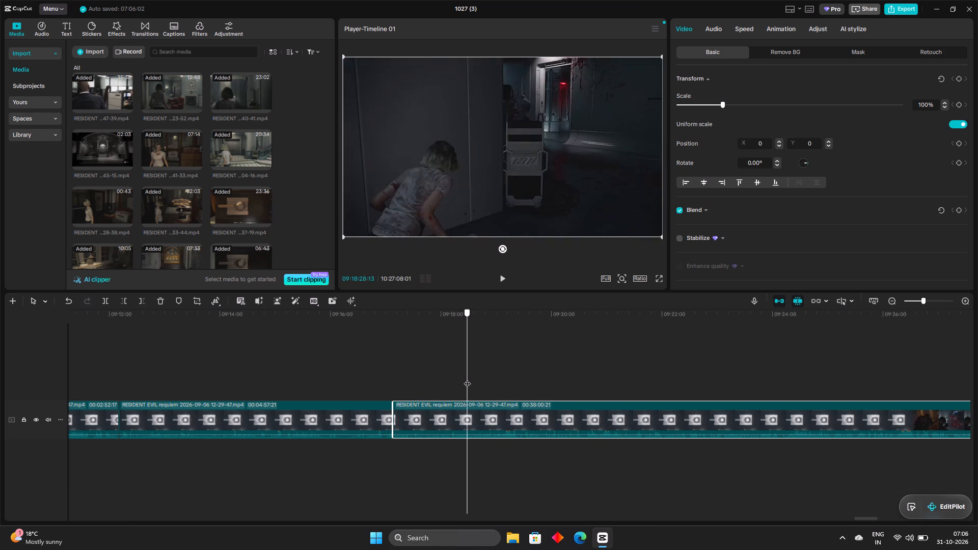
left_click_drag(467, 378, 476, 379)
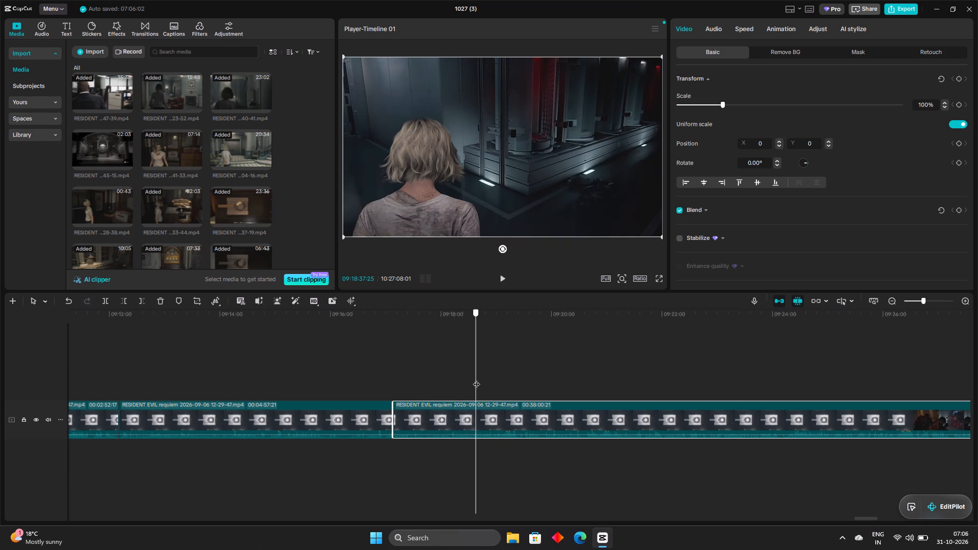
left_click_drag(476, 379, 490, 380)
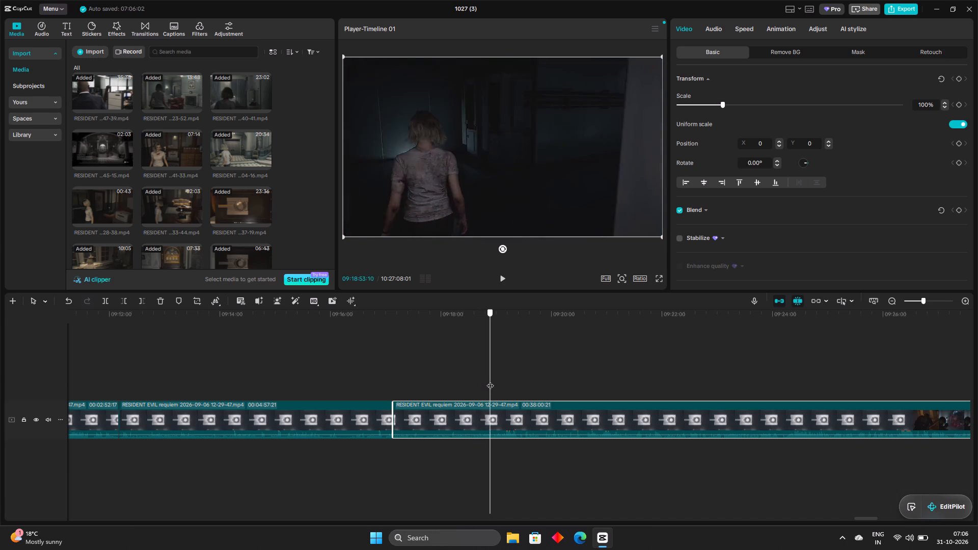
left_click_drag(490, 380, 504, 383)
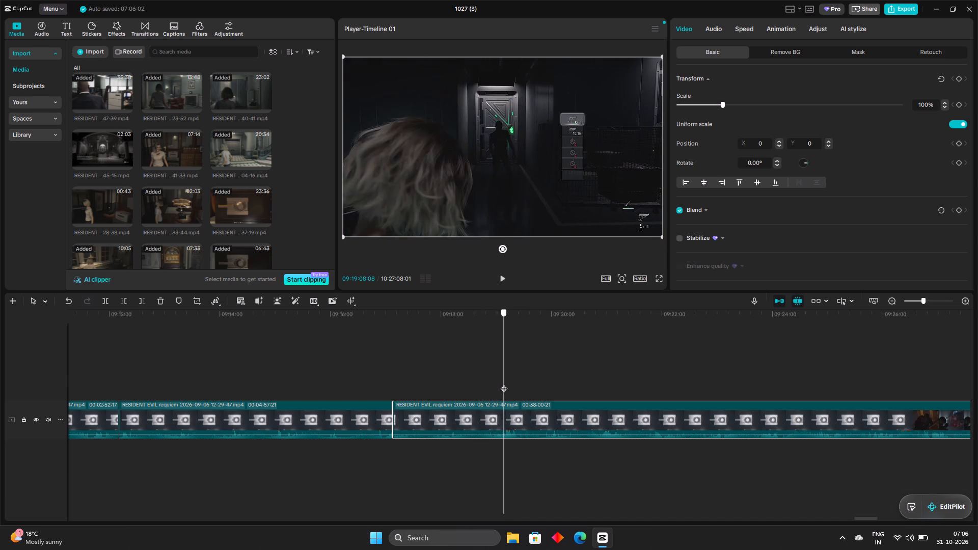
left_click_drag(504, 383, 517, 388)
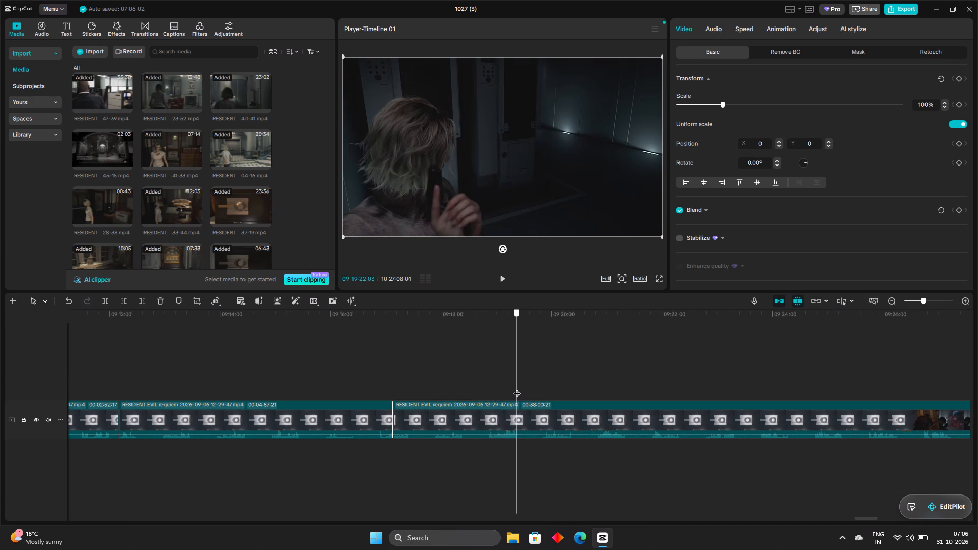
left_click_drag(517, 388, 528, 390)
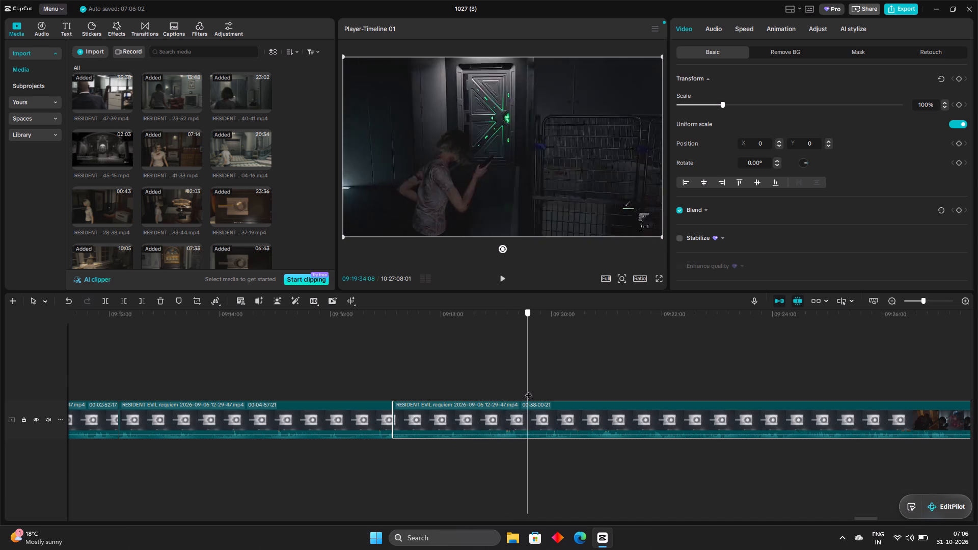
left_click_drag(528, 390, 545, 394)
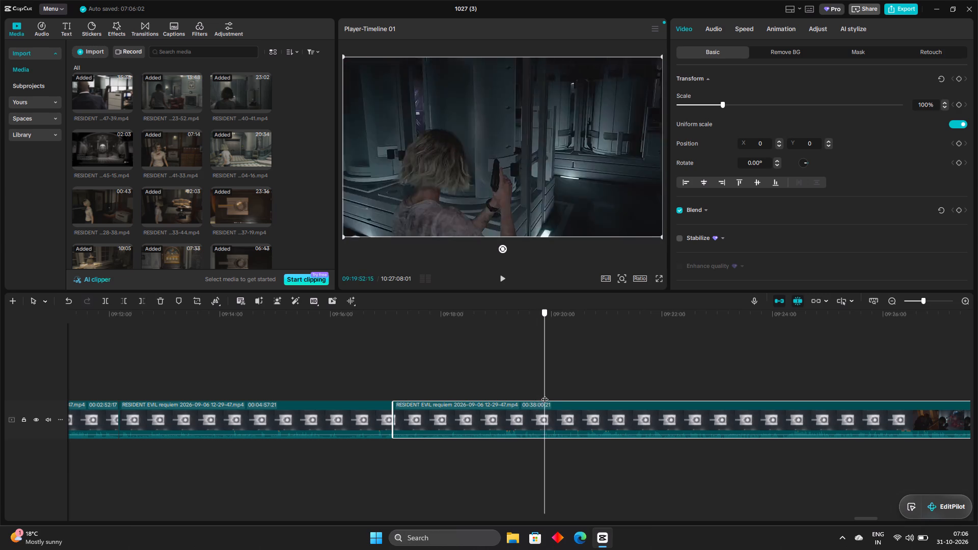
left_click_drag(545, 394, 565, 387)
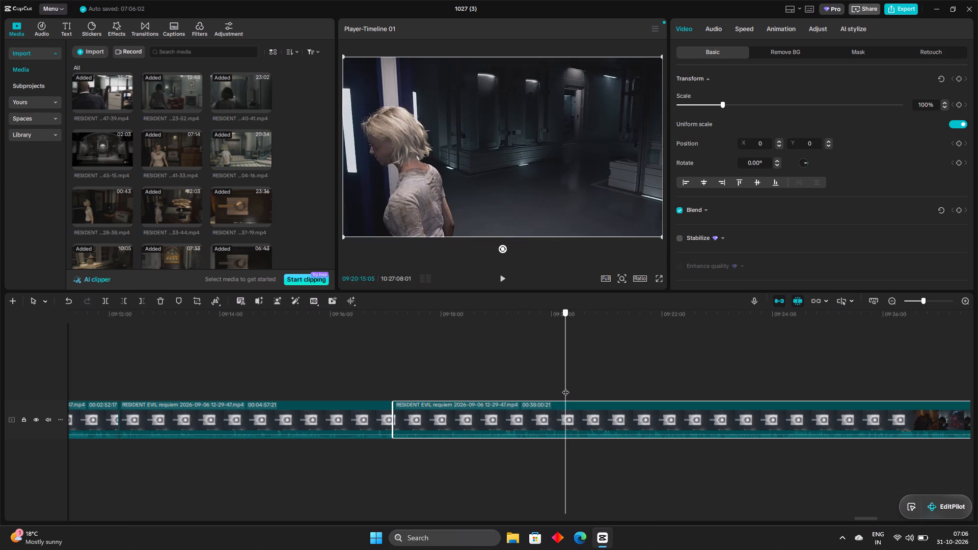
left_click_drag(565, 387, 565, 385)
left_click_drag(565, 385, 583, 388)
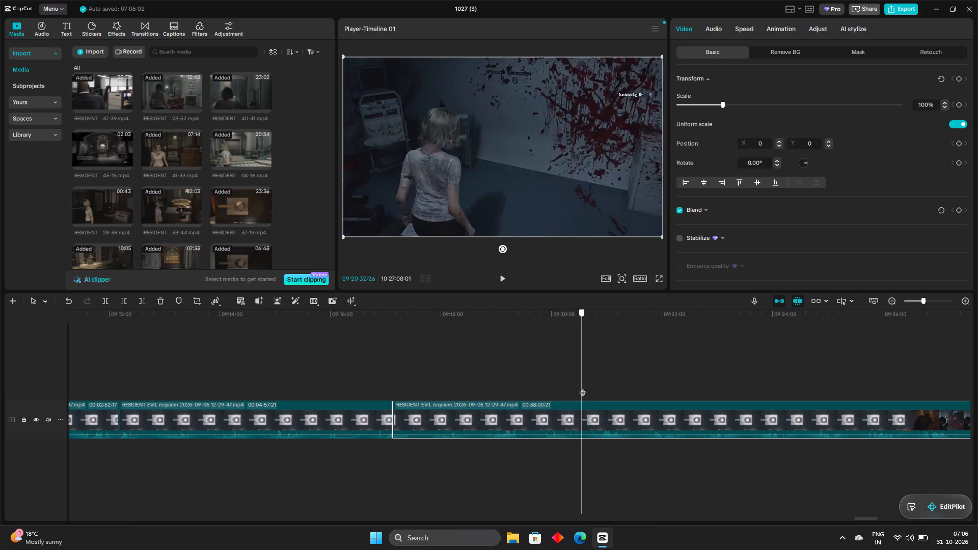
left_click_drag(583, 388, 612, 389)
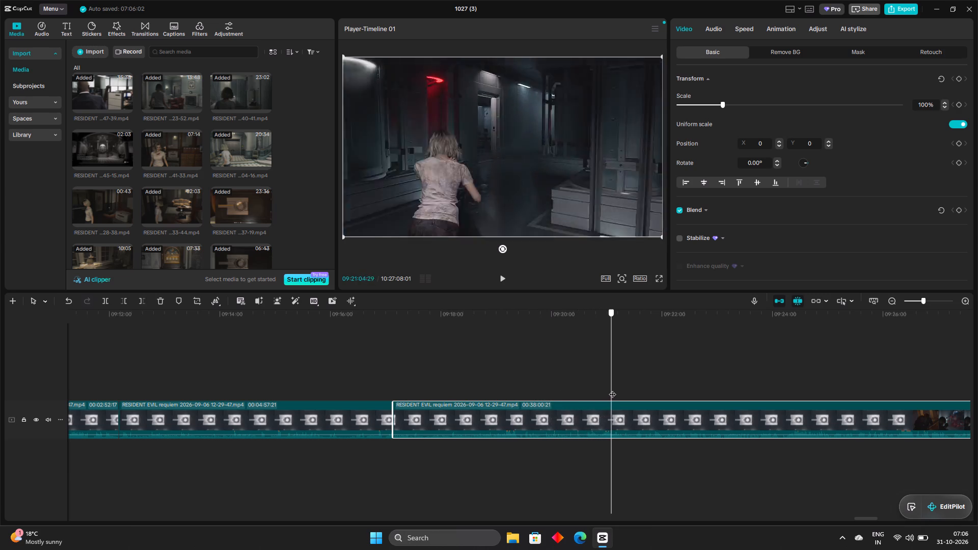
left_click_drag(612, 389, 630, 387)
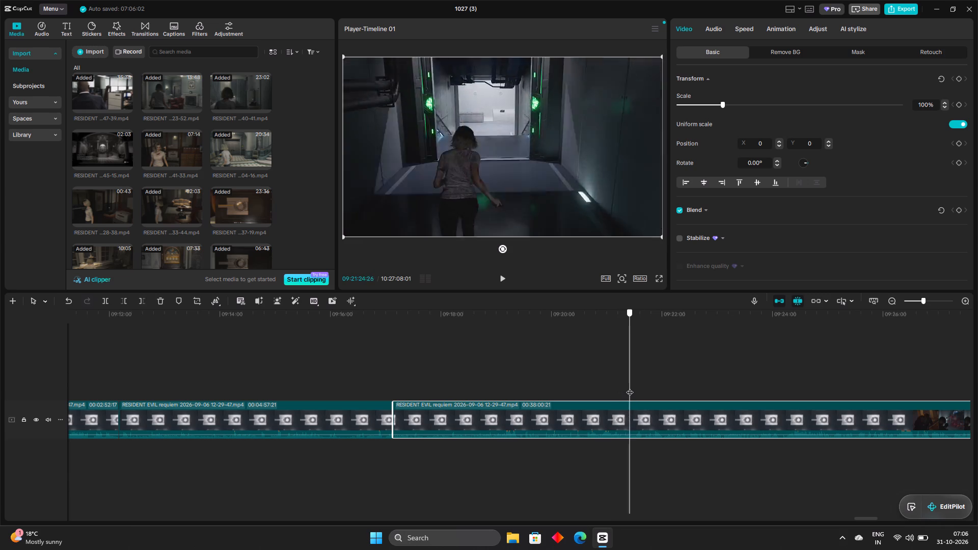
left_click_drag(630, 387, 649, 385)
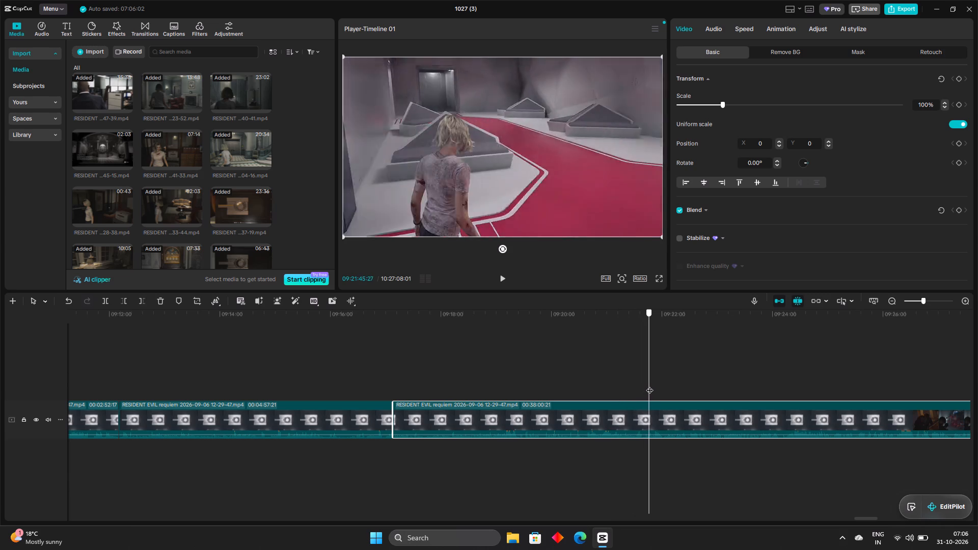
left_click_drag(649, 385, 661, 361)
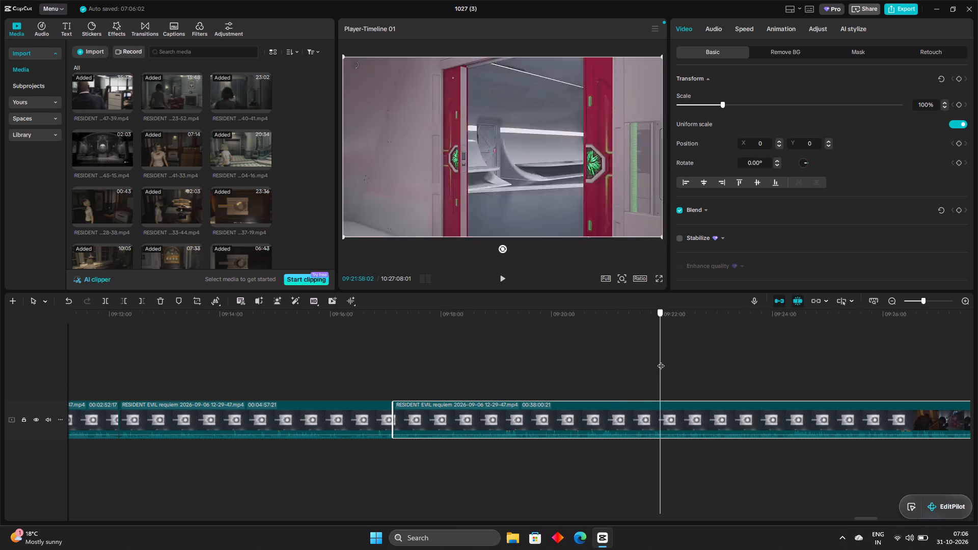
left_click_drag(661, 361, 662, 359)
left_click_drag(662, 359, 680, 360)
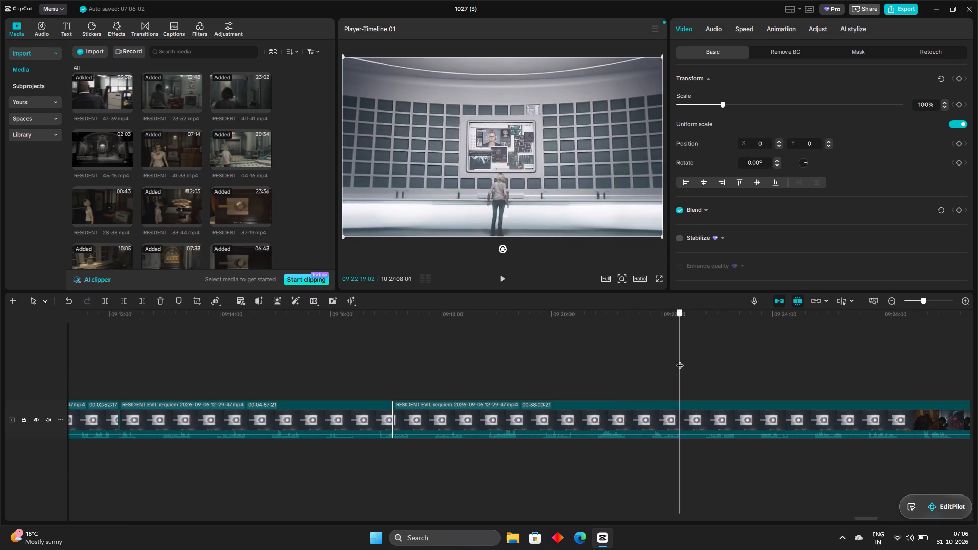
left_click_drag(680, 360, 705, 360)
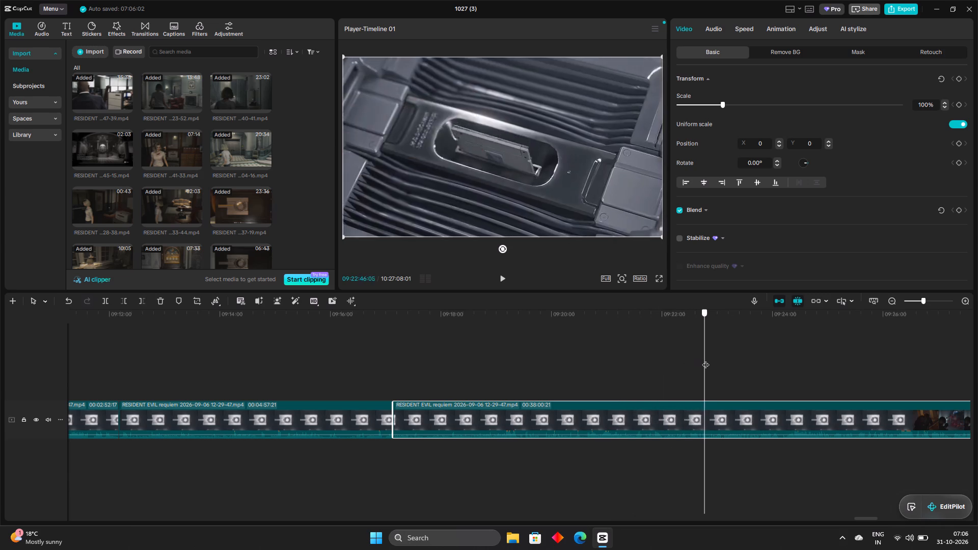
left_click_drag(705, 360, 735, 361)
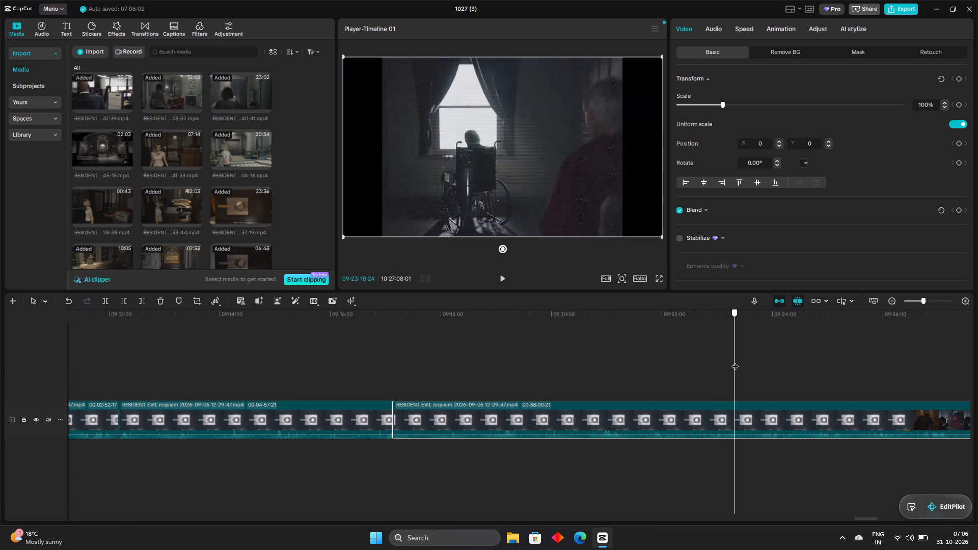
left_click_drag(735, 361, 798, 360)
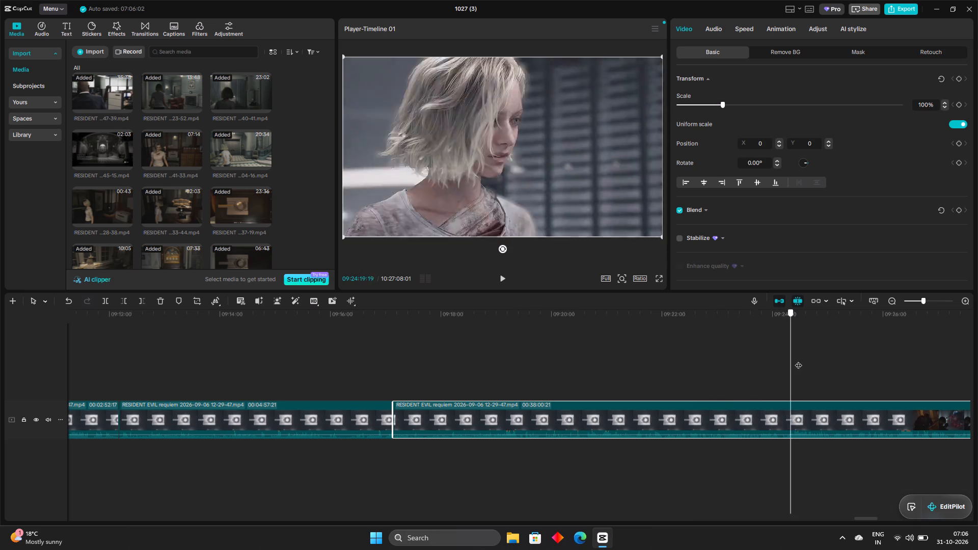
left_click_drag(798, 360, 821, 360)
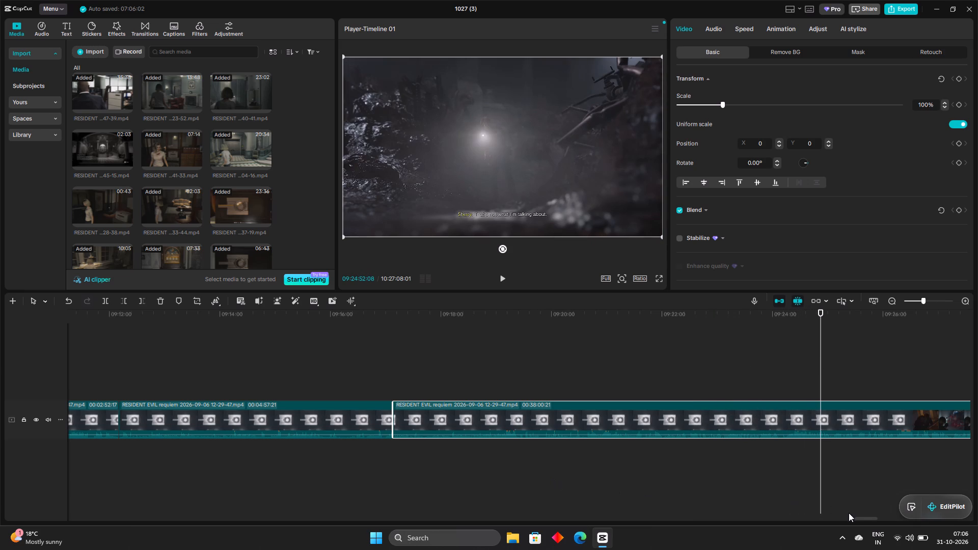
Split the 00:38:00:21 clip at the black frame after the wheelchair scene, at 09:24:24:12.
left_click_drag(860, 516, 870, 520)
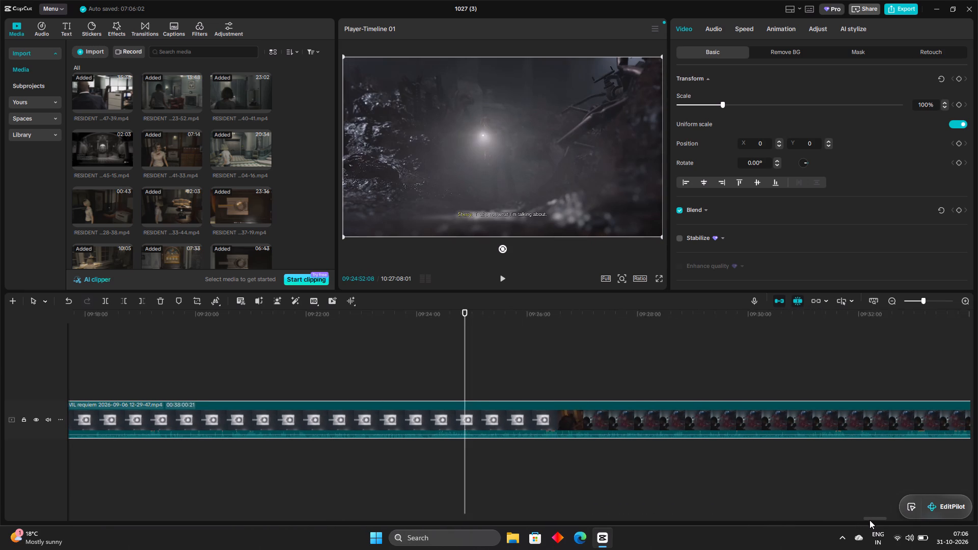
left_click_drag(870, 520, 872, 524)
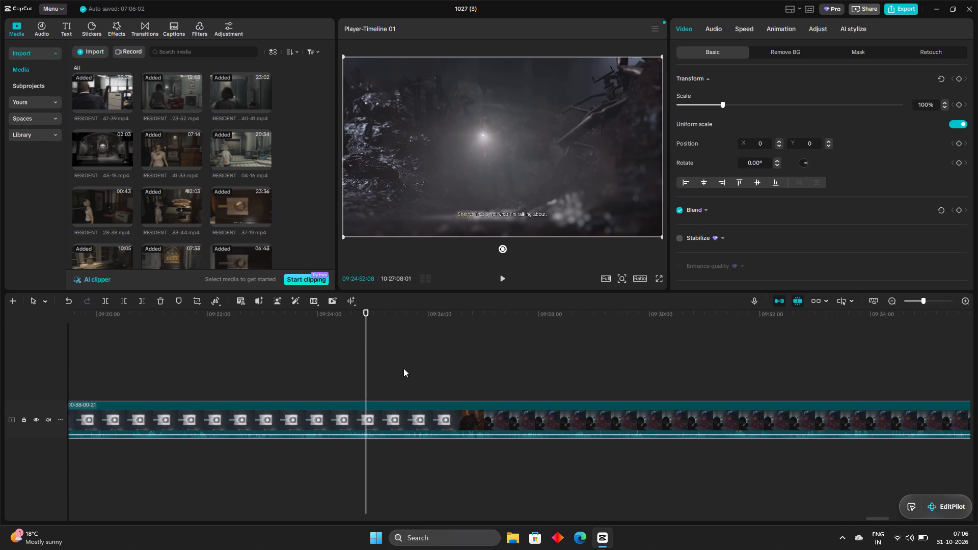
left_click_drag(366, 333, 307, 331)
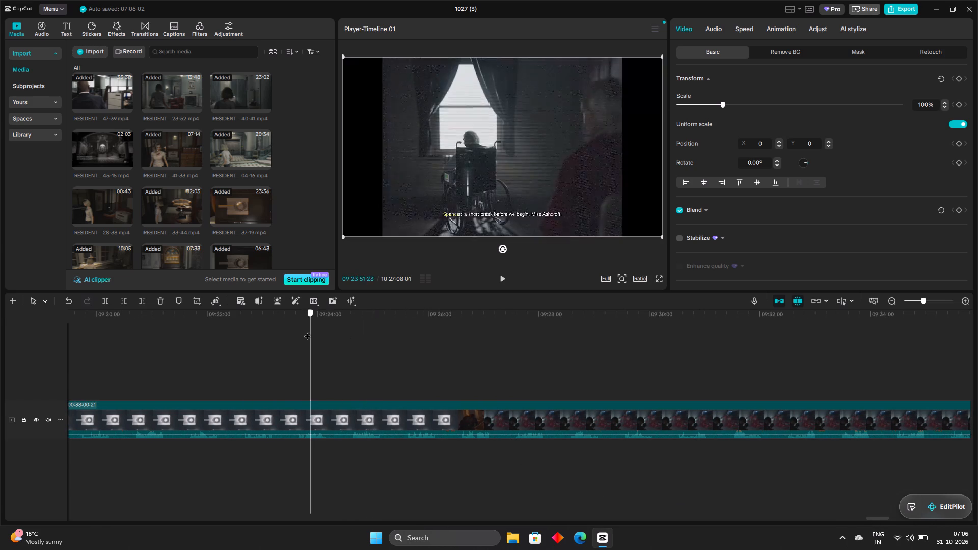
left_click_drag(307, 331, 312, 331)
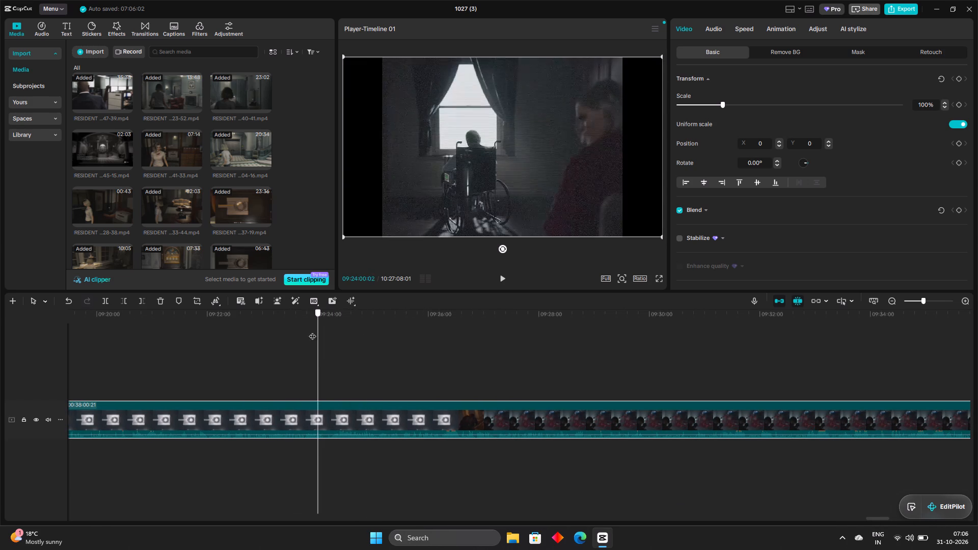
left_click_drag(312, 331, 340, 337)
left_click(102, 300)
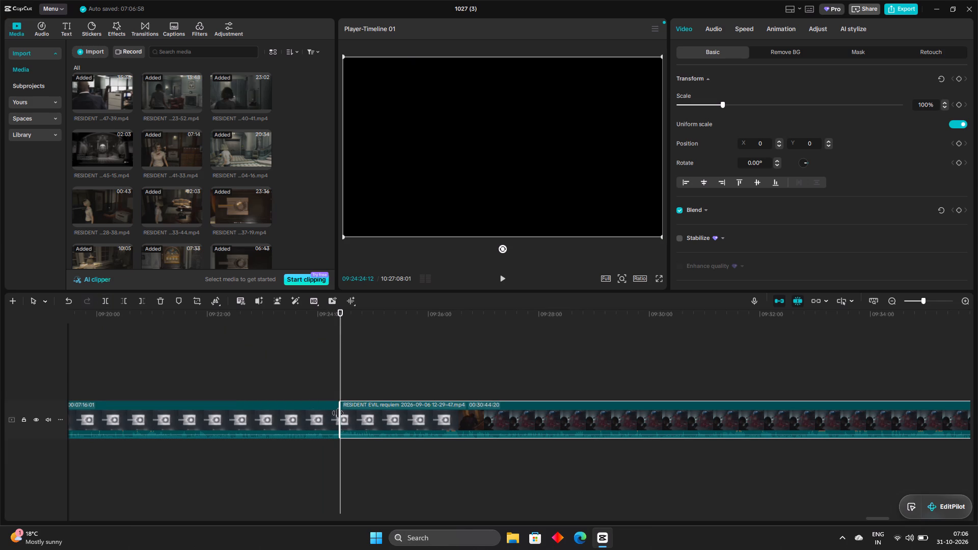
left_click(338, 413)
Review the 00:30:44:20 clip up to the inventory screen and split it before that, near the body on the floor, at 09:27:08:04.
left_click_drag(340, 350, 359, 366)
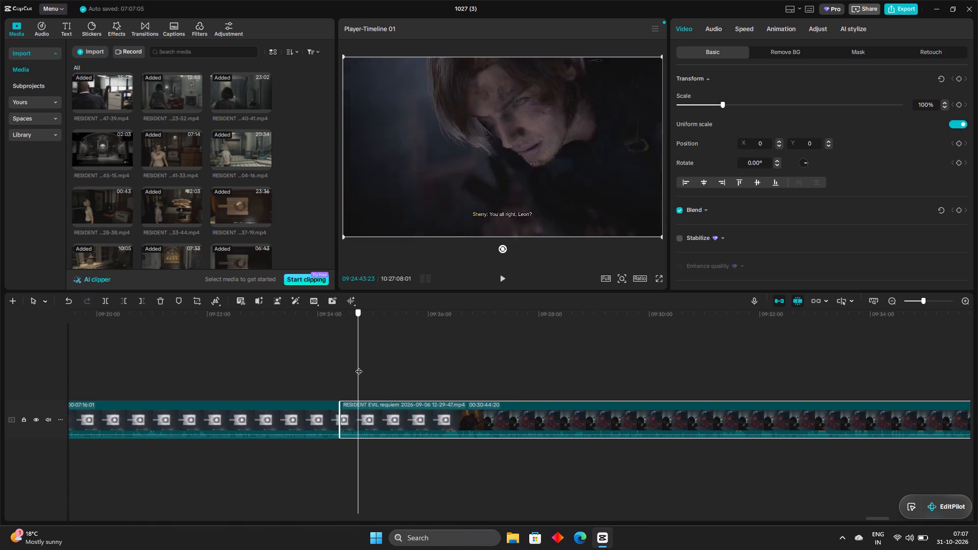
left_click_drag(359, 366, 407, 394)
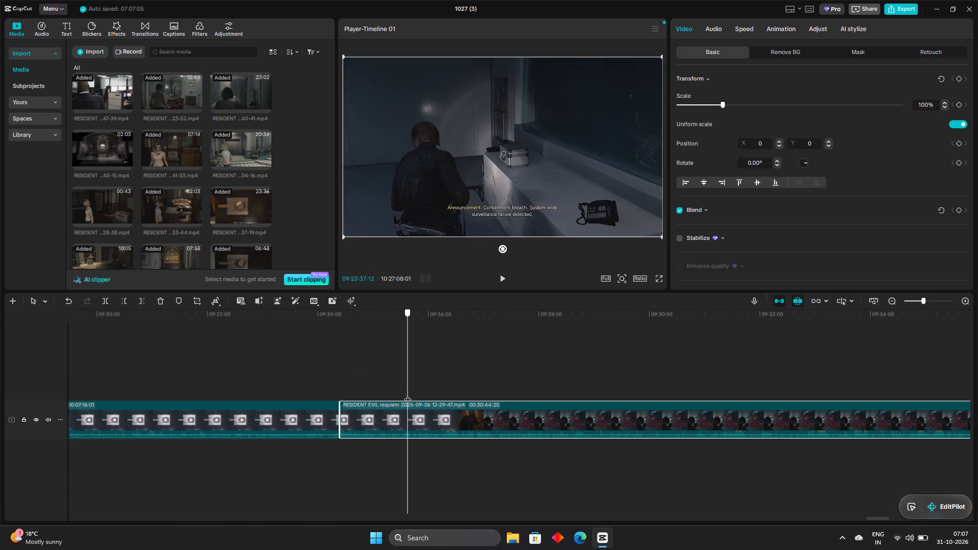
left_click_drag(407, 394, 436, 410)
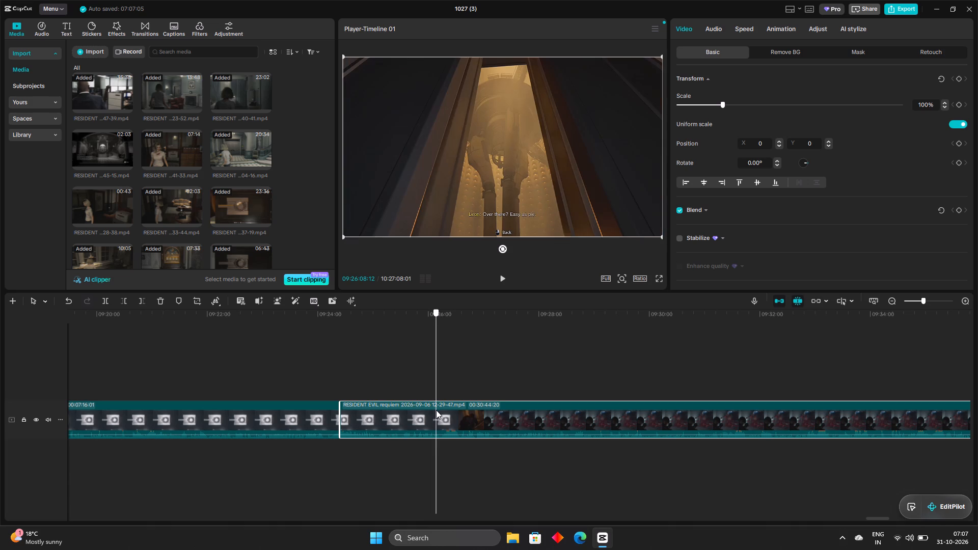
left_click_drag(436, 410, 474, 412)
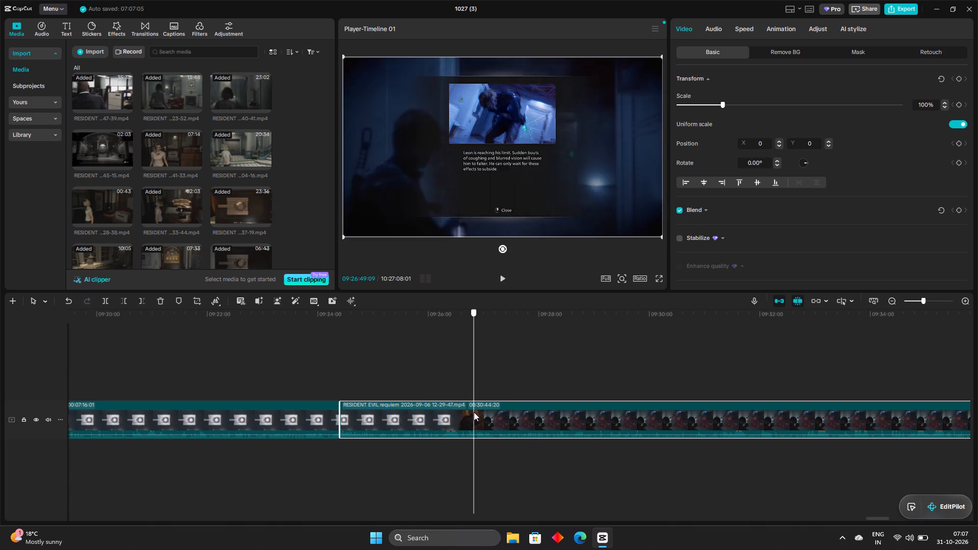
left_click_drag(474, 412, 485, 413)
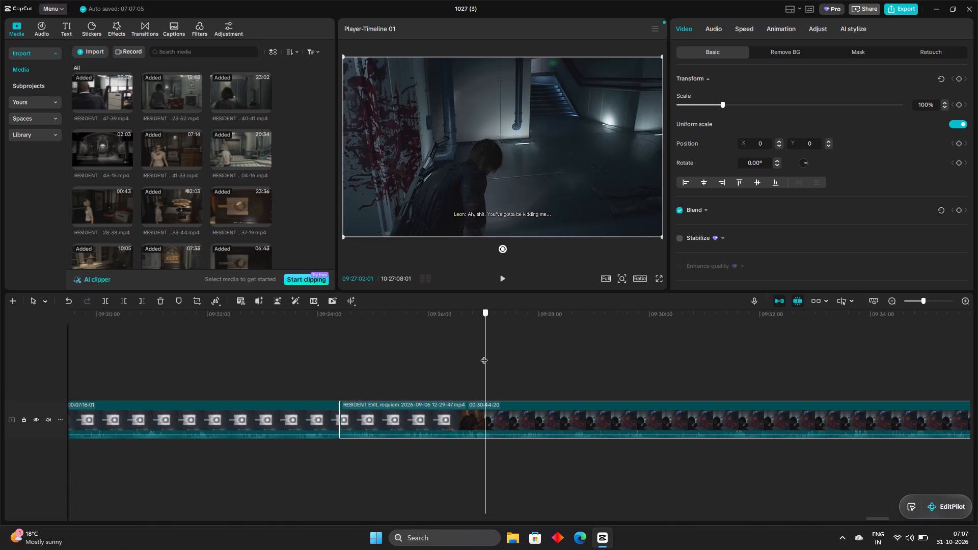
left_click_drag(484, 355, 496, 366)
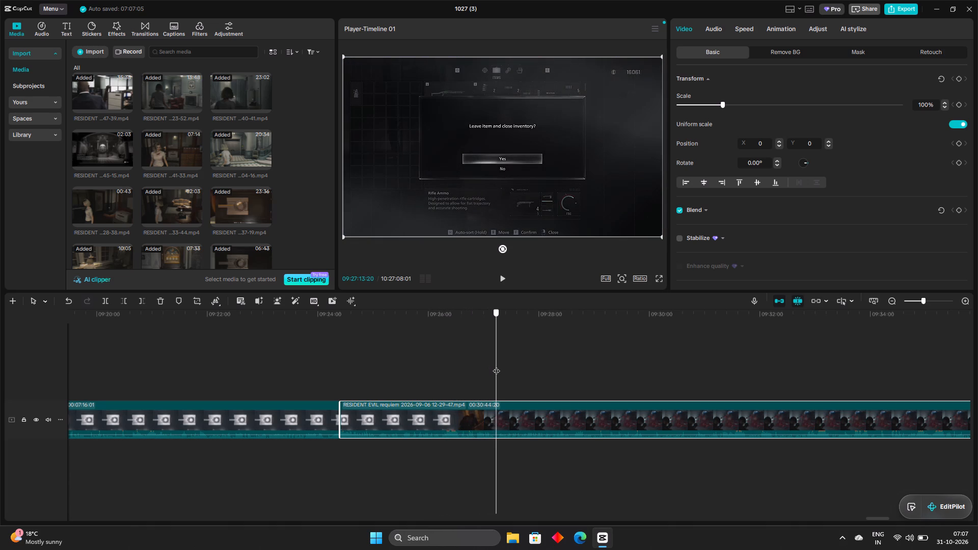
left_click_drag(496, 366, 493, 365)
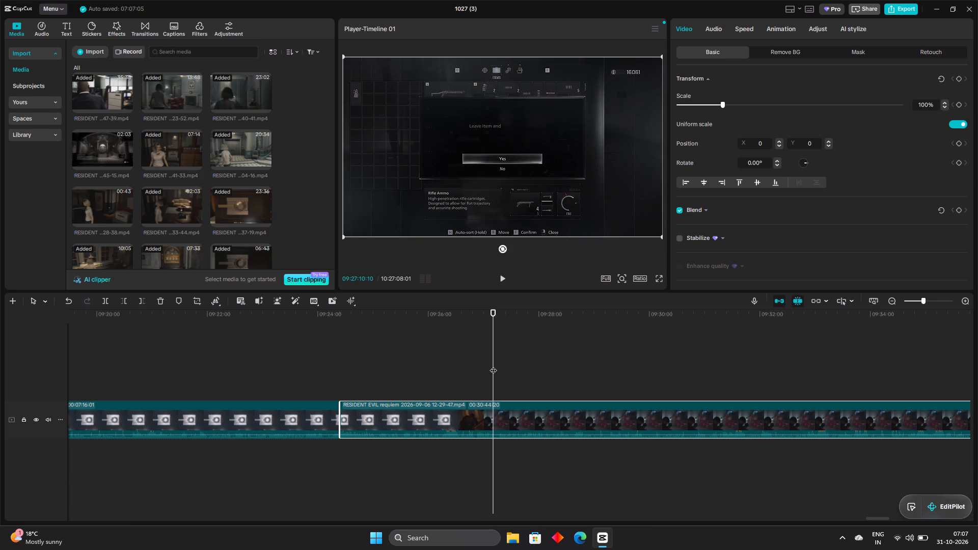
left_click(493, 365)
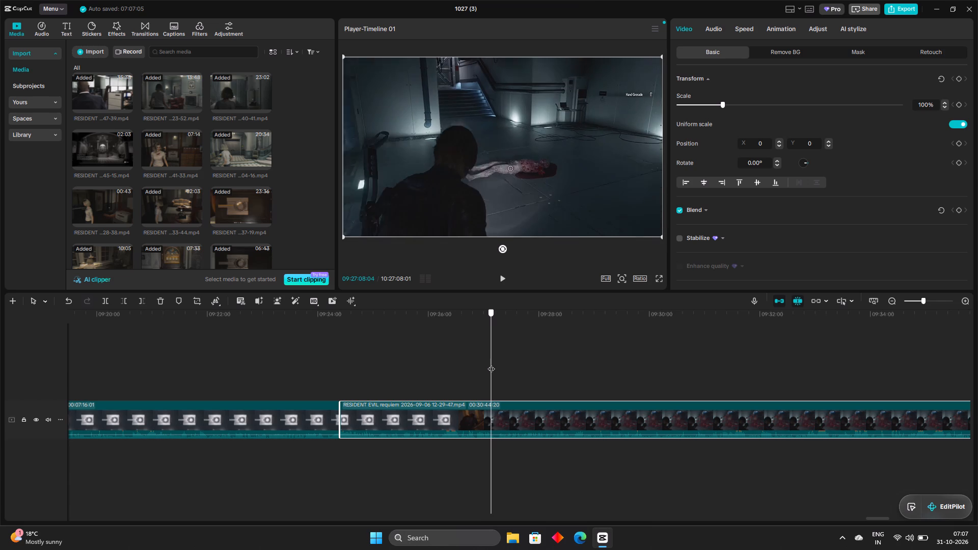
left_click(102, 301)
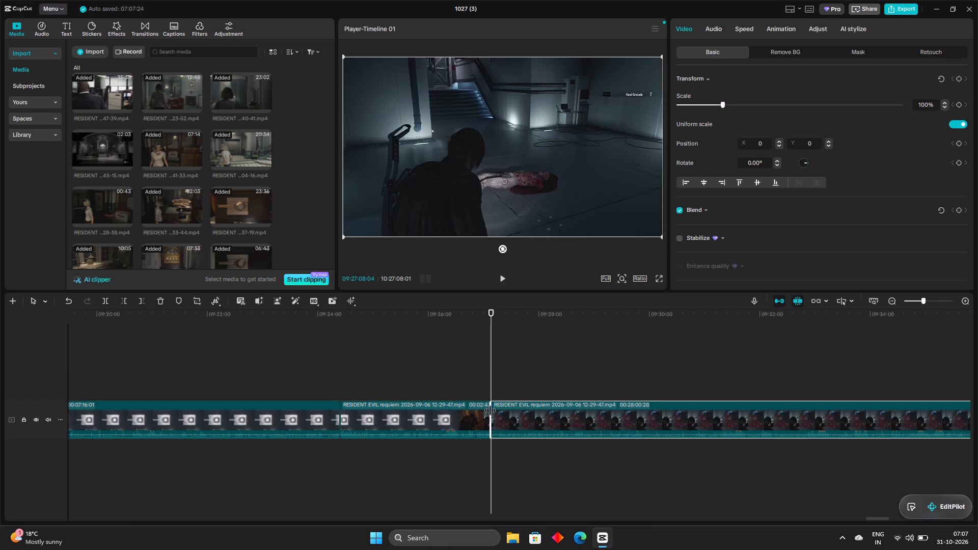
Trim the inventory and crafting footage off the start of the clip after the 09:27:08:04 split, shortening it to 00:27:40:01.
left_click_drag(490, 410, 497, 418)
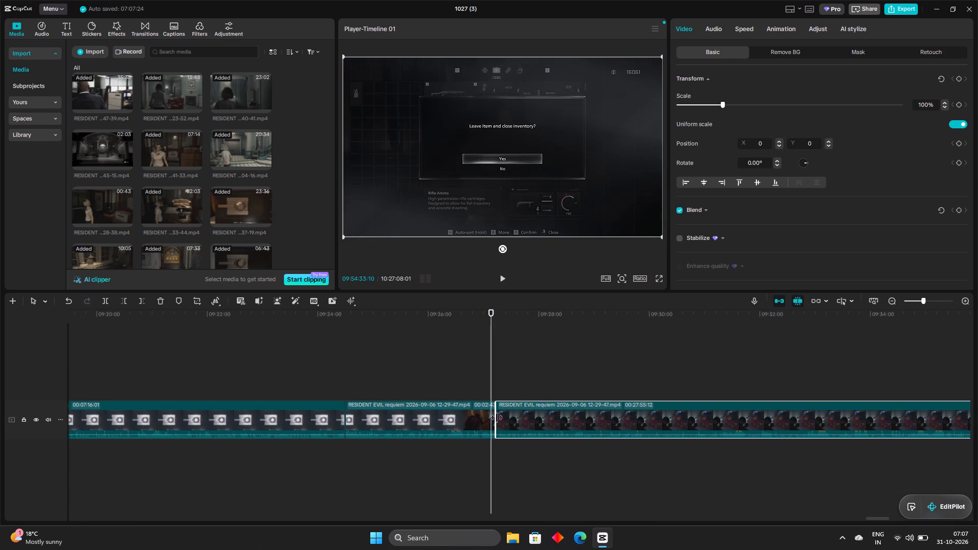
left_click_drag(497, 418, 507, 422)
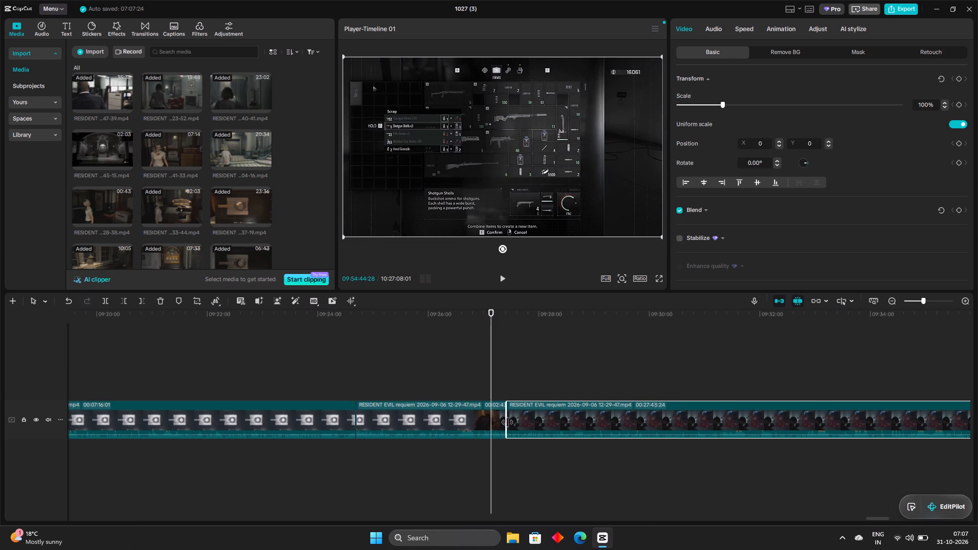
left_click_drag(507, 422, 515, 425)
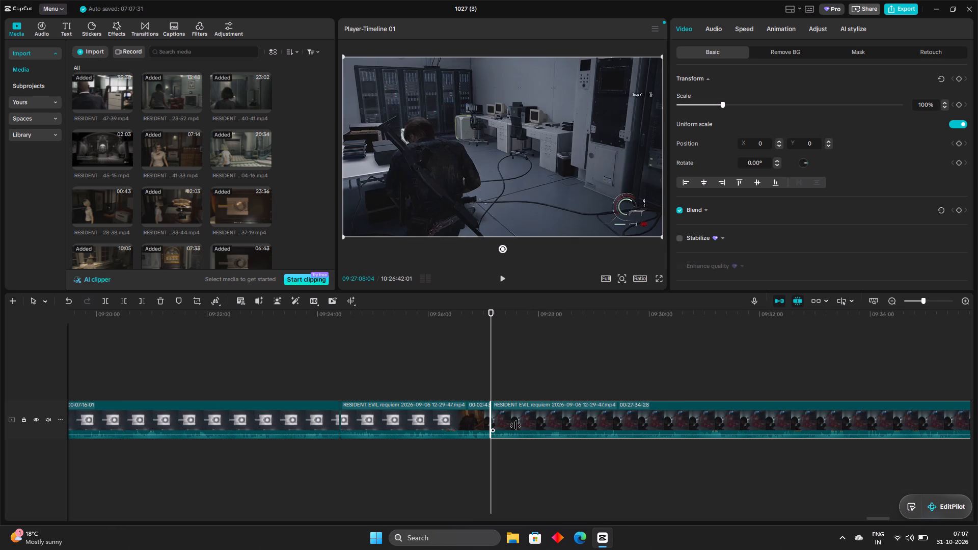
left_click_drag(492, 415, 484, 418)
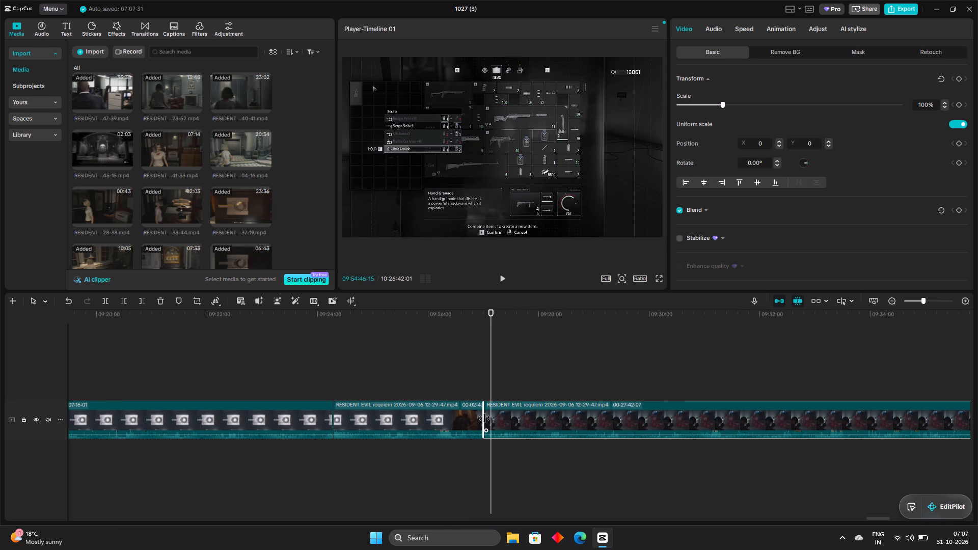
left_click_drag(484, 418, 486, 420)
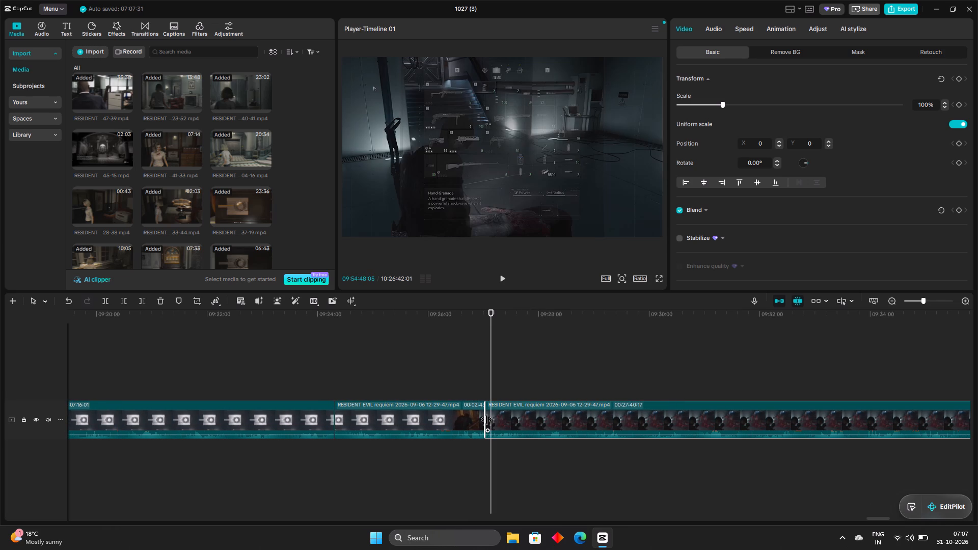
left_click_drag(486, 420, 487, 420)
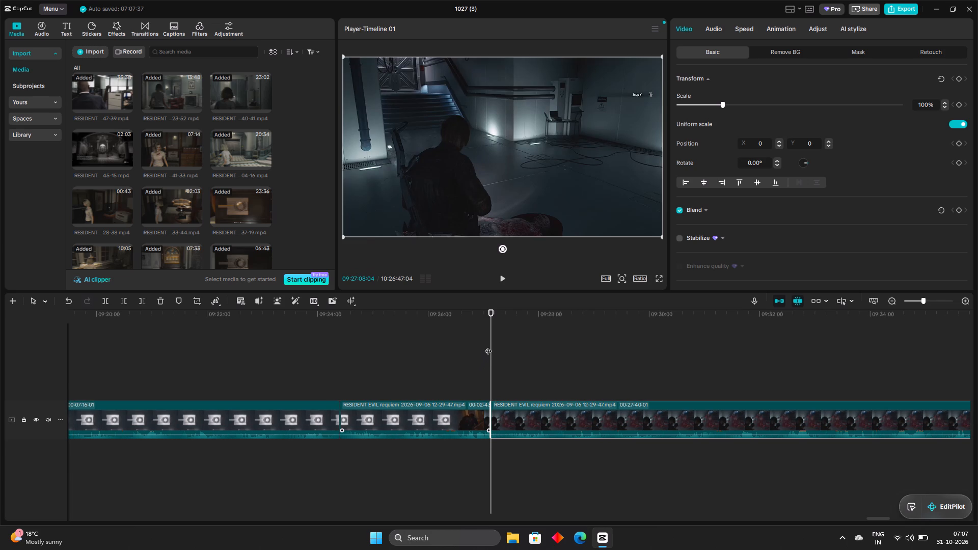
Split the 00:27:40:01 clip just before the save terminal is used, beside the storage crate, at 09:27:17:22.
left_click_drag(488, 346, 501, 361)
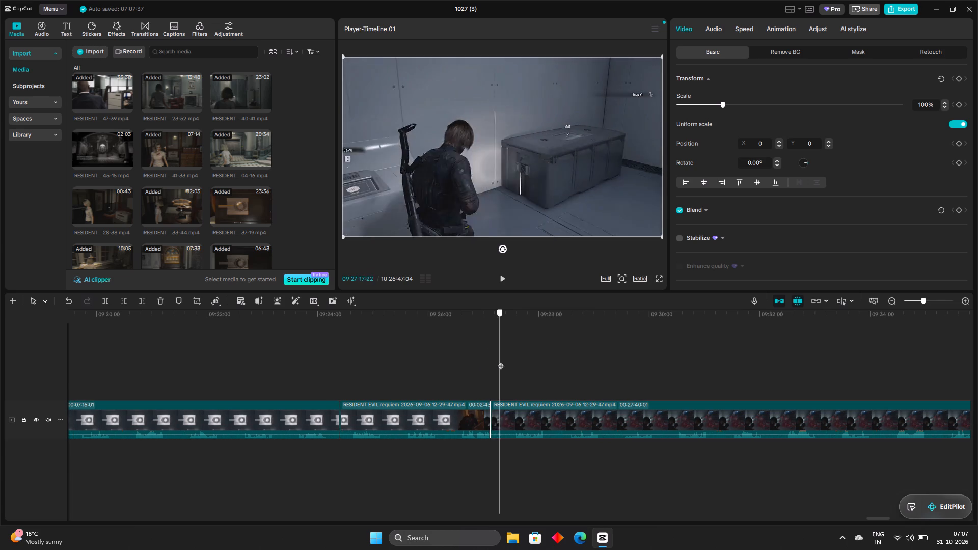
left_click_drag(501, 361, 502, 361)
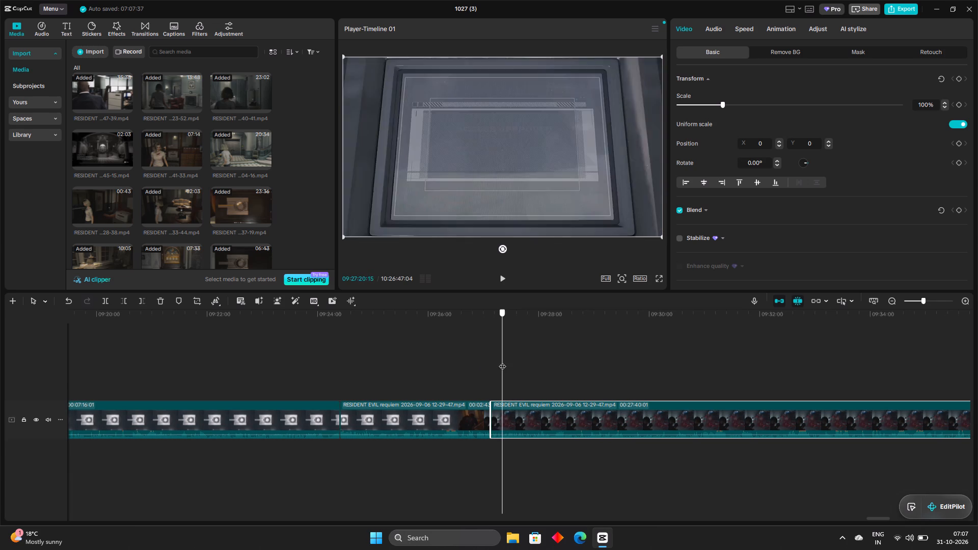
left_click_drag(502, 361, 498, 357)
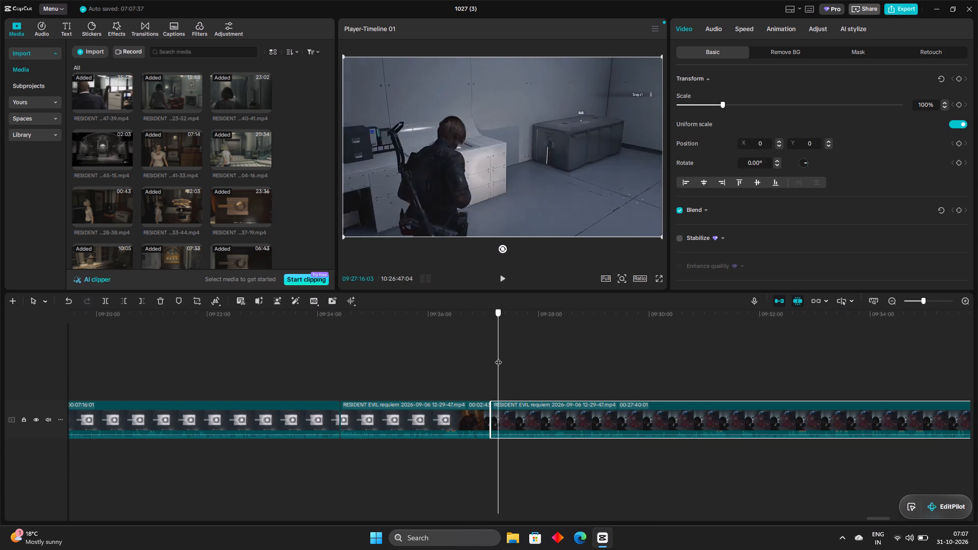
left_click_drag(498, 357, 500, 358)
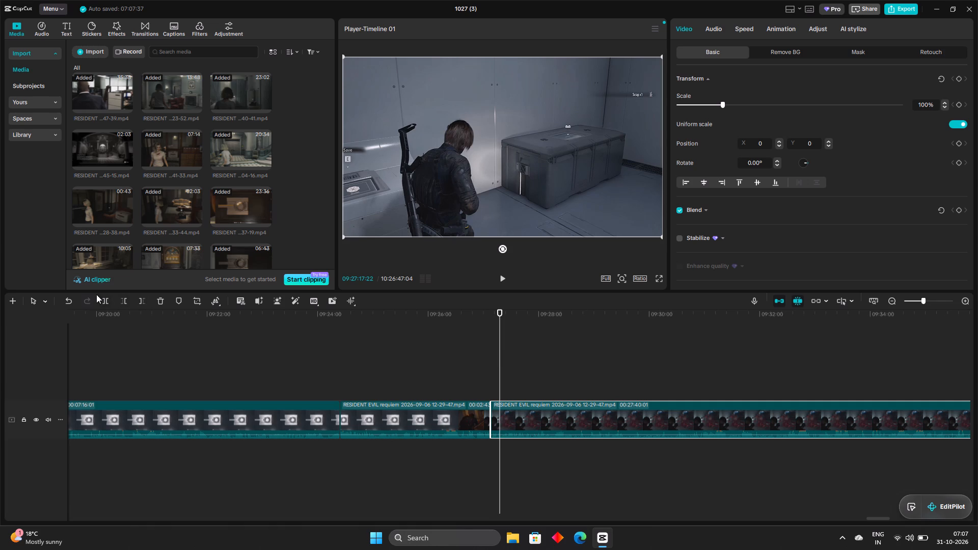
left_click(101, 297)
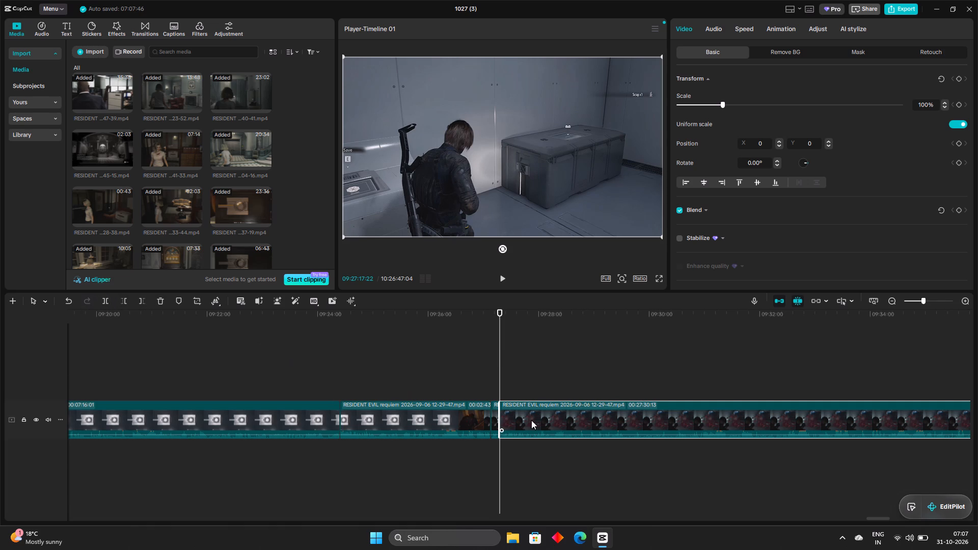
Trim the save terminal and rewards footage off the start of the clip after the 09:27:17:22 split, shortening it to 00:26:55:21.
left_click_drag(499, 410, 506, 416)
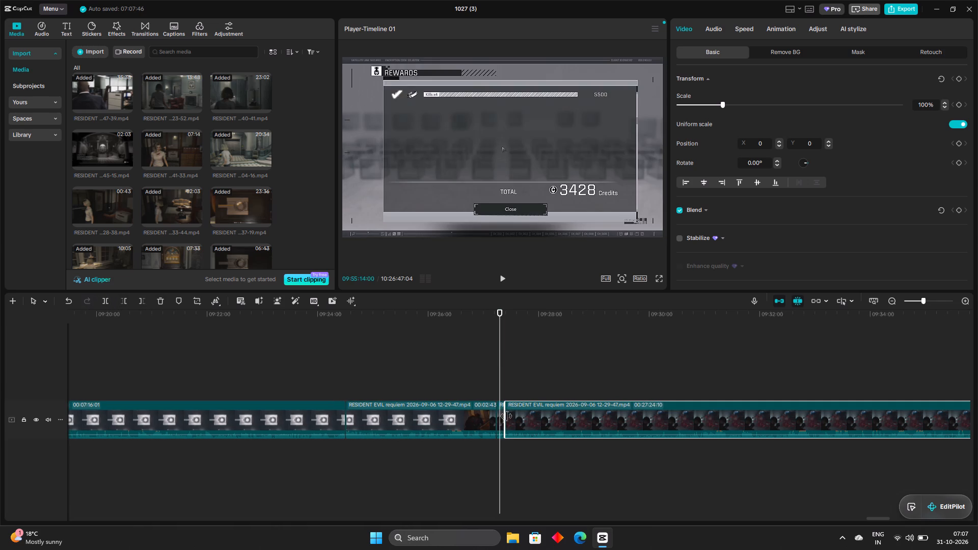
left_click_drag(506, 416, 526, 436)
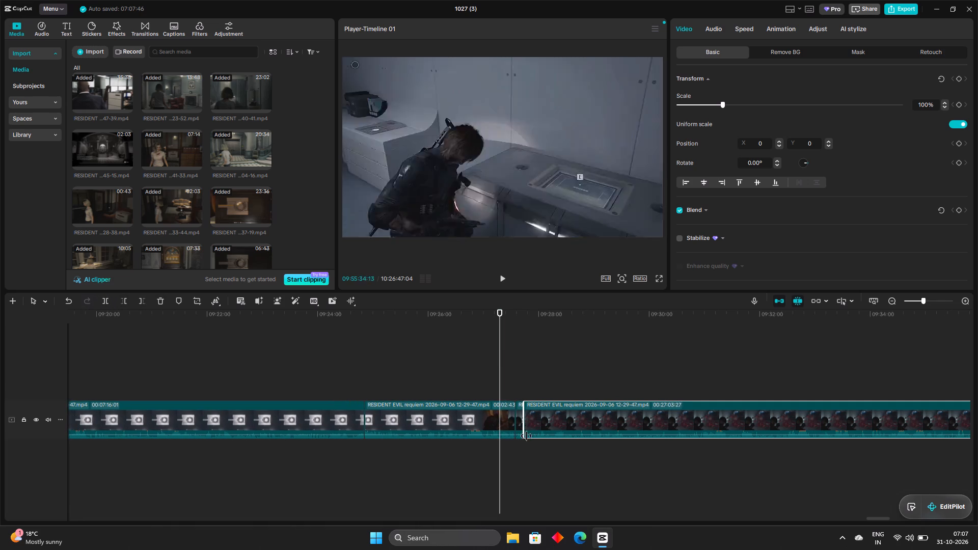
left_click_drag(526, 436, 528, 437)
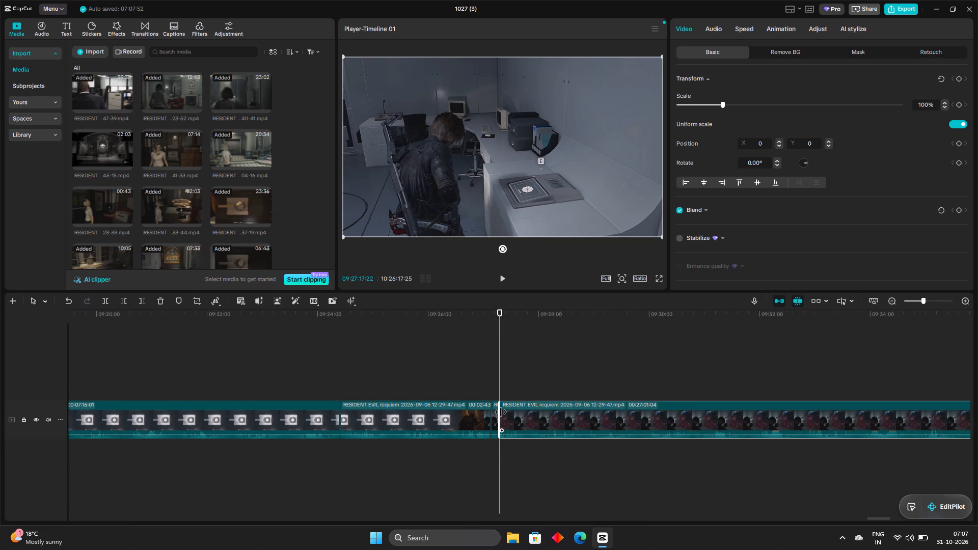
left_click_drag(501, 412, 506, 420)
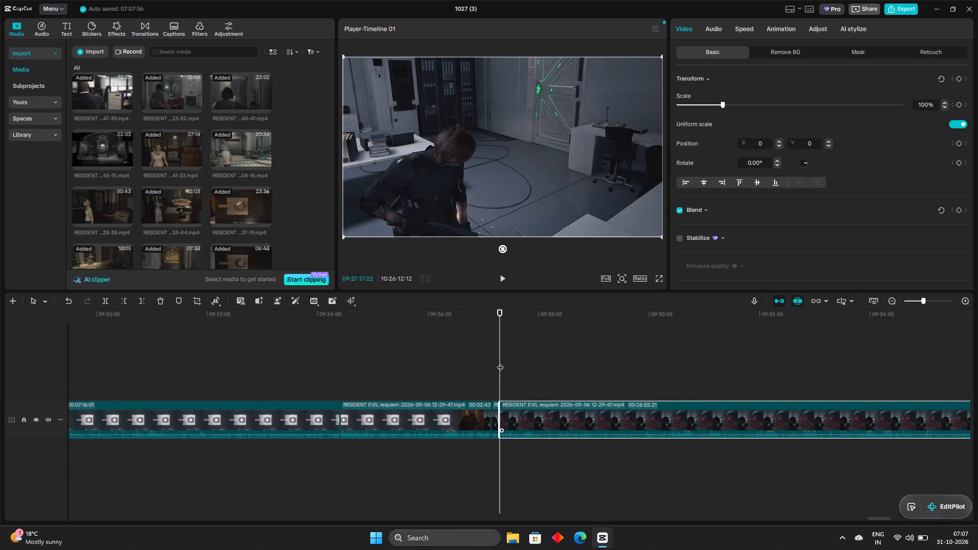
Review the 00:26:55:21 clip through the B4 floor plan scene and split it at the red-lit console, at 09:27:54:24.
left_click_drag(500, 362, 511, 370)
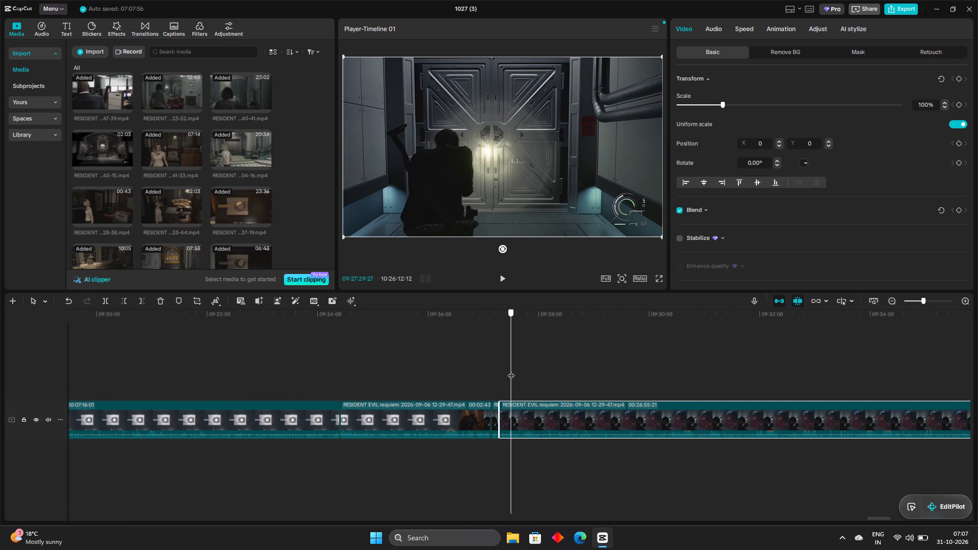
left_click_drag(511, 370, 528, 381)
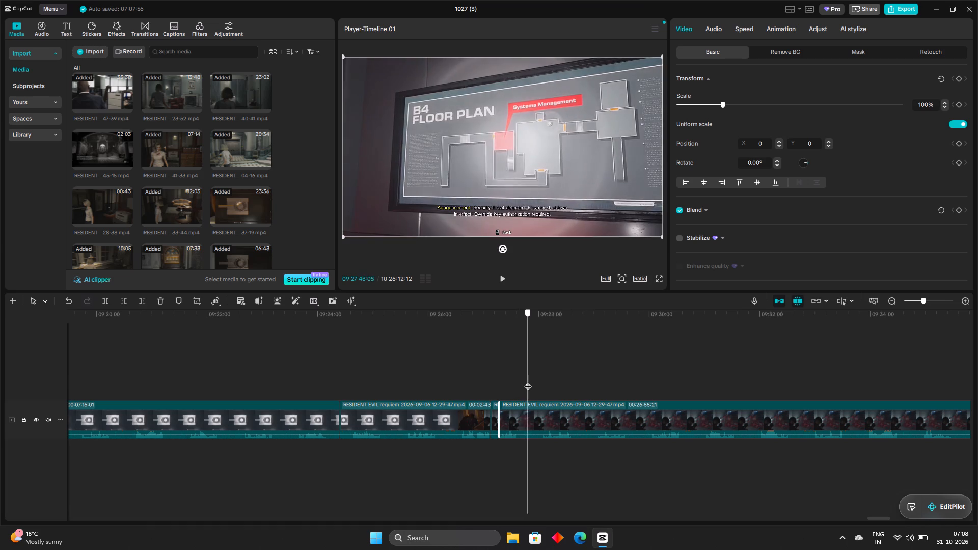
left_click_drag(528, 381, 519, 395)
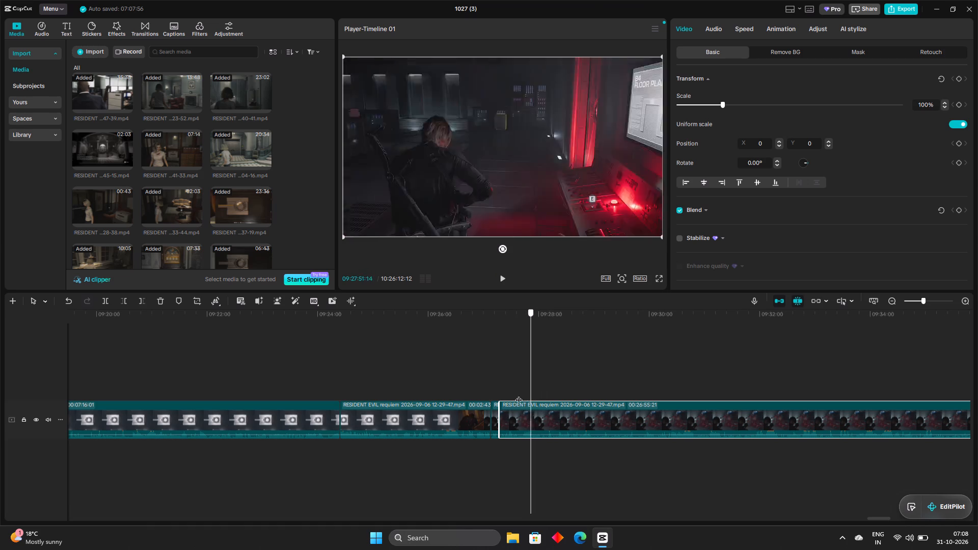
left_click_drag(519, 395, 522, 397)
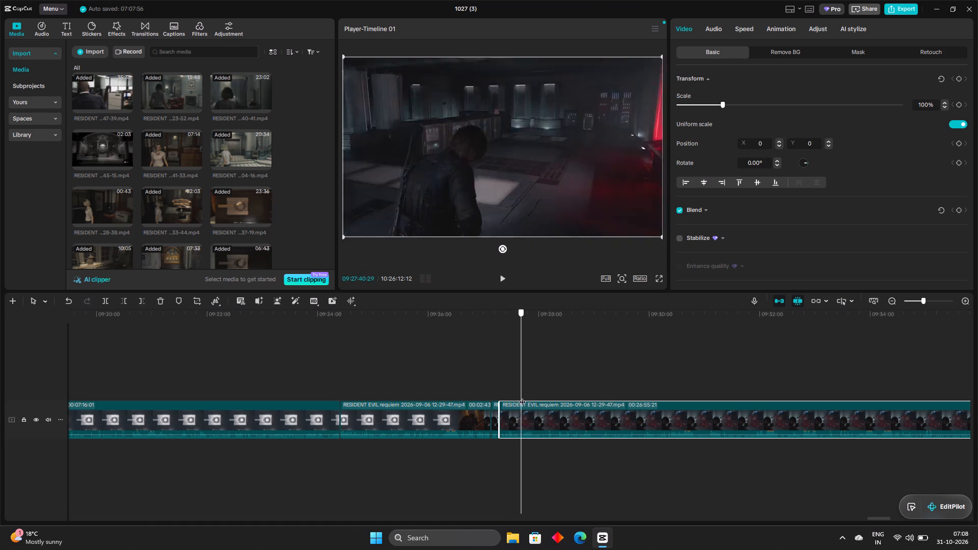
left_click_drag(522, 397, 526, 398)
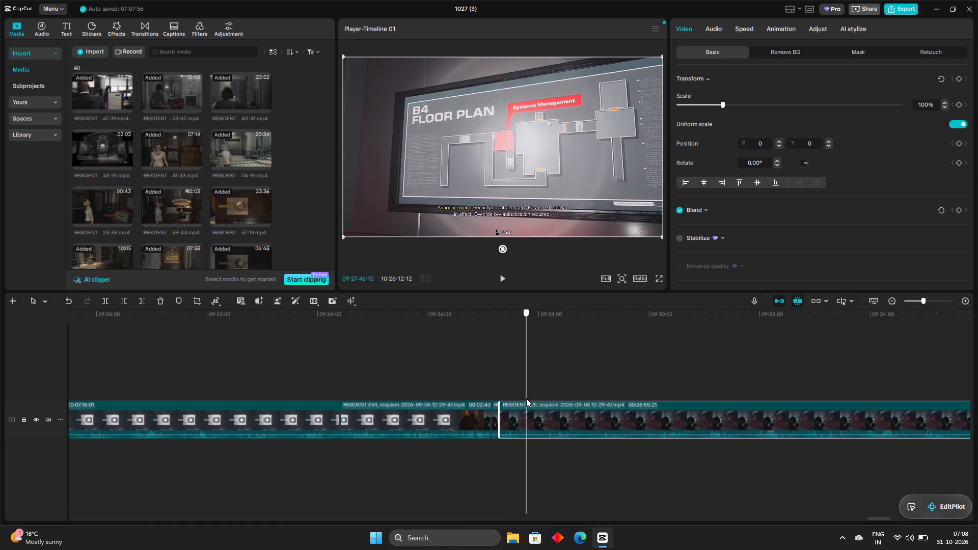
left_click_drag(526, 398, 533, 400)
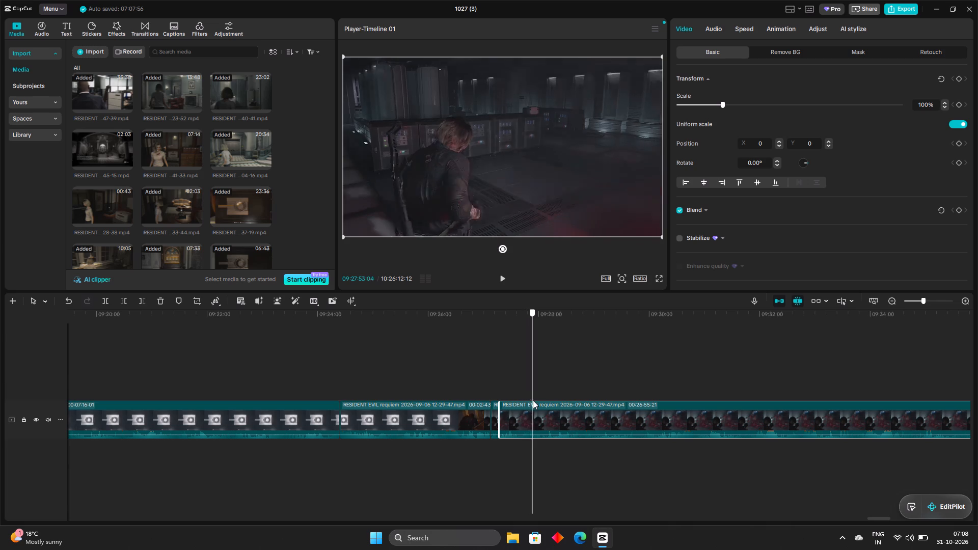
left_click_drag(533, 400, 534, 401)
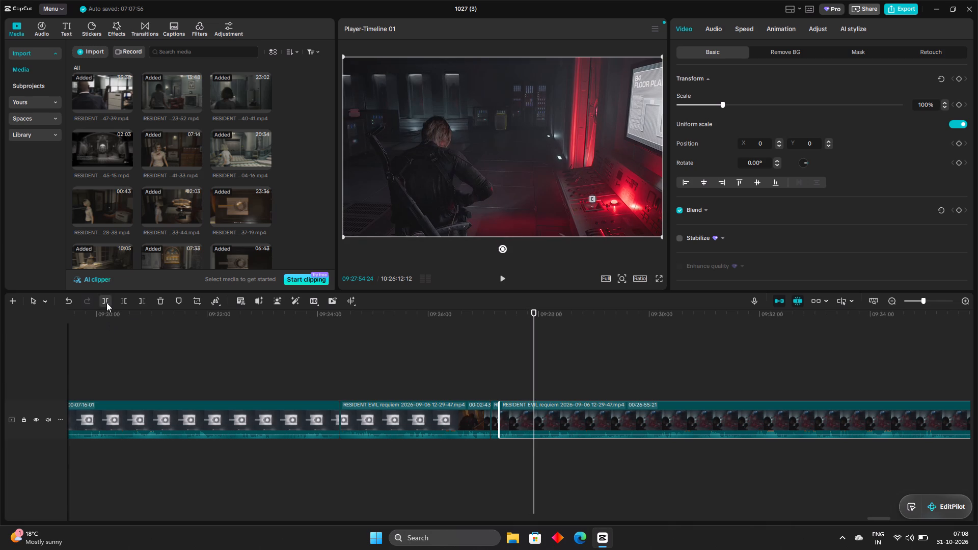
left_click(106, 302)
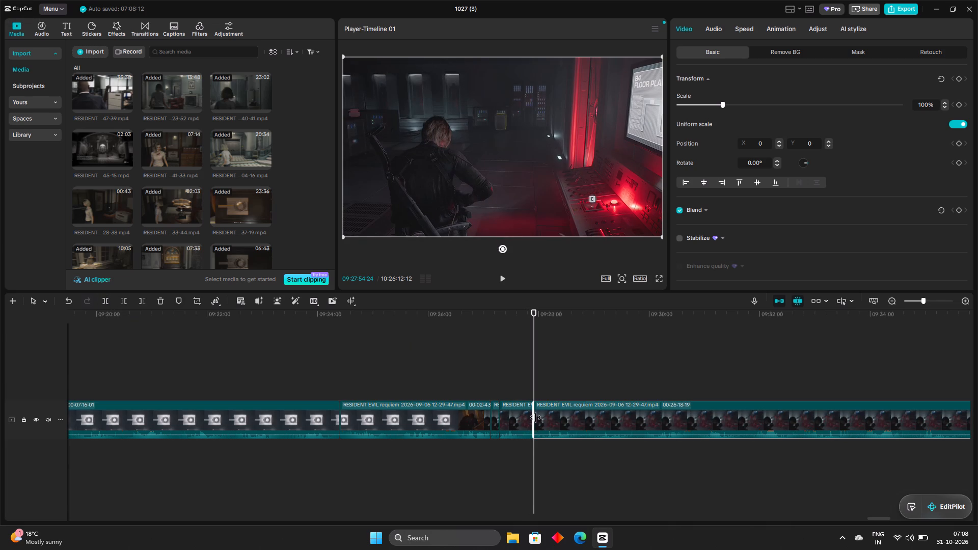
Trim the red-lit console footage off the start of the clip after the 09:27:54:24 split, shortening it to 00:26:08:24.
left_click_drag(535, 417, 544, 421)
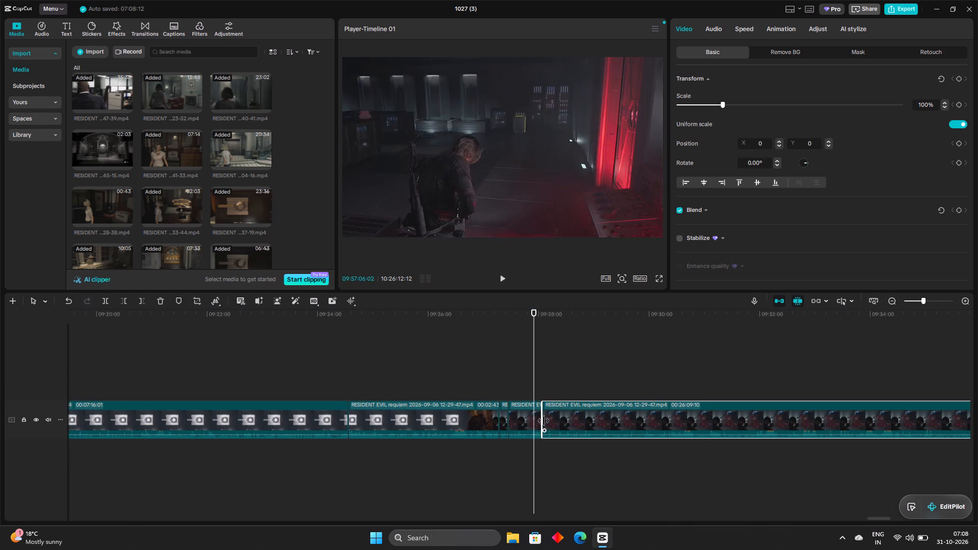
left_click_drag(544, 421, 544, 421)
Review the 00:26:08:24 clip through the corridor doors and split it on the railed walkway above the lab, at 09:29:16:03.
left_click_drag(532, 356, 565, 373)
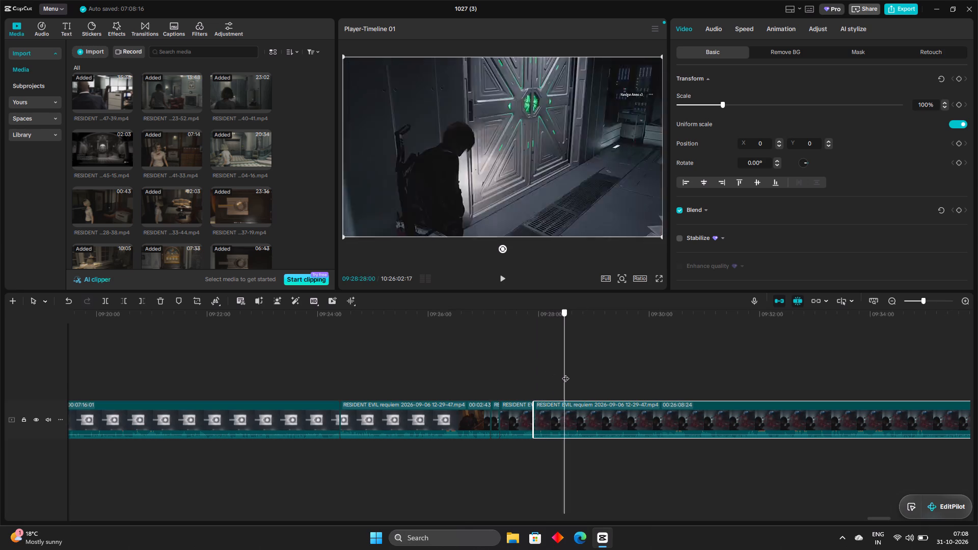
left_click_drag(565, 373, 599, 378)
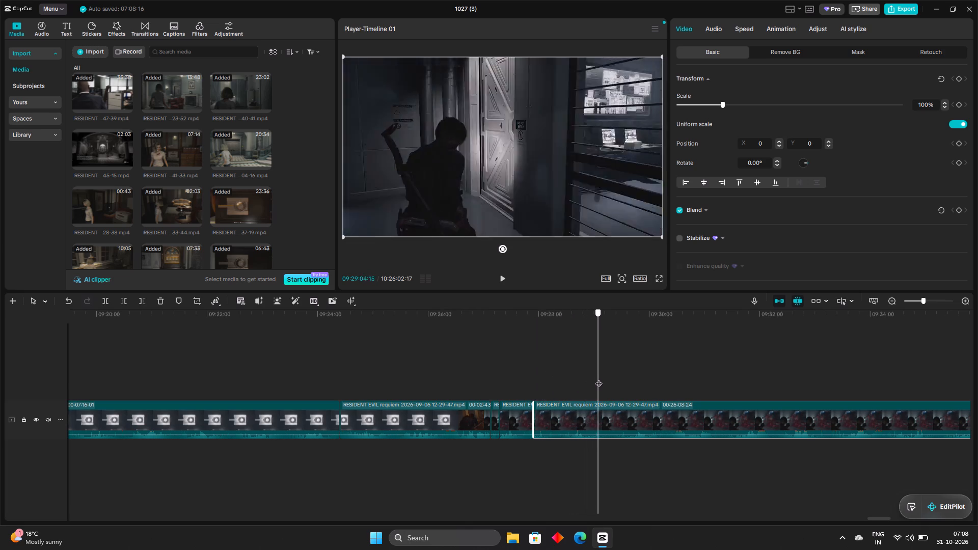
left_click_drag(599, 378, 622, 375)
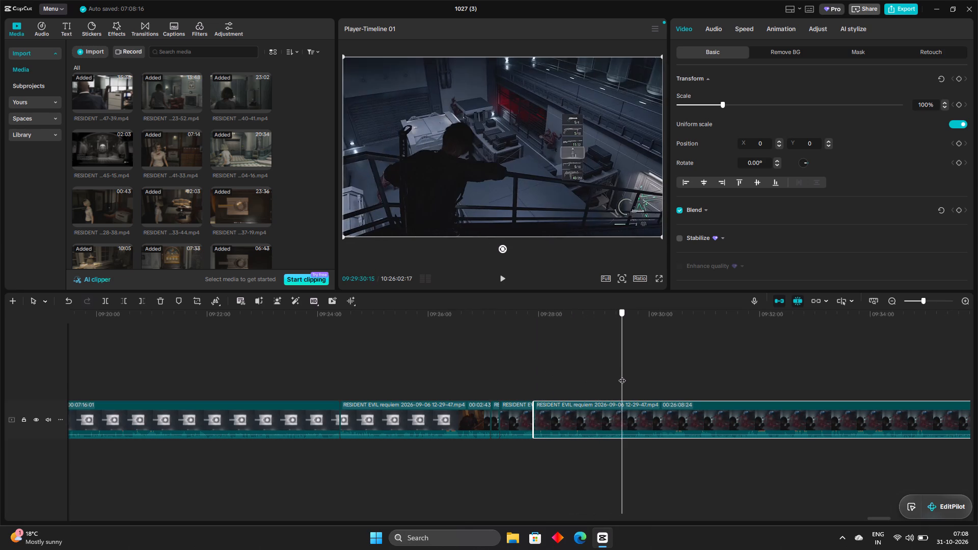
left_click_drag(622, 375, 609, 377)
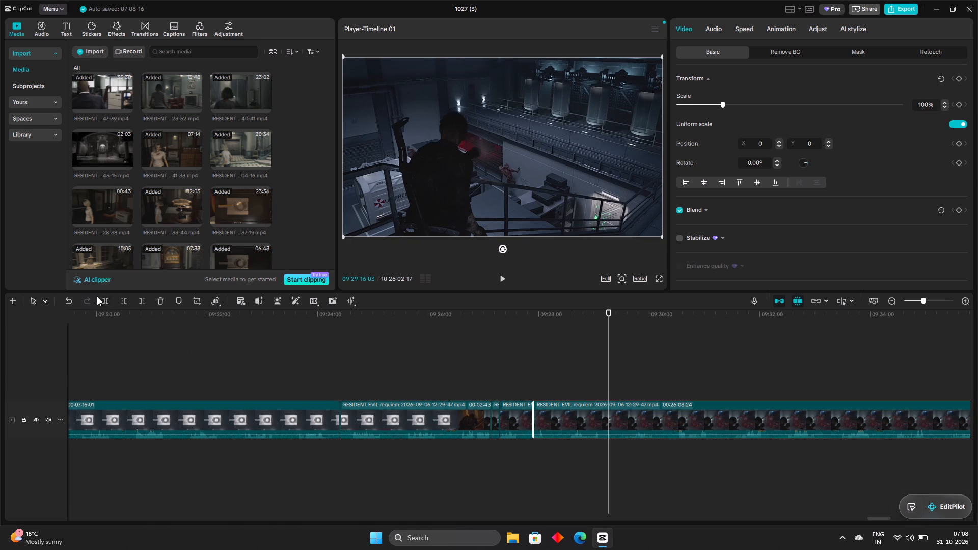
left_click(105, 299)
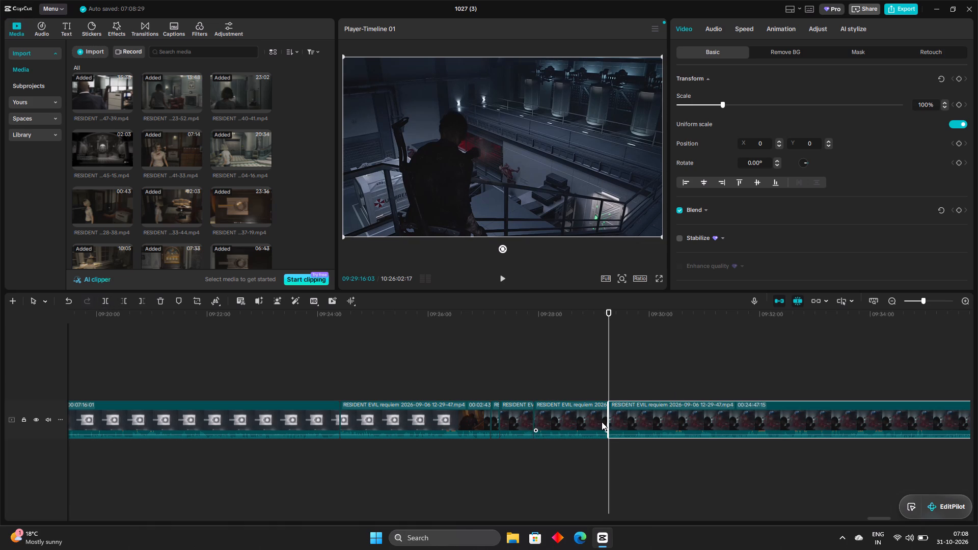
Trim the inventory footage off the start of the clip after the 09:29:16:03 split, shortening it to 00:24:30:14.
left_click_drag(611, 415, 617, 418)
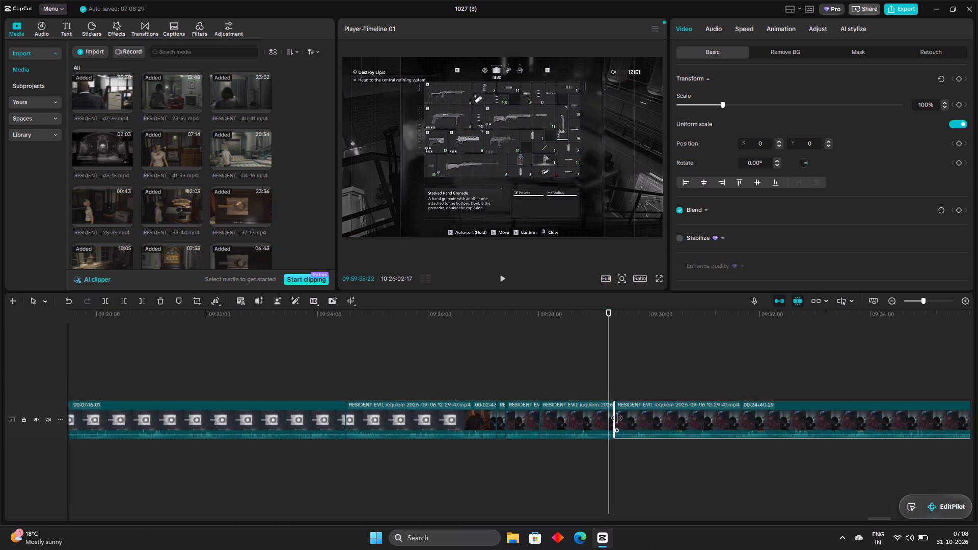
left_click_drag(617, 418, 627, 421)
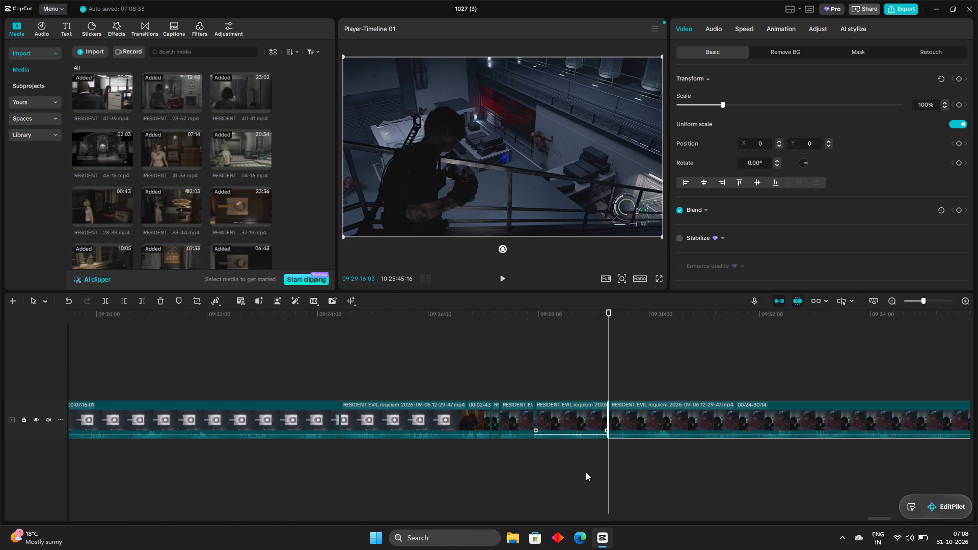
Review the 00:24:30:14 clip along the railed walkway above the lab and split it just before the inventory opens, at 09:29:42:16.
left_click_drag(873, 517, 874, 517)
left_click_drag(874, 517, 883, 517)
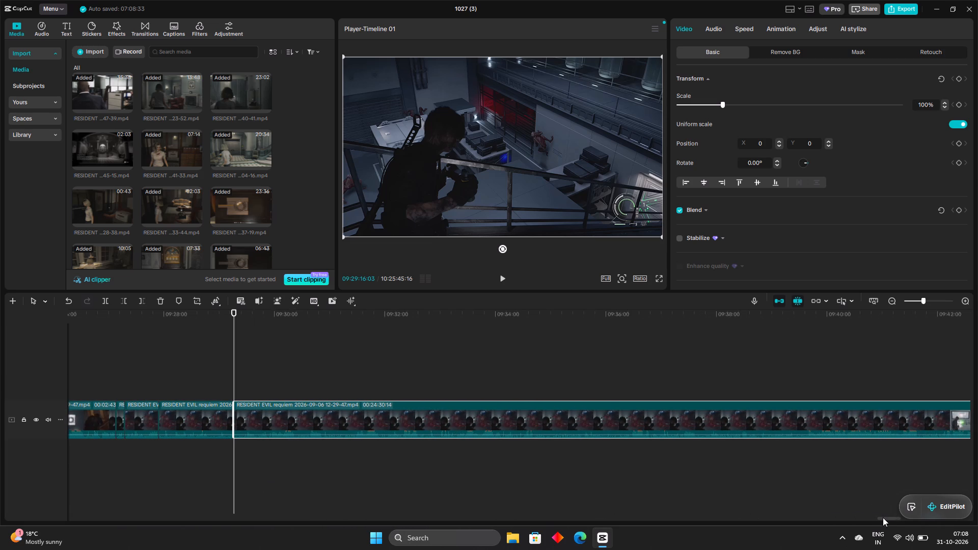
left_click_drag(883, 517, 883, 518)
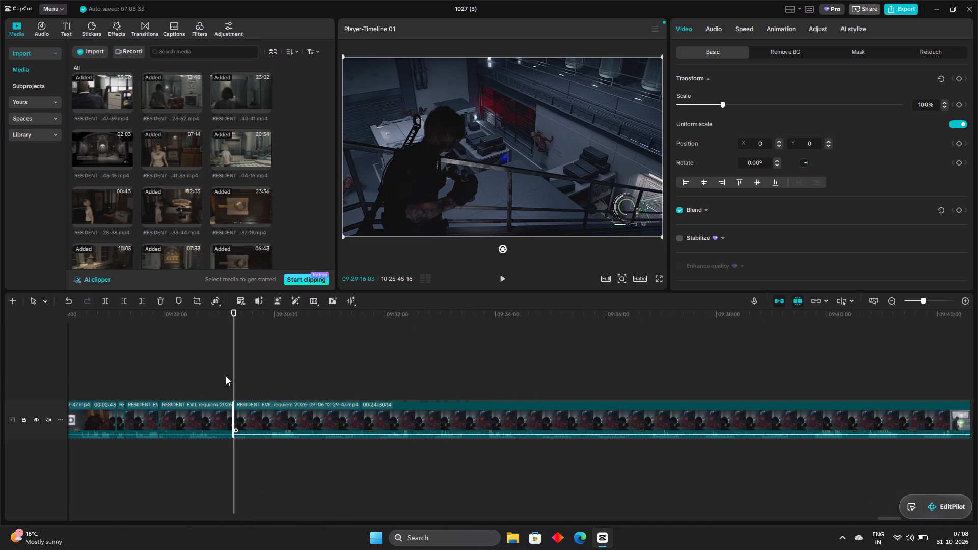
left_click_drag(235, 356, 240, 362)
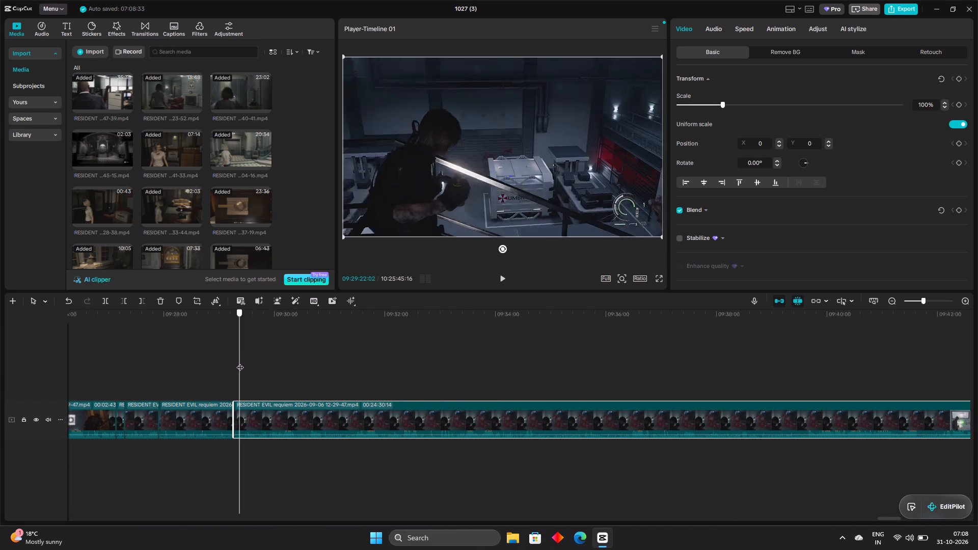
left_click_drag(240, 362, 252, 368)
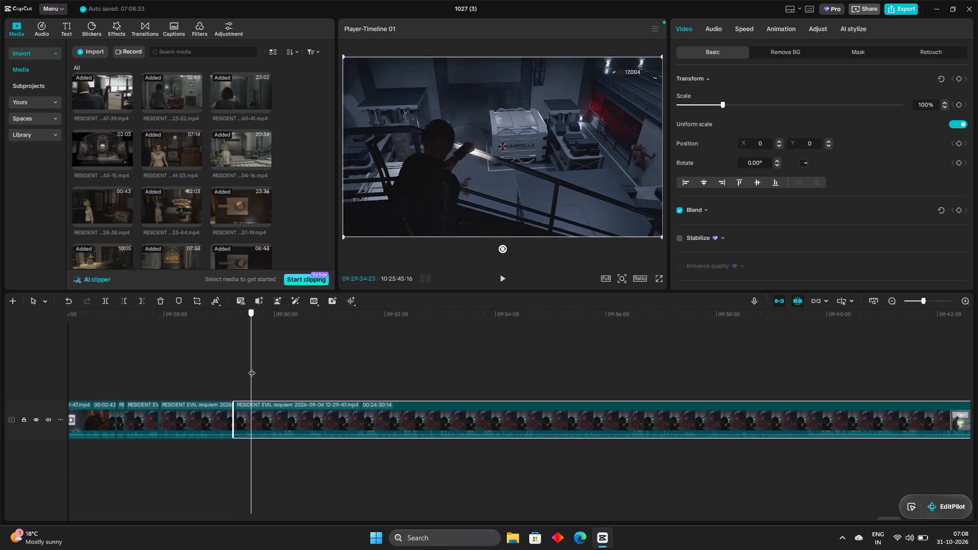
left_click_drag(252, 368, 250, 368)
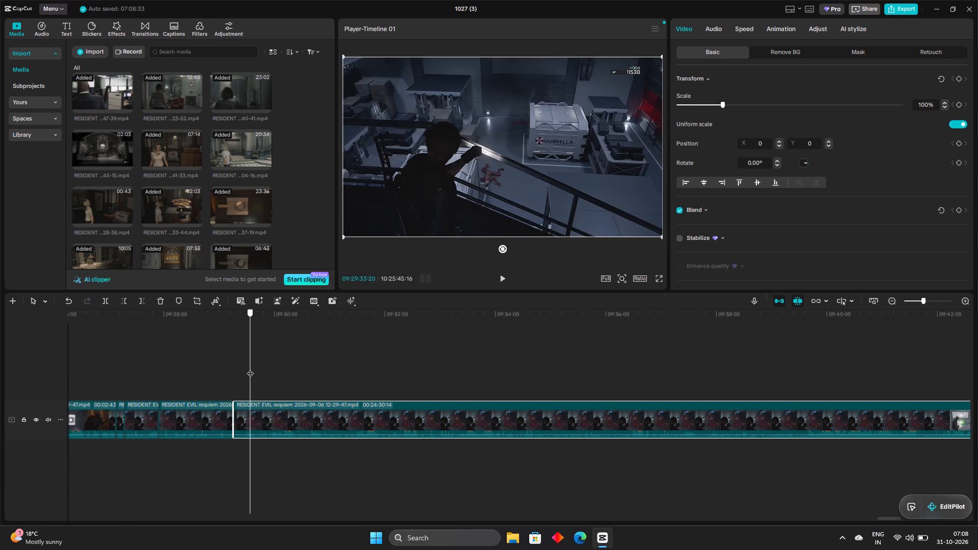
left_click_drag(250, 368, 265, 371)
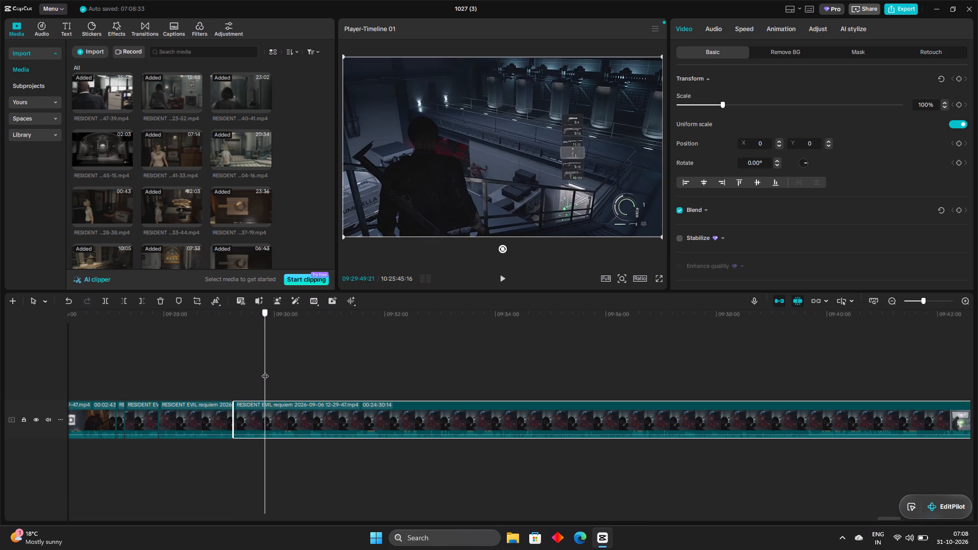
left_click_drag(265, 371, 259, 372)
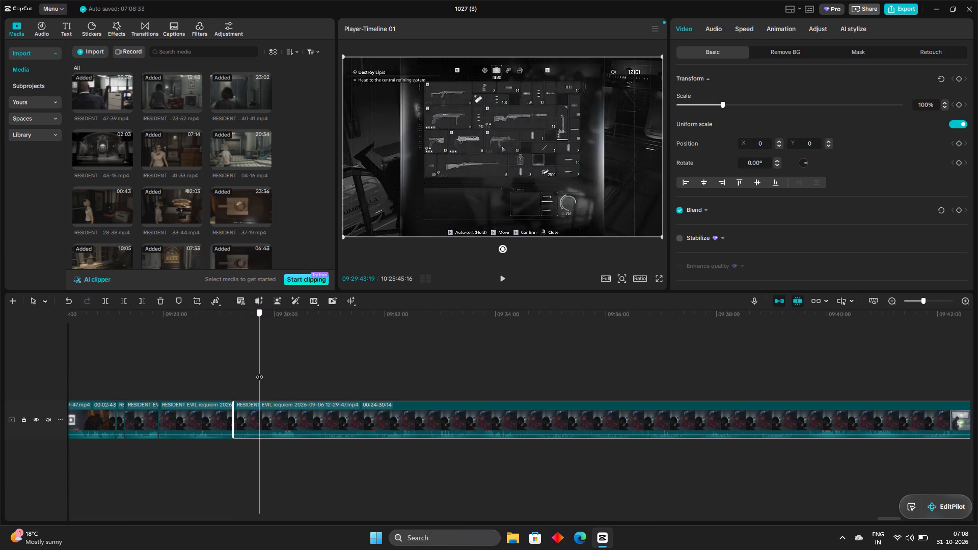
left_click_drag(259, 372, 258, 372)
left_click(110, 306)
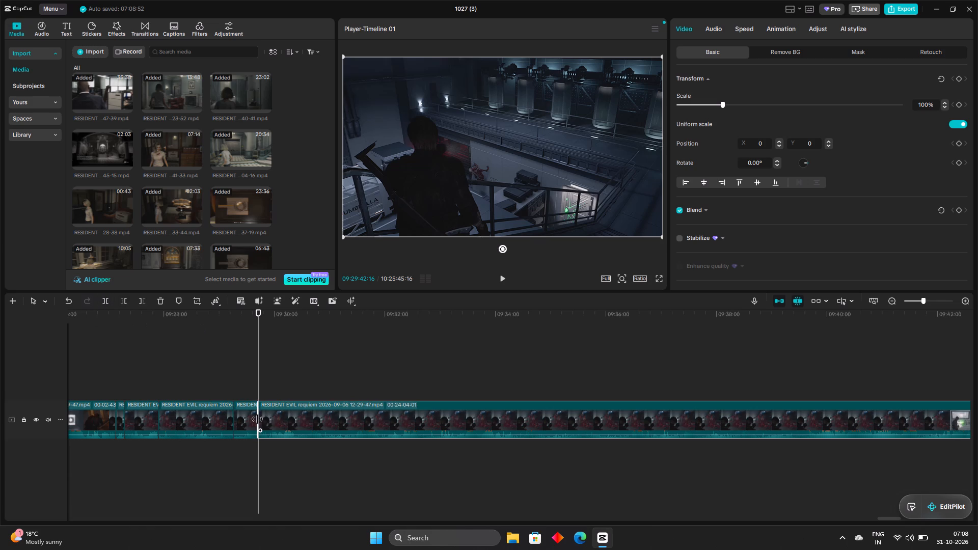
Trim the inventory footage off the start of the clip after the 09:29:42:16 split, shortening it to 00:23:55:06.
left_click_drag(257, 419, 266, 423)
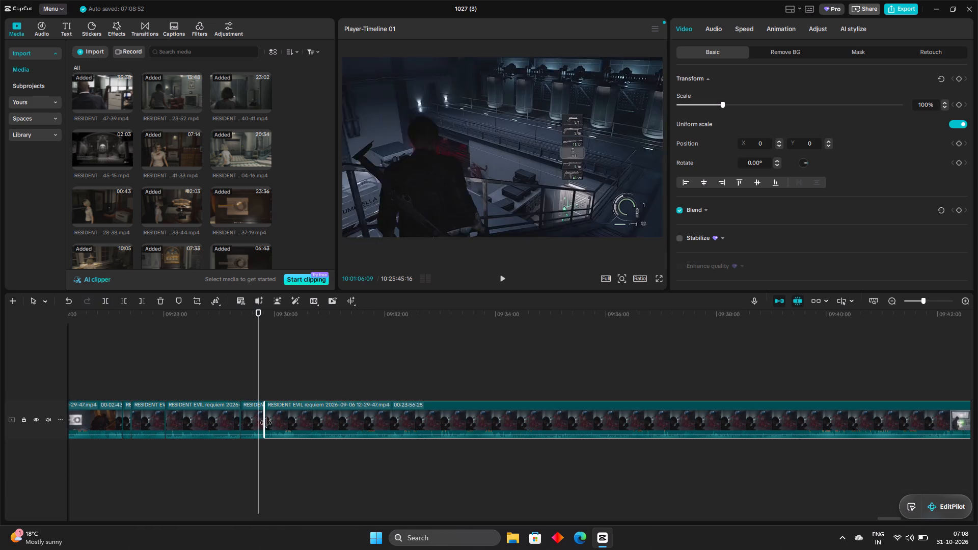
left_click_drag(266, 423, 267, 423)
left_click(262, 370)
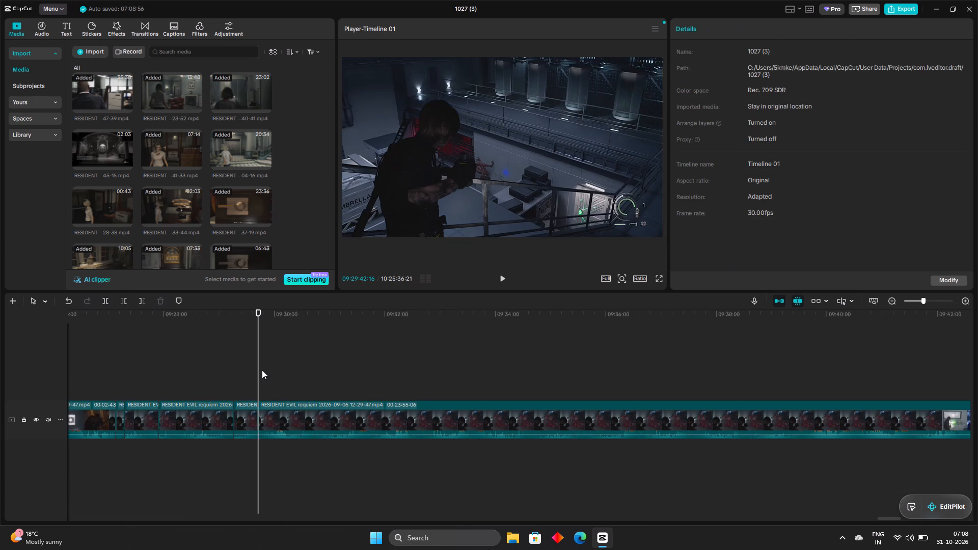
Review the 00:23:55:06 clip past the bloody corpse and split it just before the gunpowder inventory screen, at 09:30:48:14.
left_click_drag(262, 370, 287, 376)
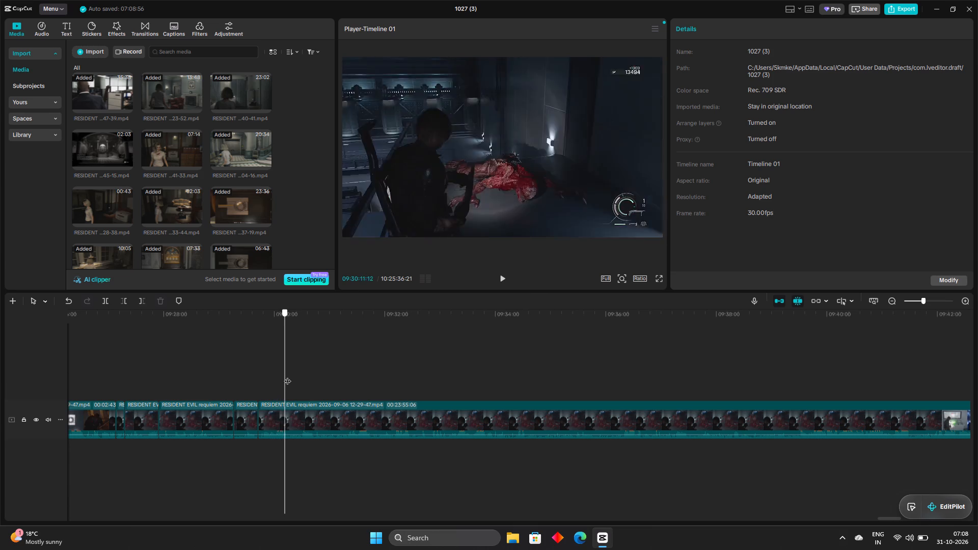
left_click_drag(287, 376, 322, 377)
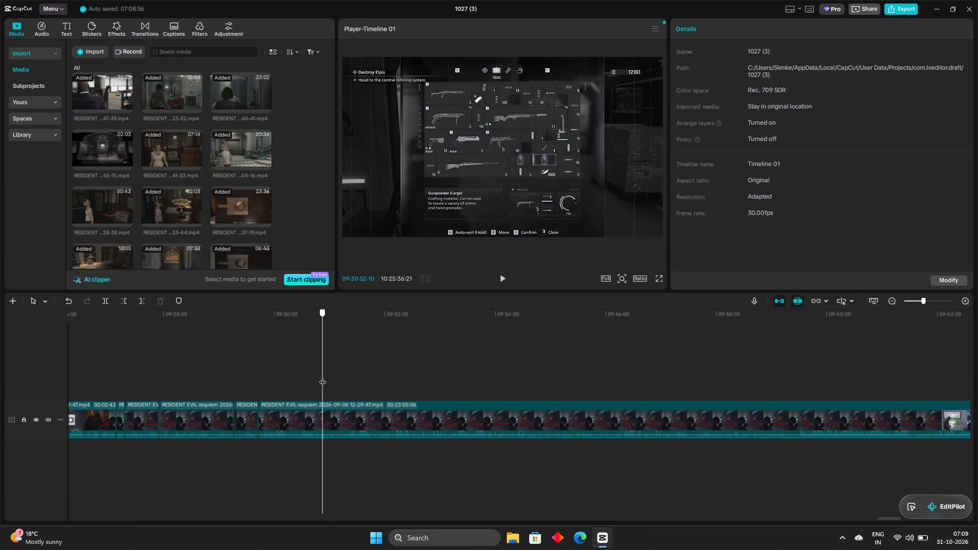
left_click_drag(322, 377, 318, 378)
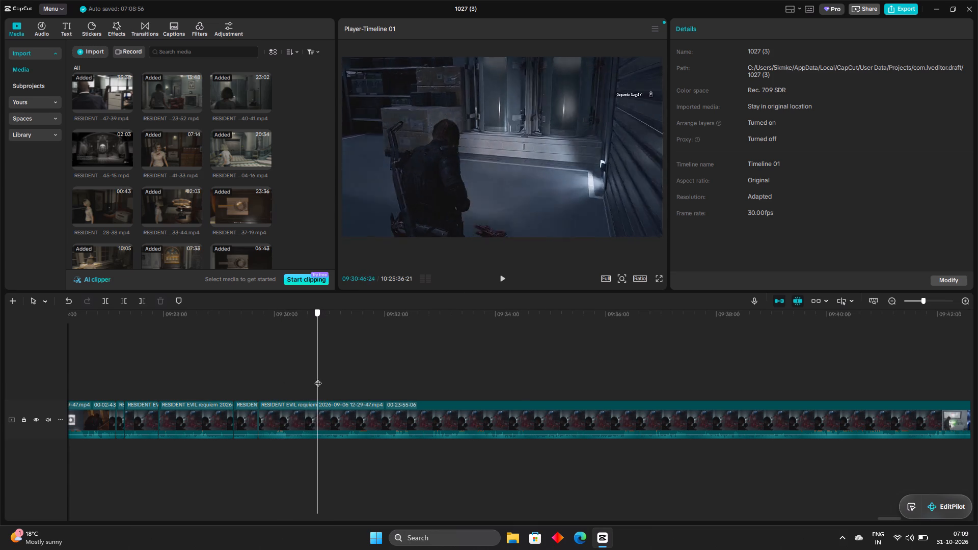
left_click_drag(318, 378, 319, 378)
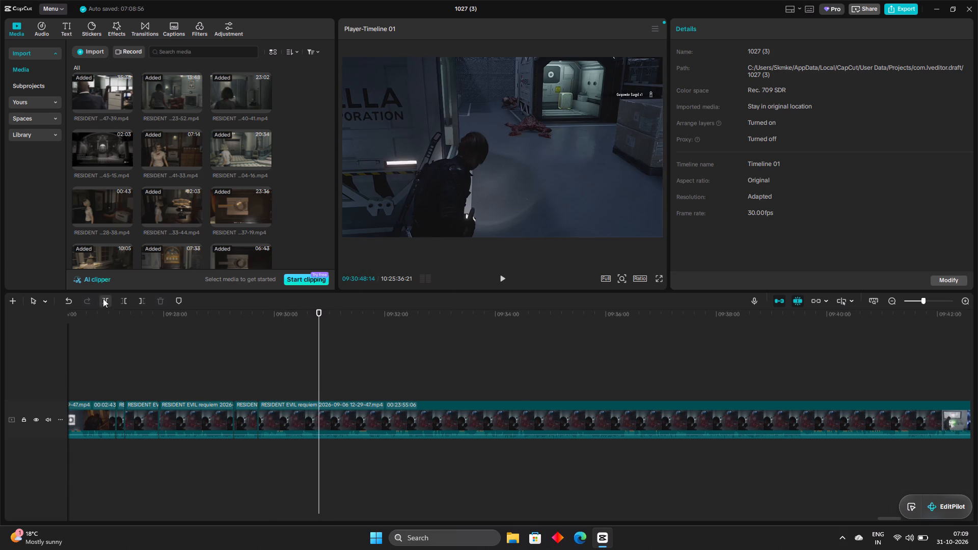
left_click(103, 298)
Trim the inventory and crafting footage off the start of the clip after the 09:30:48:14 split, shortening it to 00:22:14:16.
left_click(338, 420)
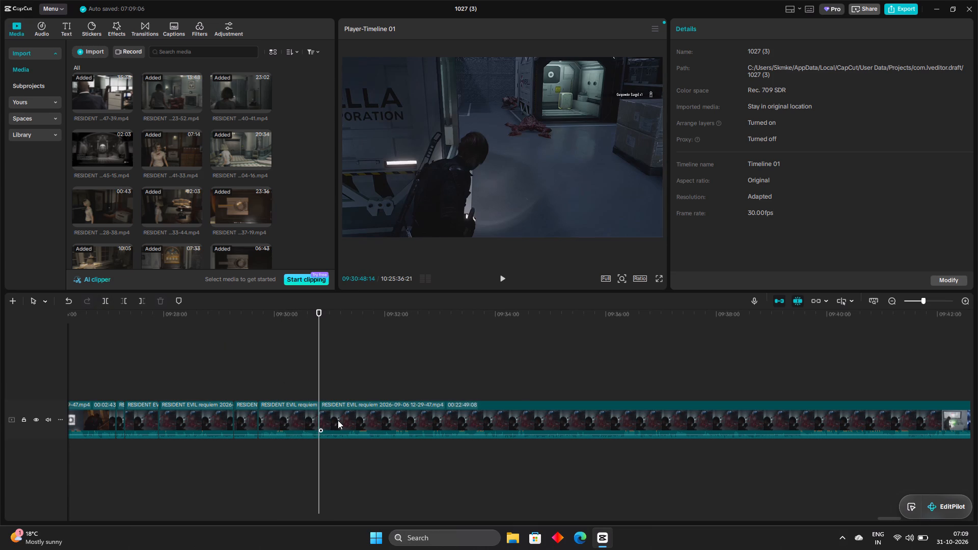
left_click_drag(319, 410, 327, 415)
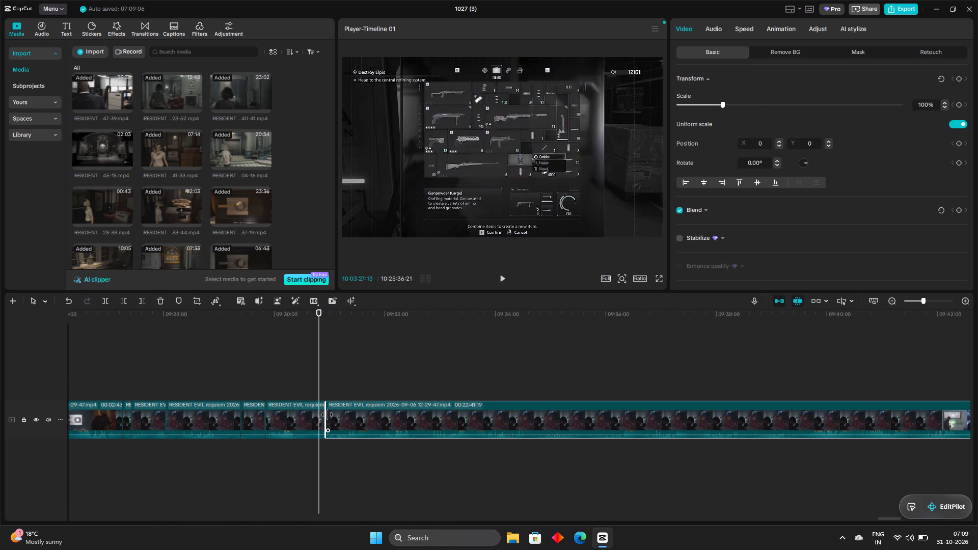
left_click_drag(327, 415, 341, 419)
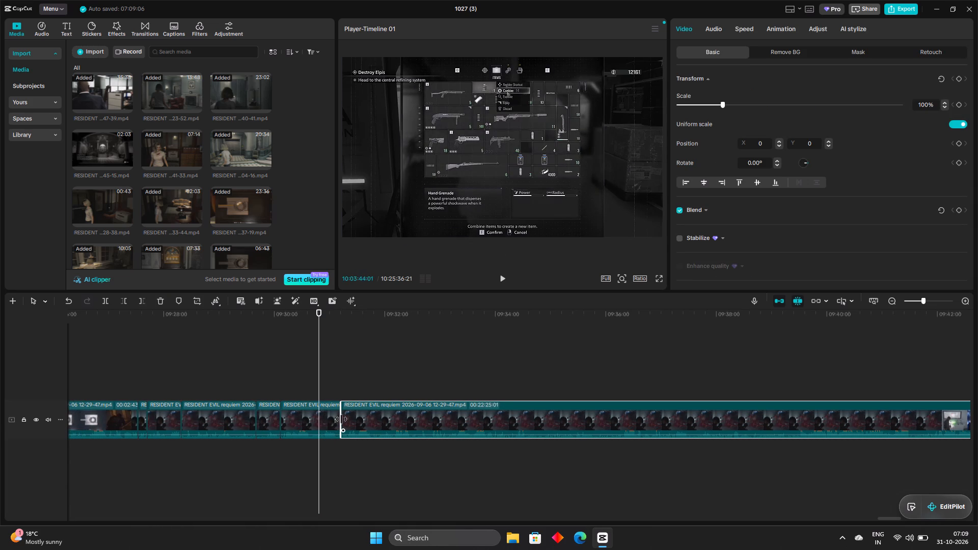
left_click_drag(341, 419, 351, 421)
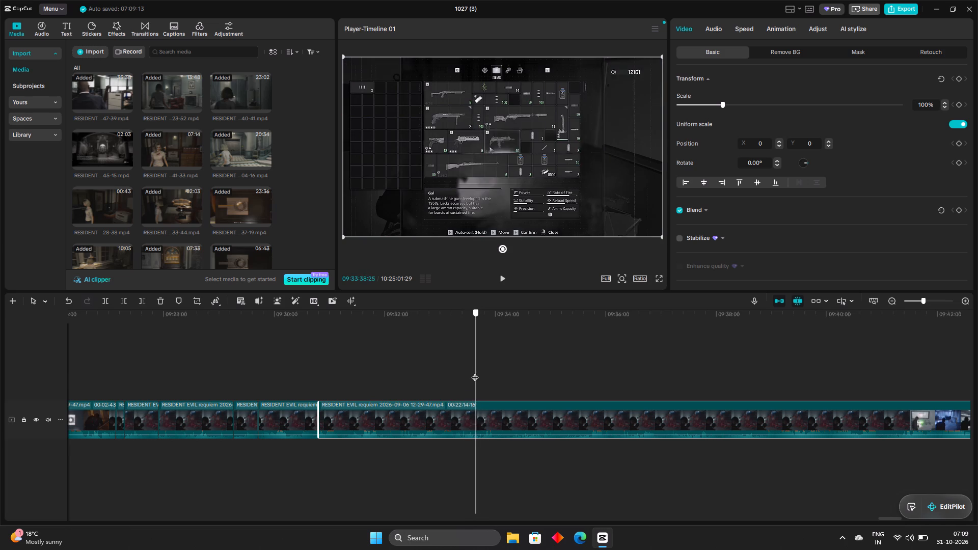
left_click_drag(475, 372, 470, 373)
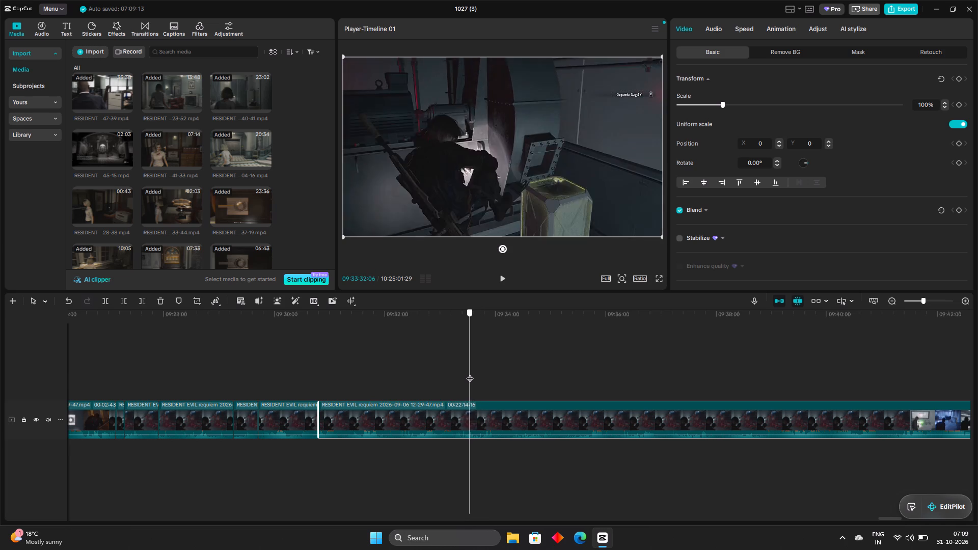
left_click_drag(470, 373, 471, 373)
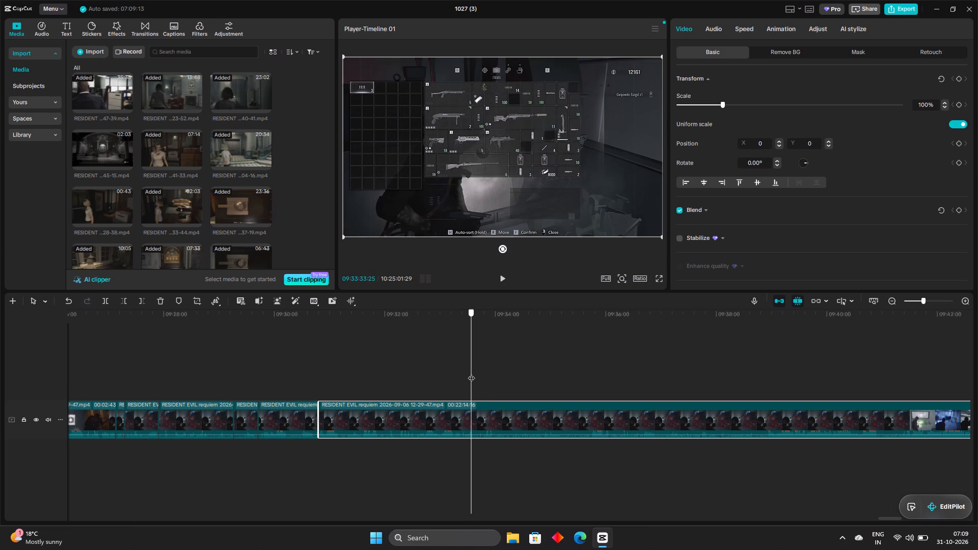
left_click_drag(471, 373, 470, 373)
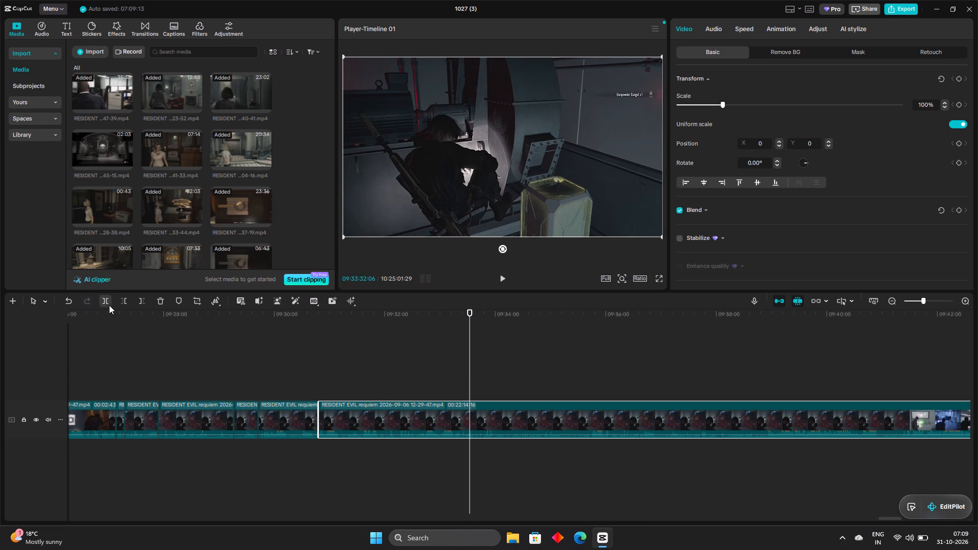
left_click(108, 305)
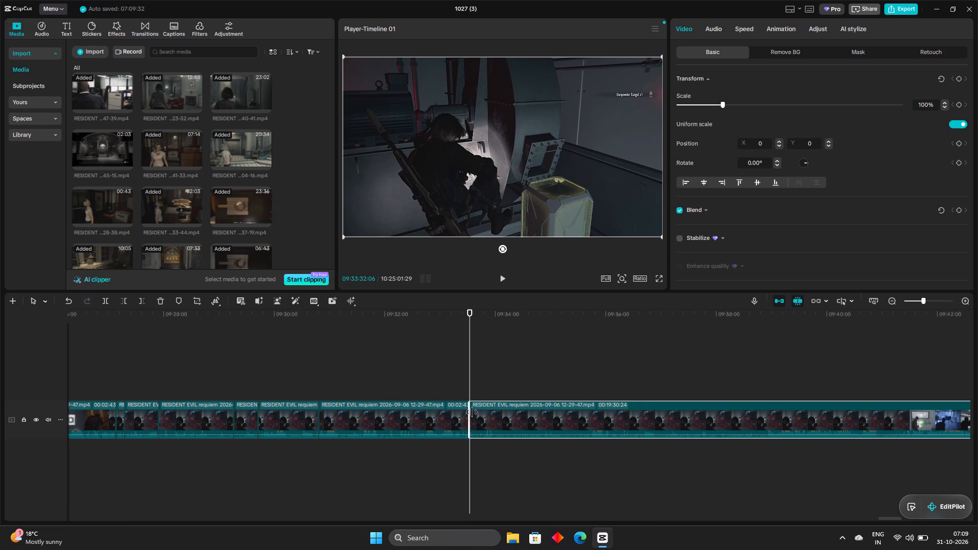
Trim the inventory footage off the start of the clip after the 09:33:32:06 split, shortening it to 00:19:18:06.
left_click_drag(472, 412, 482, 418)
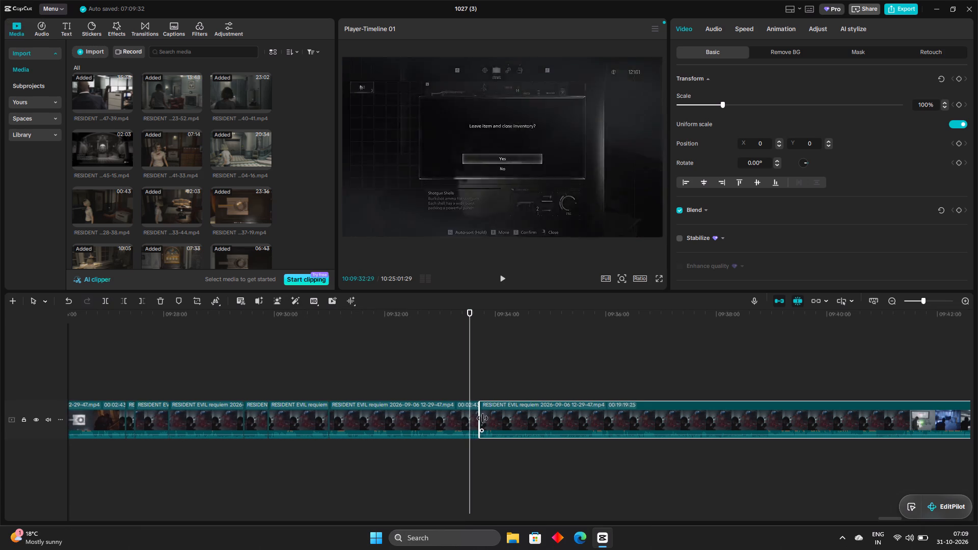
left_click_drag(482, 418, 483, 419)
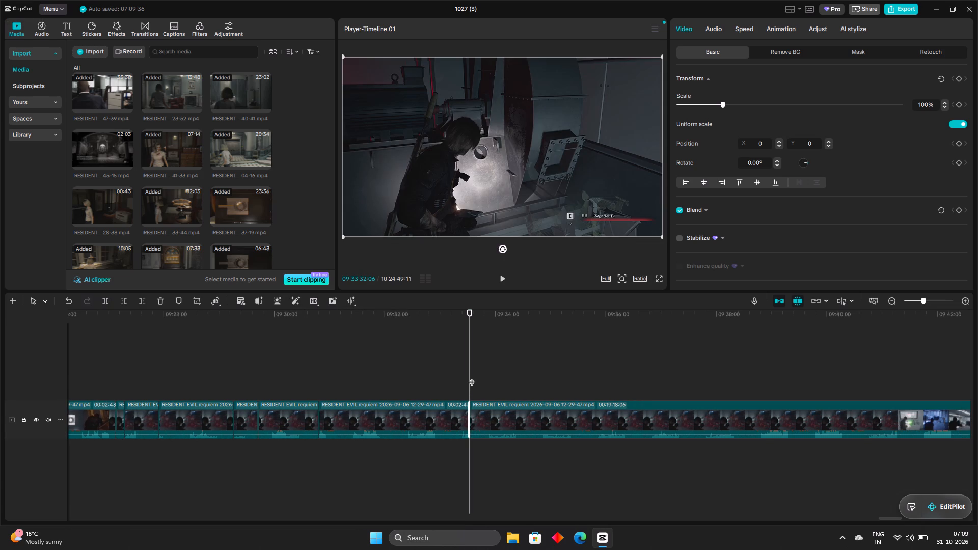
Review the start of the 00:19:18:06 clip and split it in the green-lit room before the next inventory screen, at 09:33:48:07.
left_click_drag(472, 377, 495, 389)
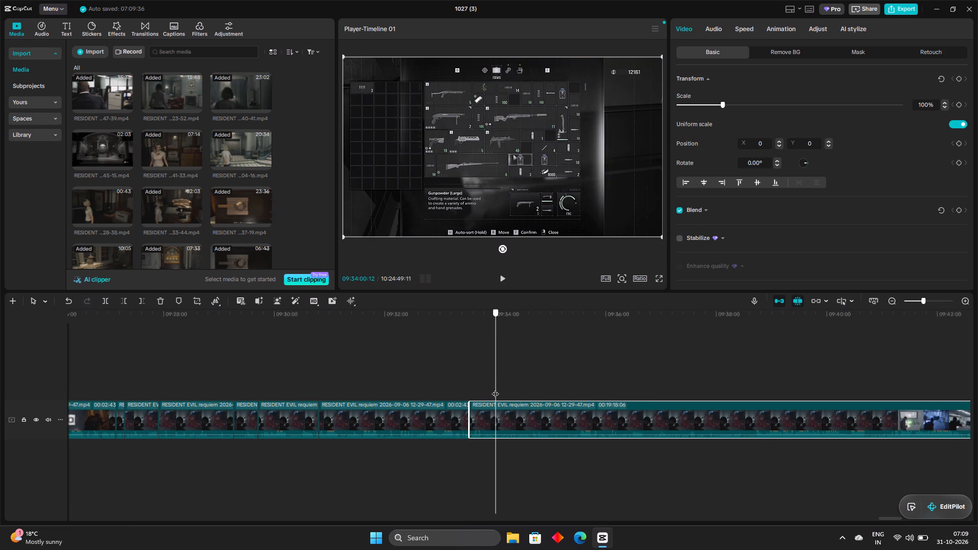
left_click_drag(495, 389, 483, 384)
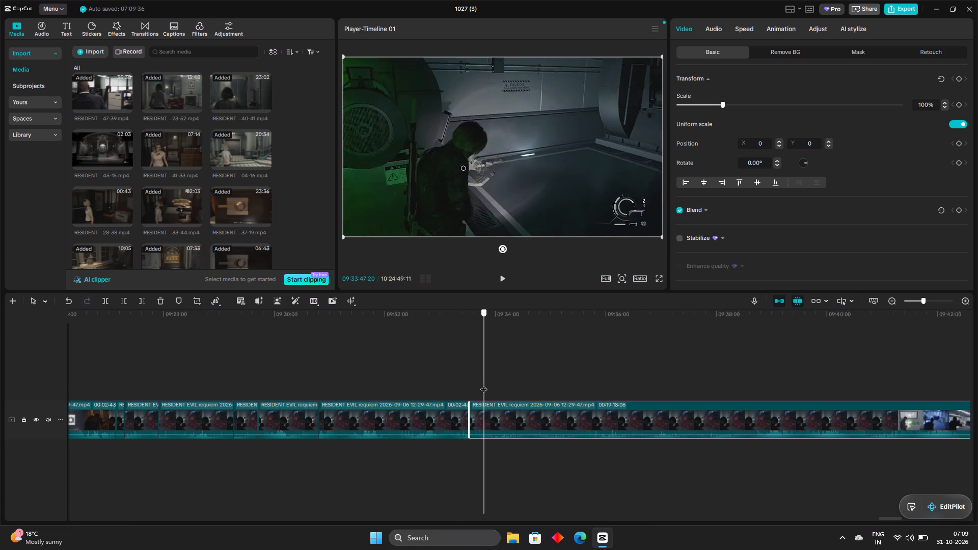
left_click_drag(483, 384, 484, 384)
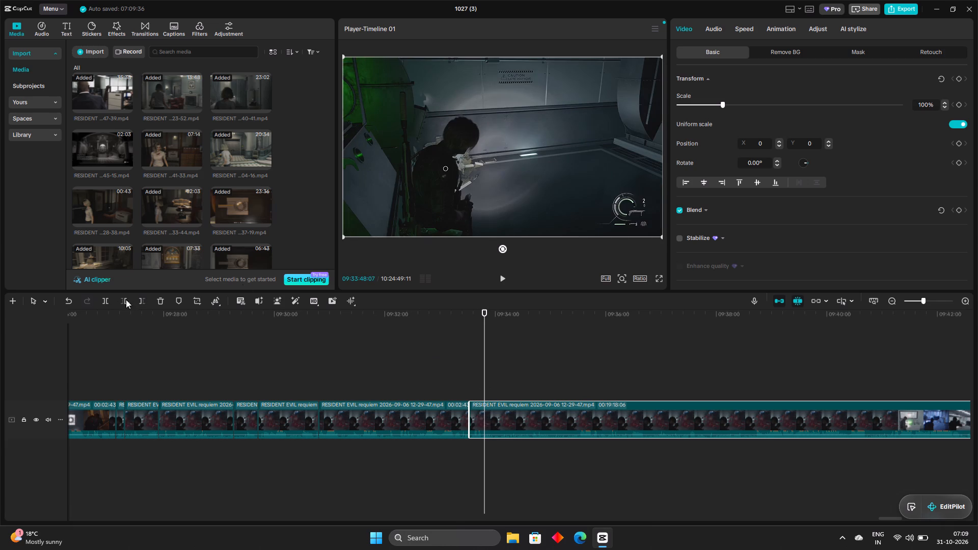
left_click(106, 302)
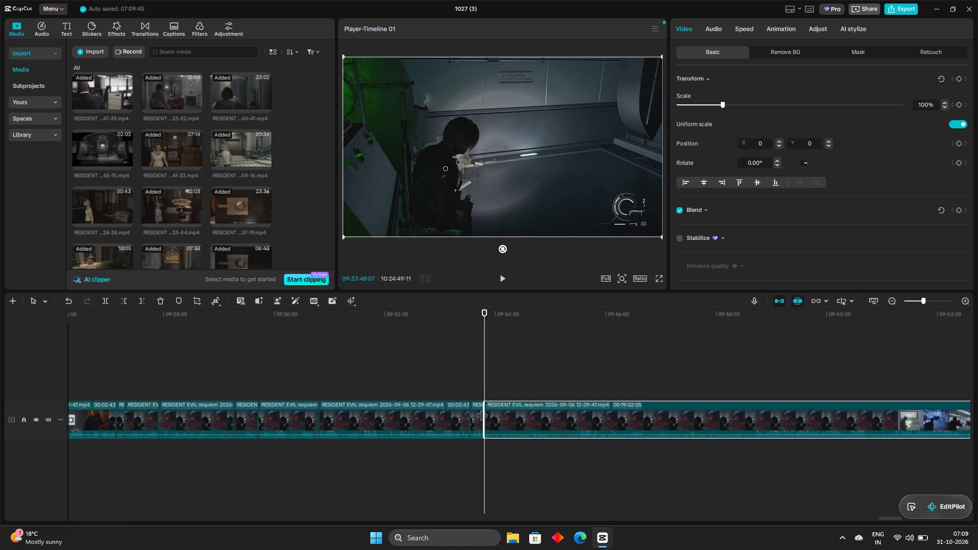
Trim the inventory footage off the start of the clip after the 09:33:48:07 split, shortening it to 00:18:11:08.
left_click_drag(482, 413, 494, 420)
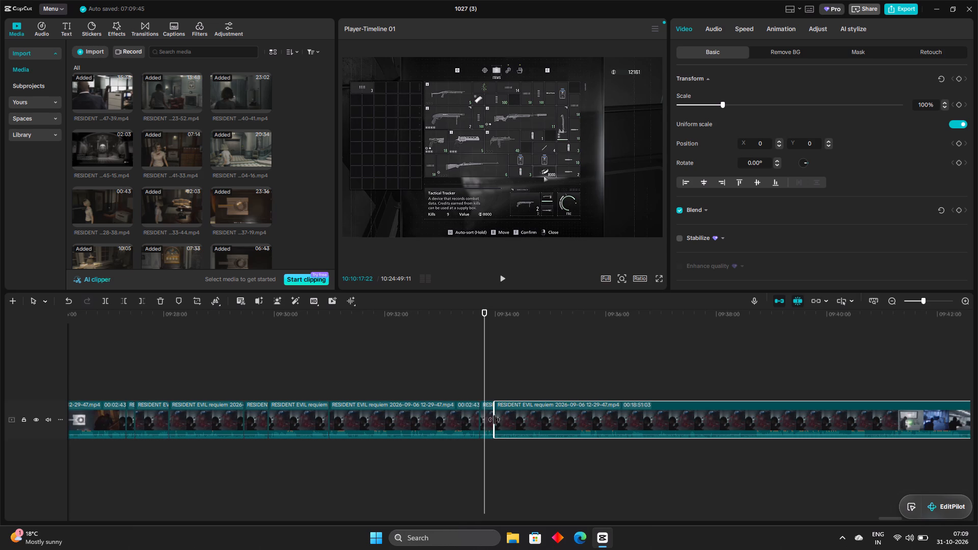
left_click_drag(494, 420, 505, 425)
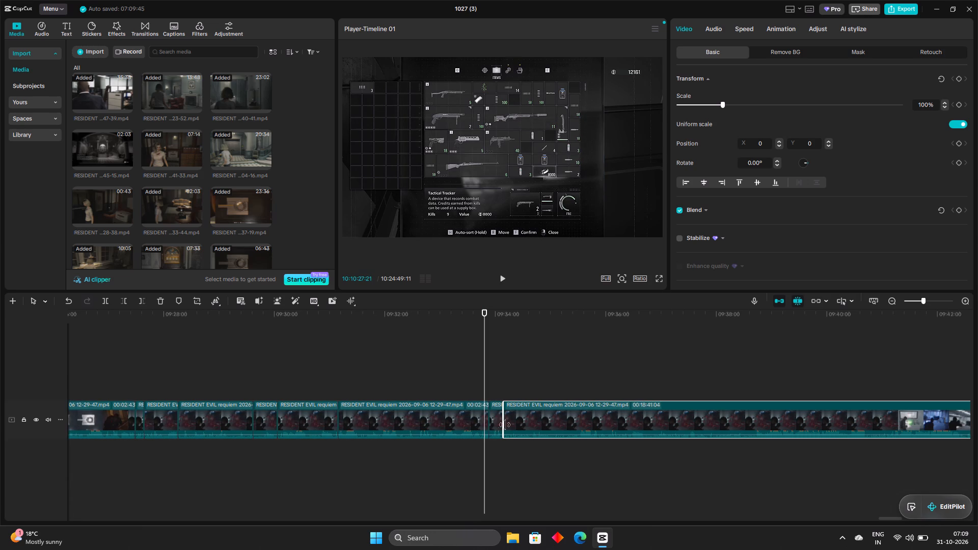
left_click_drag(505, 425, 515, 429)
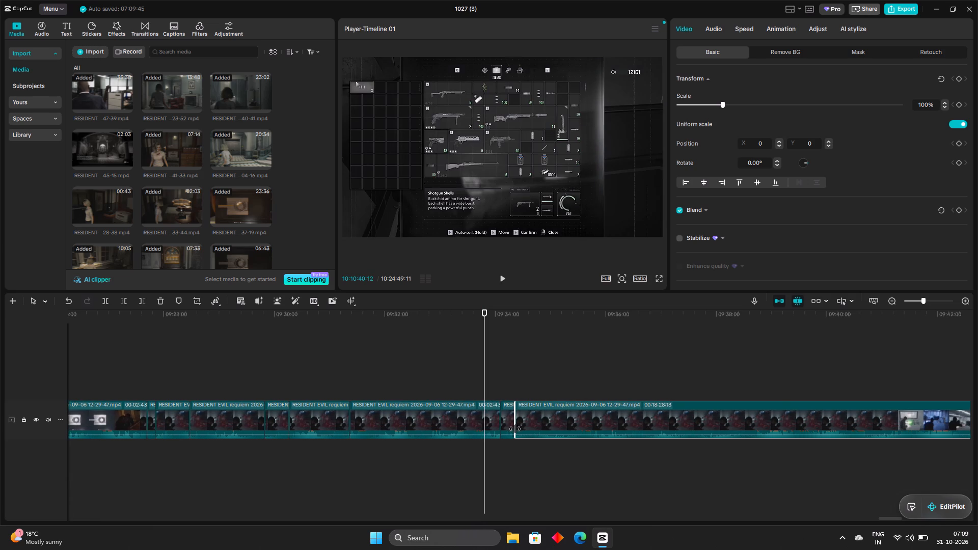
left_click_drag(515, 429, 525, 435)
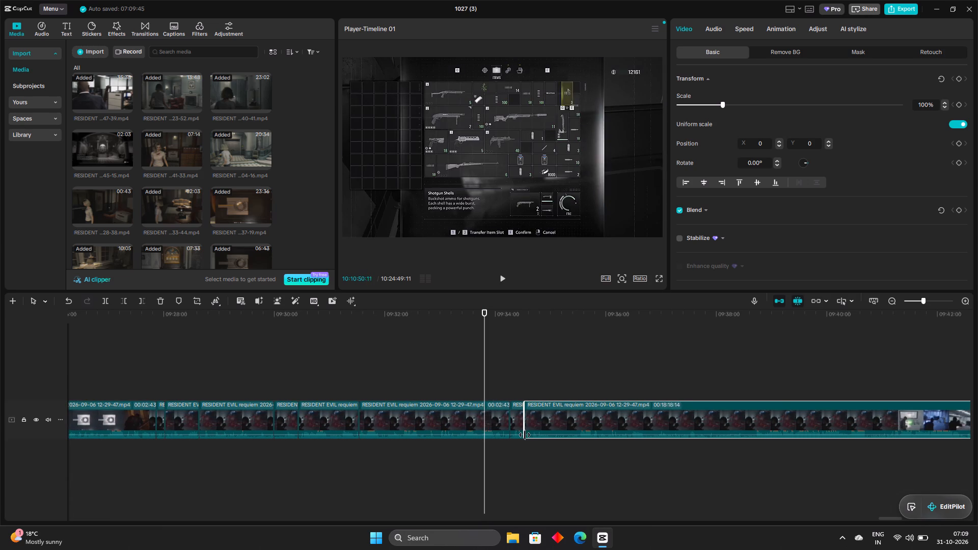
left_click_drag(525, 435, 533, 436)
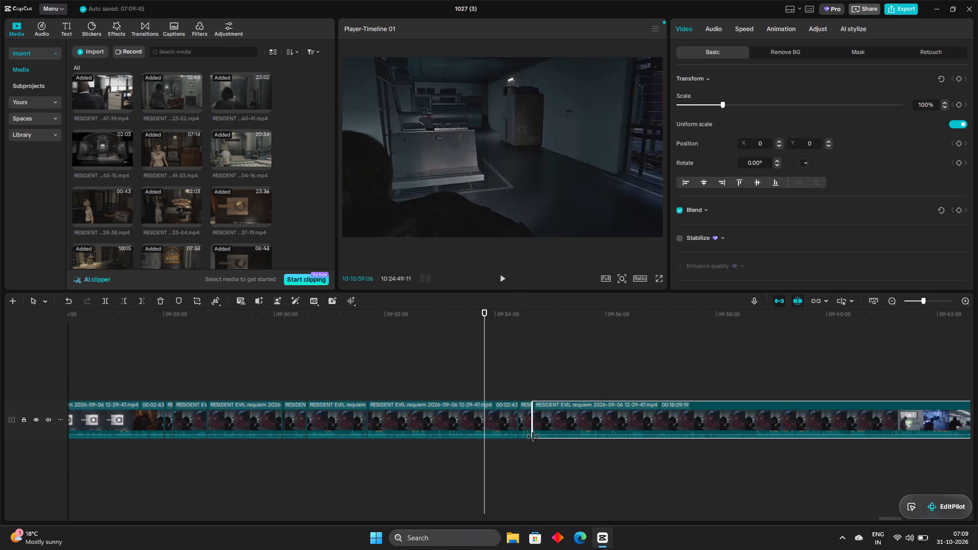
left_click_drag(533, 436, 531, 438)
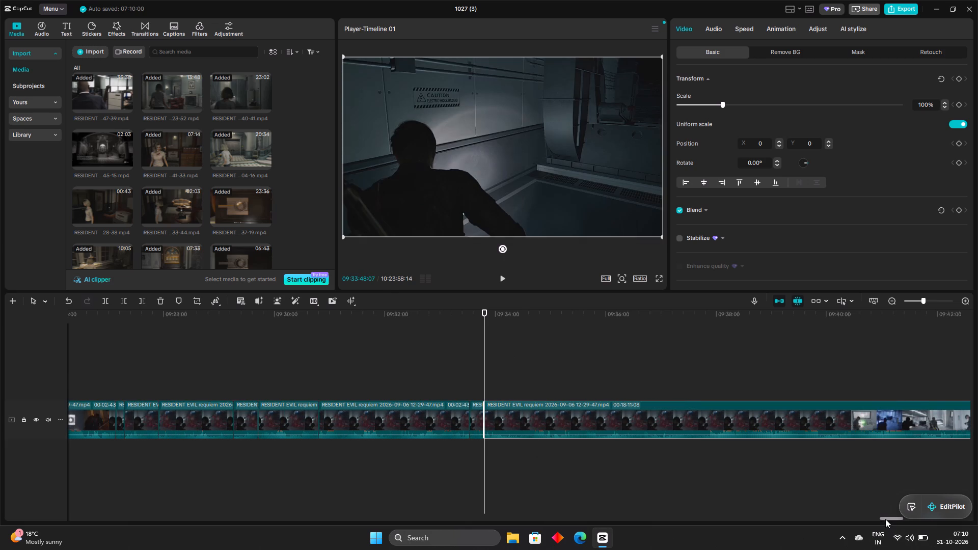
left_click_drag(885, 519, 893, 522)
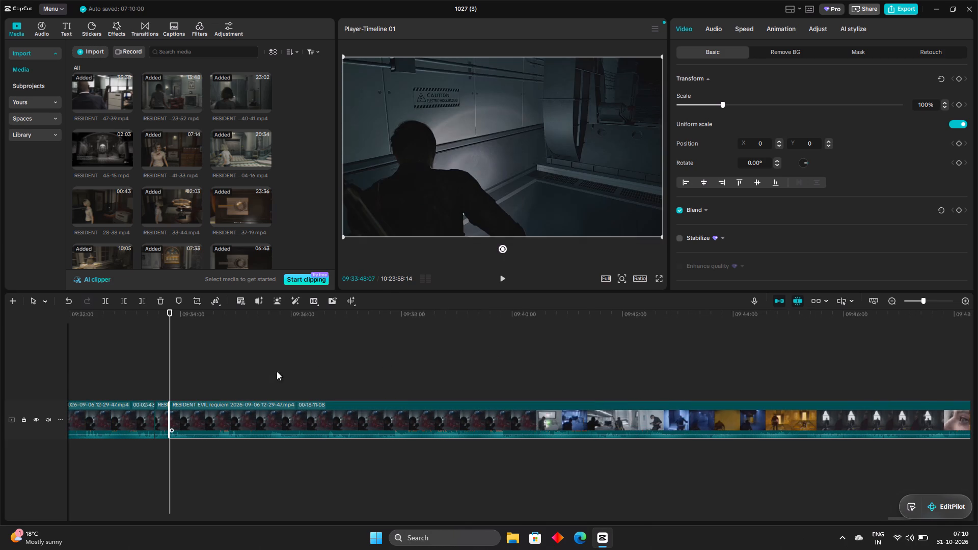
Minimize the video editor and launch the Kuro application from the desktop.
left_click(606, 533)
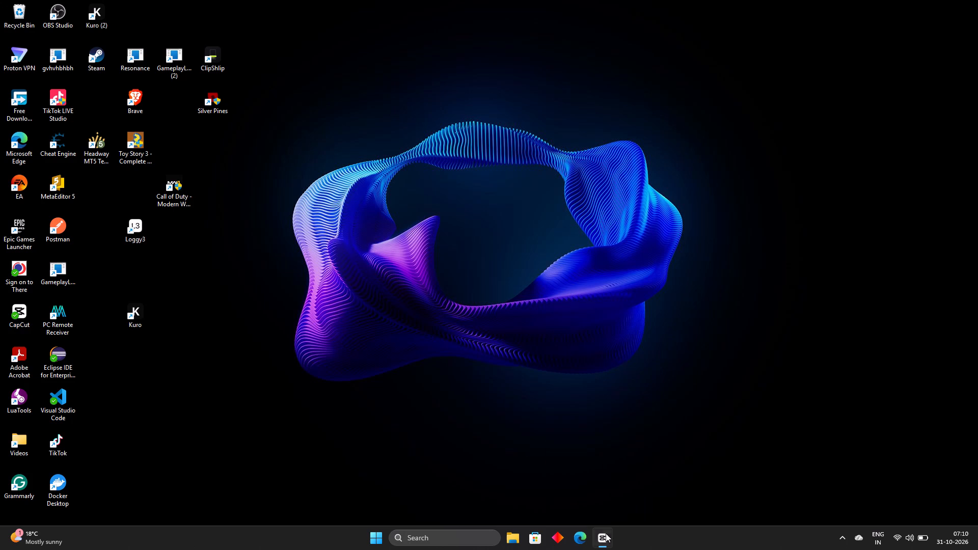
double_click(138, 316)
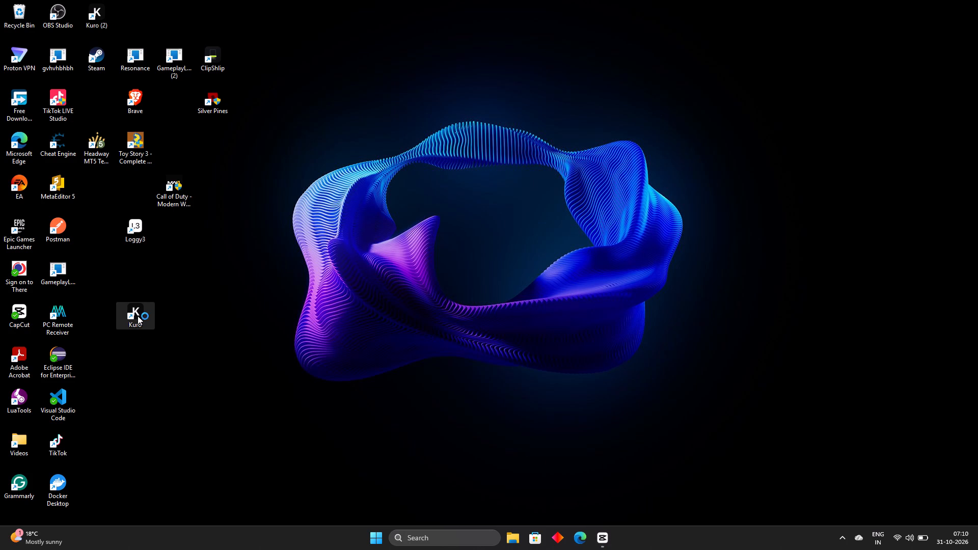
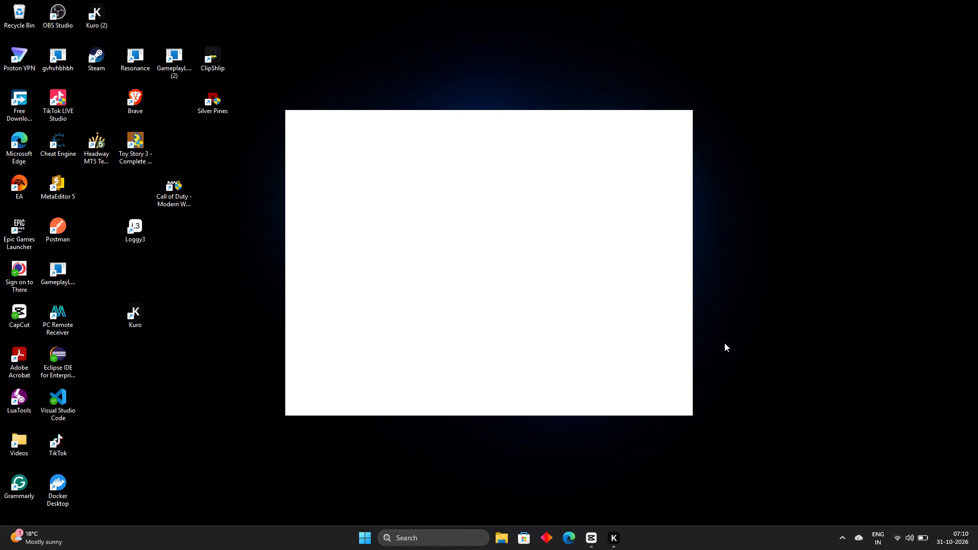
Switch back to CapCut, review the 00:18:11:08 clip's start and split it before the next inventory screen, at 09:34:12:14.
left_click(591, 543)
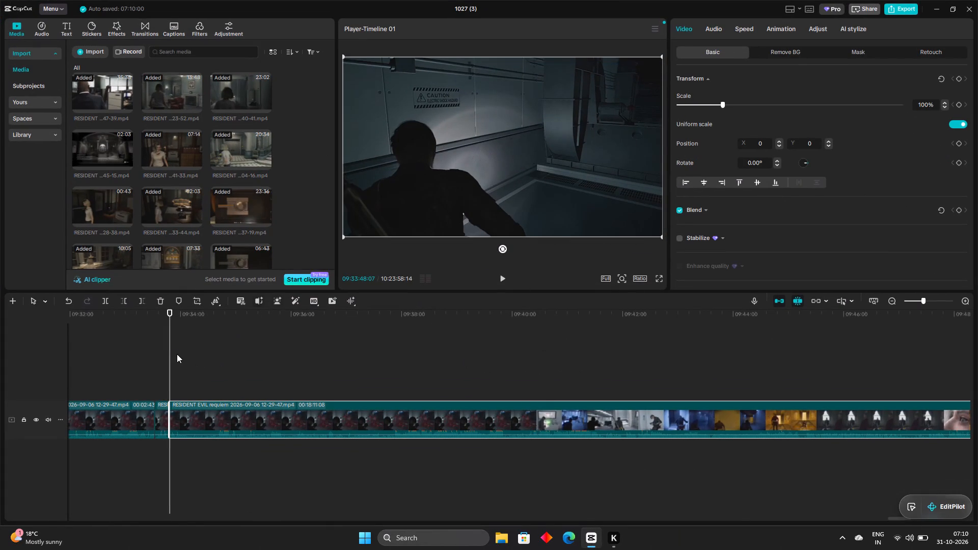
left_click_drag(170, 344, 179, 357)
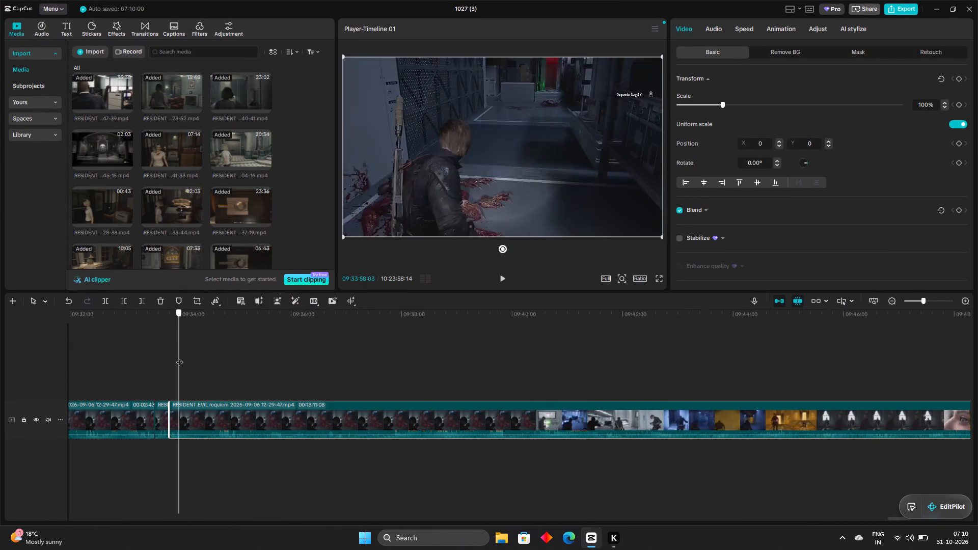
left_click_drag(179, 357, 196, 367)
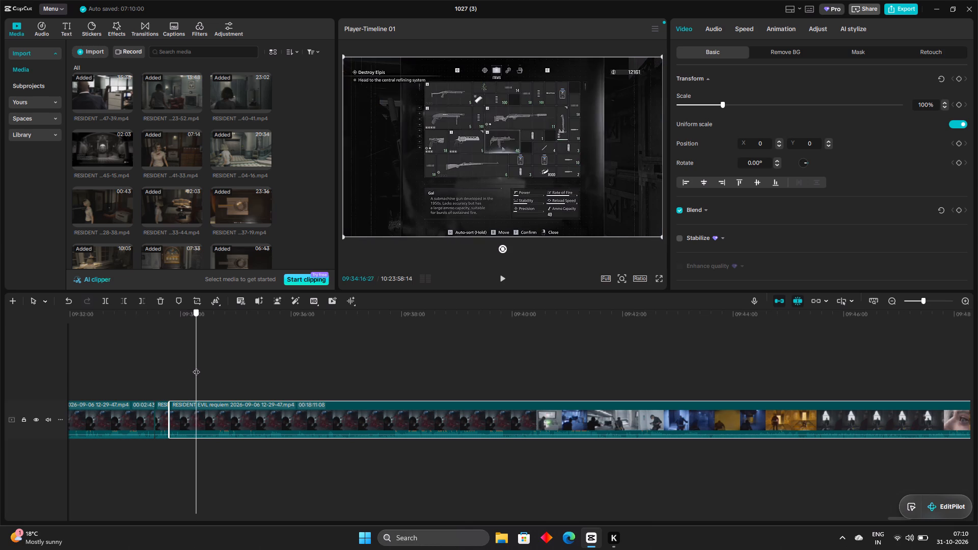
left_click_drag(196, 367, 192, 361)
left_click(108, 303)
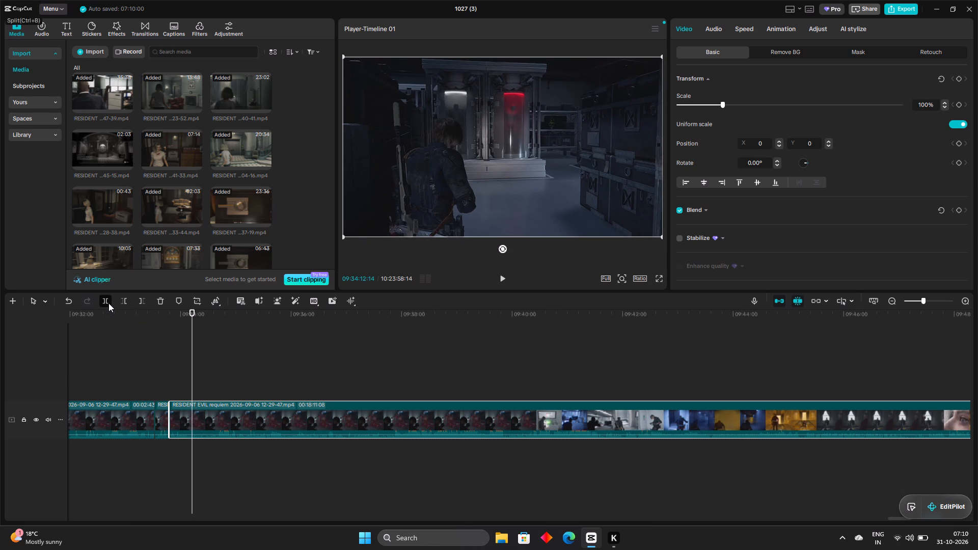
Trim the inventory footage off the start of the clip after the 09:34:12:14 split, shortening it to 00:17:29:13.
left_click_drag(192, 415, 207, 426)
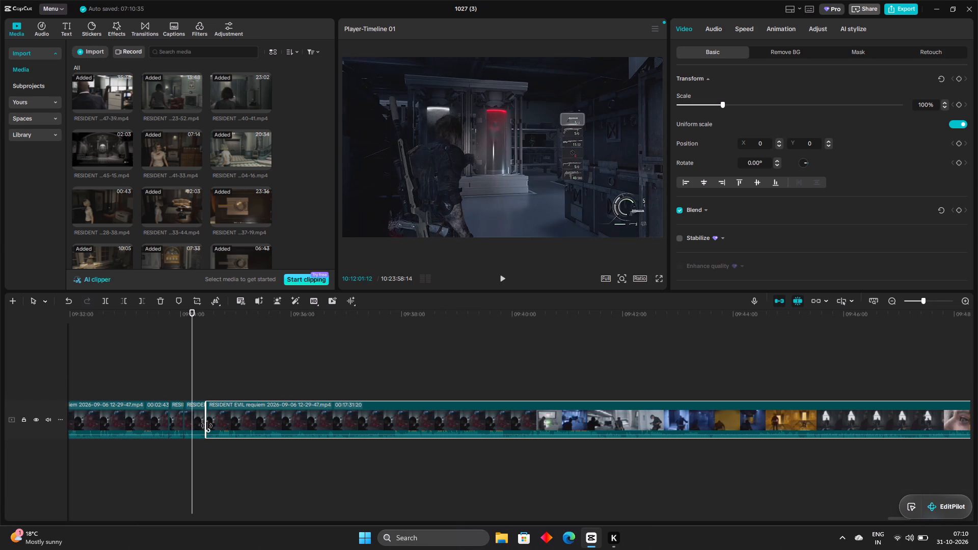
left_click_drag(207, 426, 208, 427)
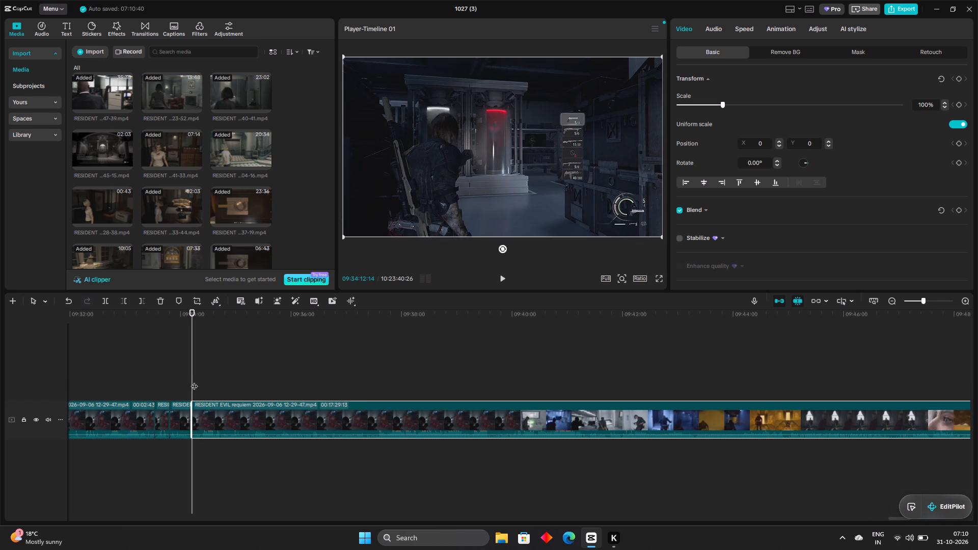
Review the start of the 00:17:29:13 clip and split it at the Override Key inspection view, at 09:35:51:00.
left_click_drag(195, 372, 204, 383)
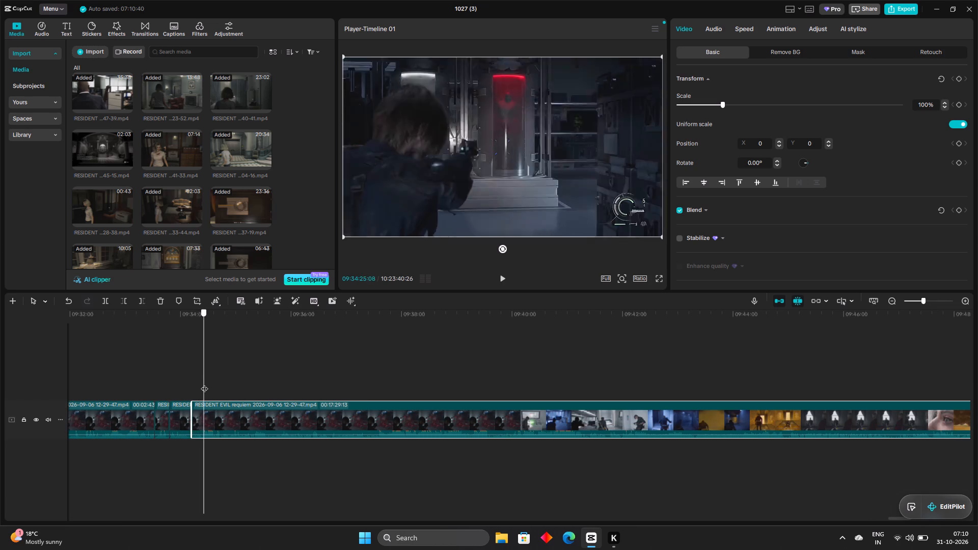
left_click_drag(204, 383, 229, 398)
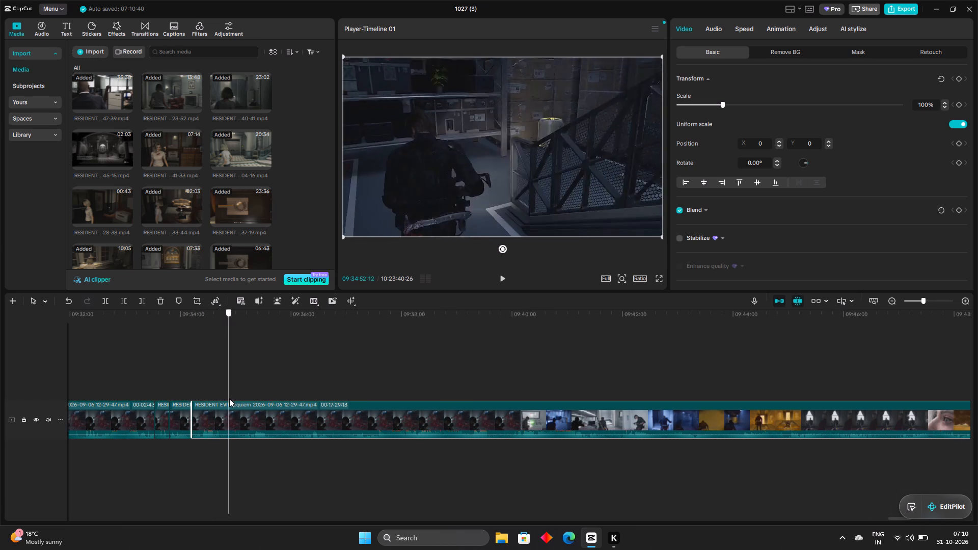
left_click_drag(229, 398, 246, 402)
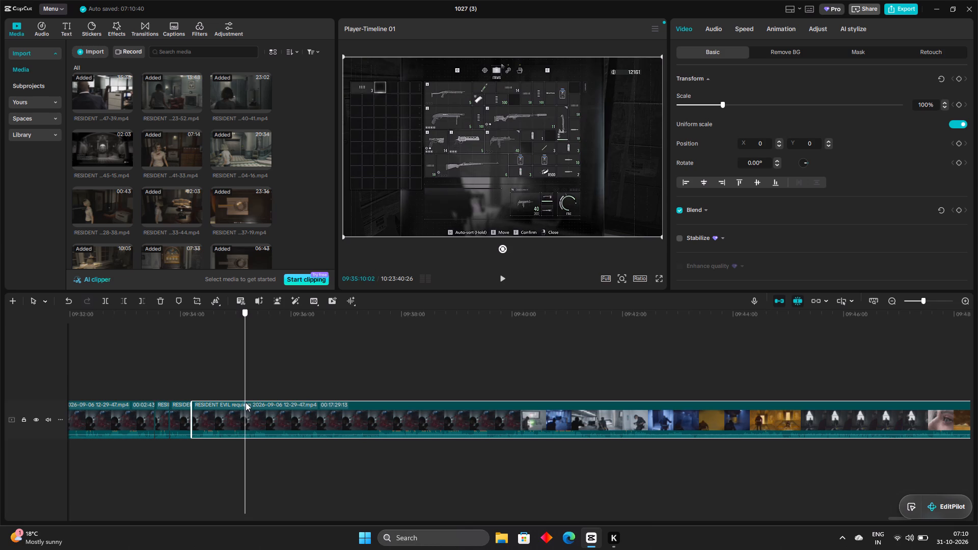
left_click_drag(246, 402, 258, 403)
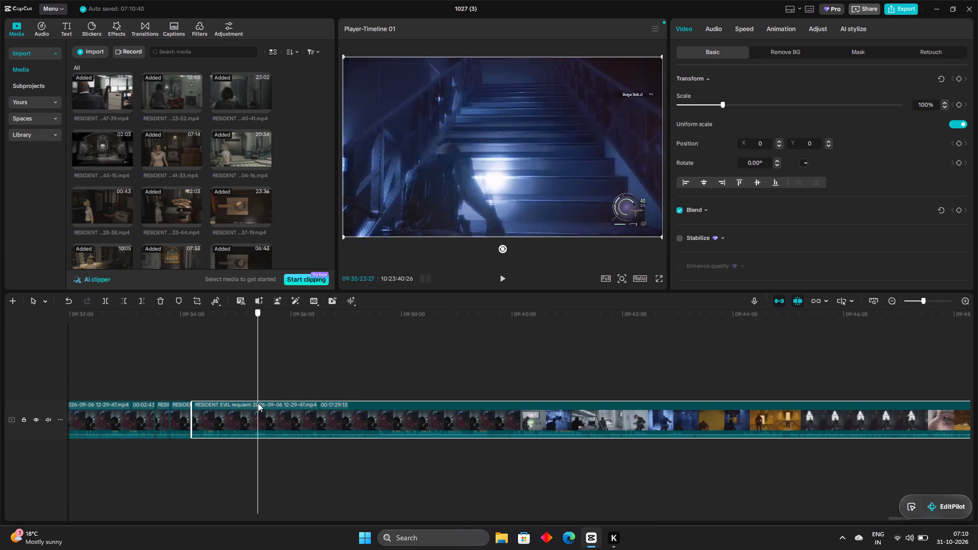
left_click_drag(258, 403, 270, 407)
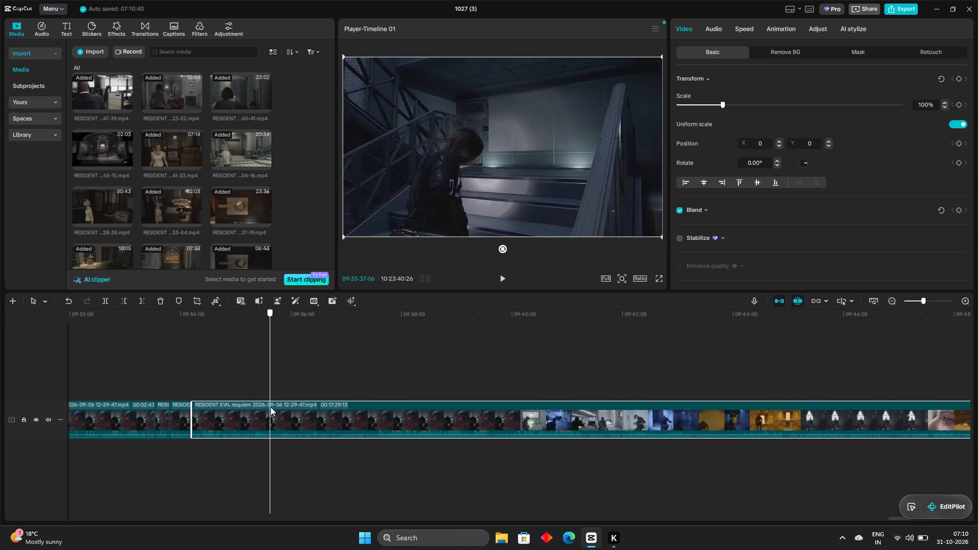
left_click_drag(270, 407, 292, 411)
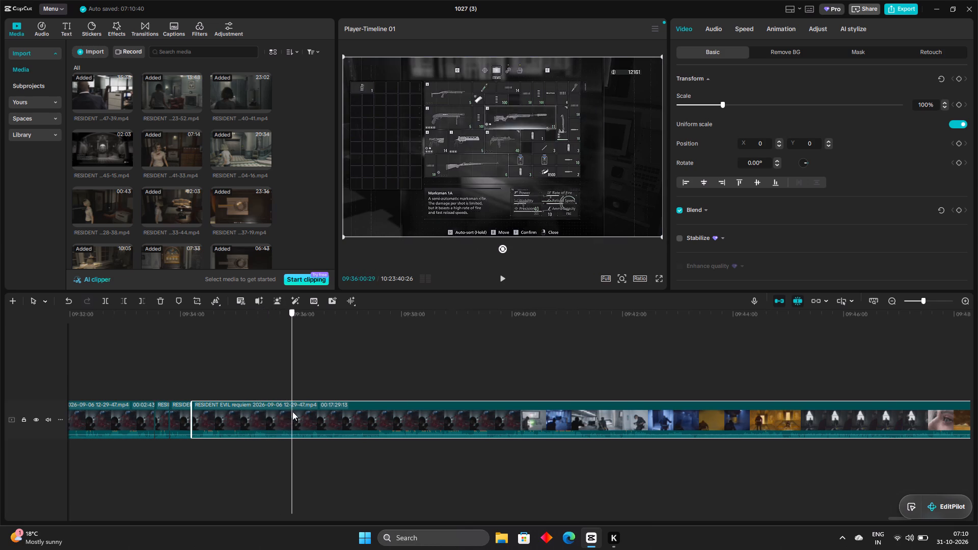
left_click_drag(292, 411, 279, 402)
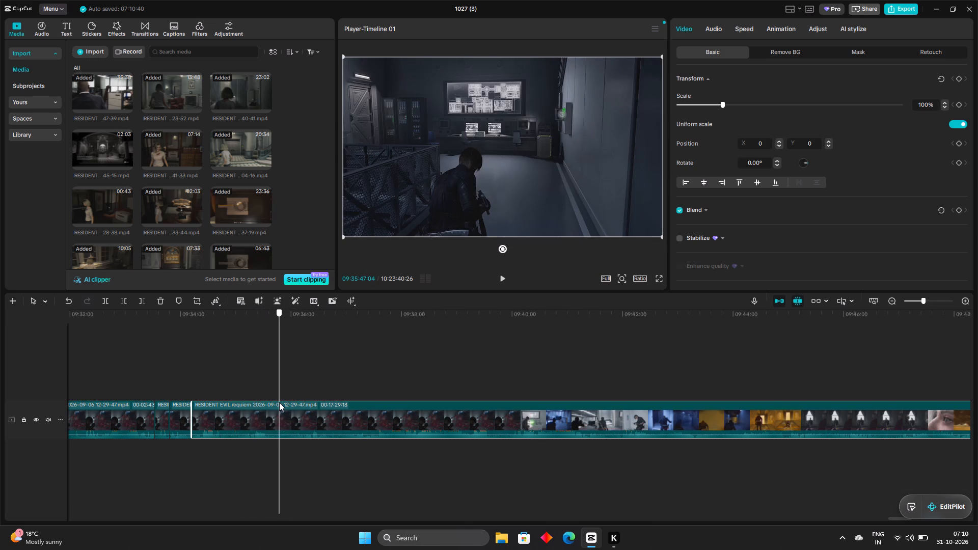
left_click_drag(279, 402, 283, 404)
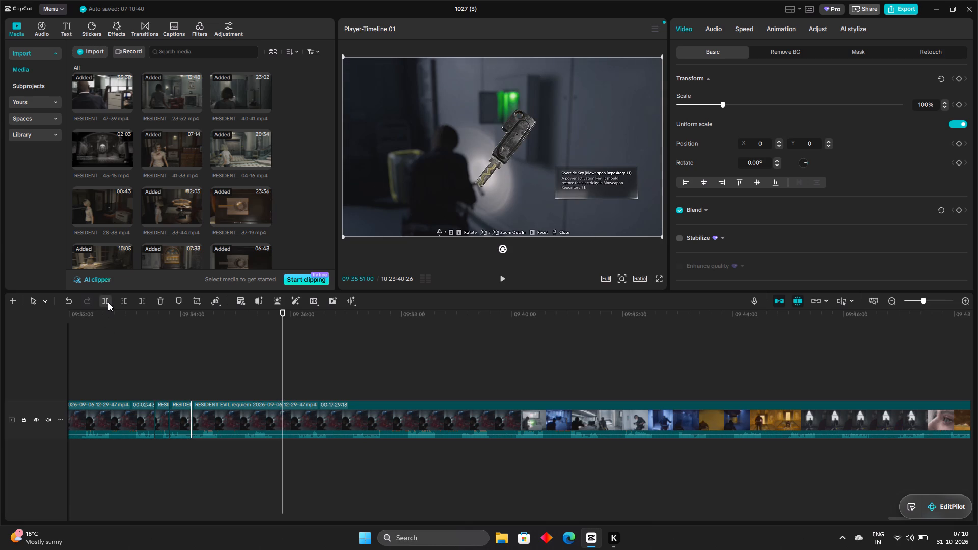
left_click(108, 302)
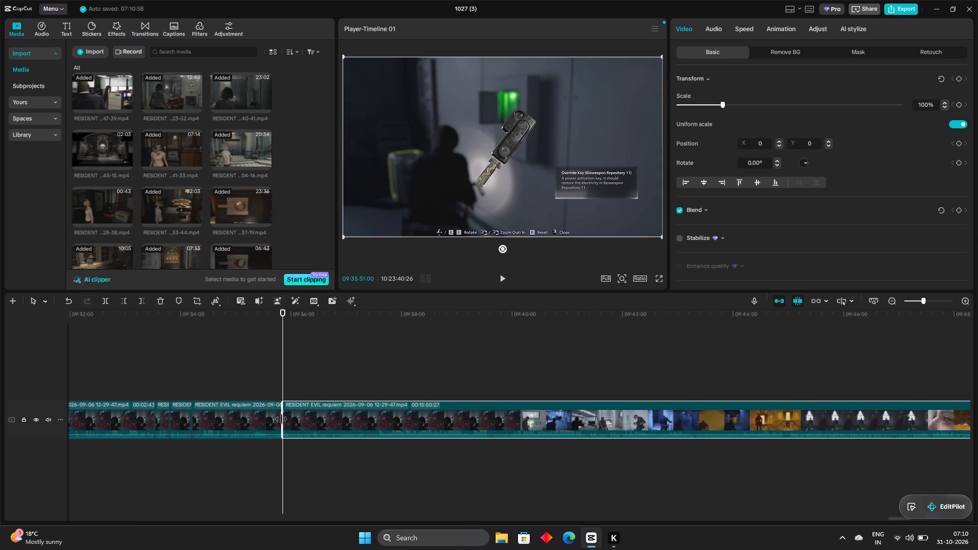
Trim the key inspection and inventory footage off the start of the clip after the 09:35:51:00 split, shortening it to 00:15:08:09.
left_click_drag(281, 419, 304, 433)
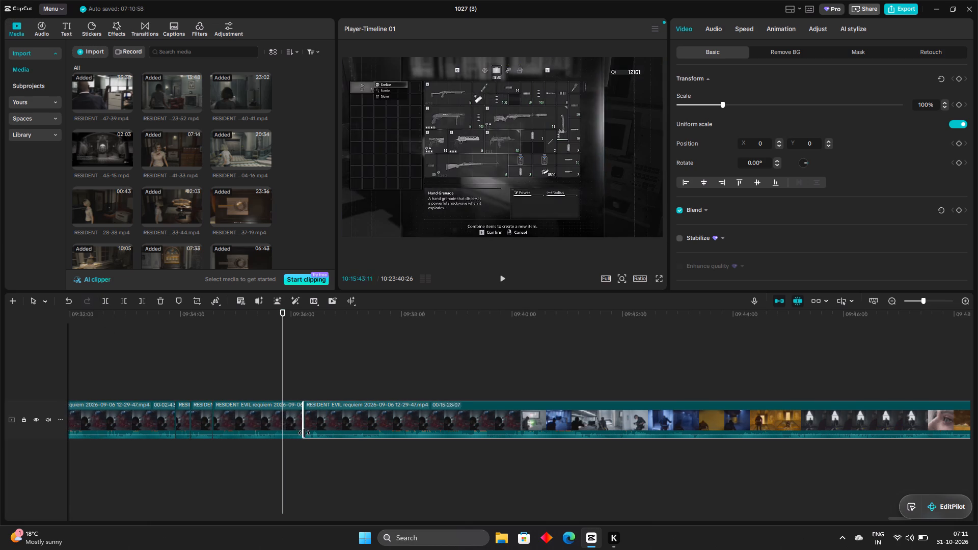
left_click_drag(304, 433, 317, 432)
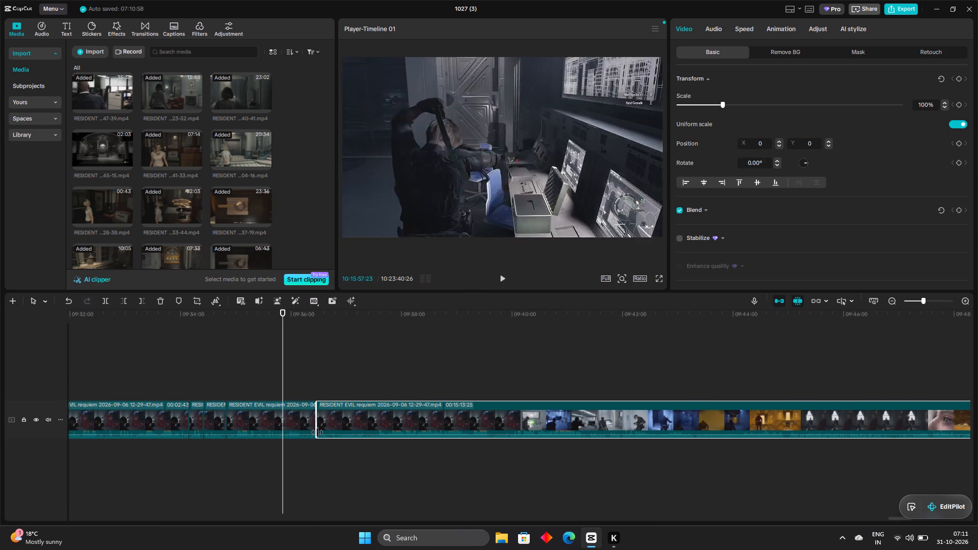
left_click_drag(317, 432, 322, 433)
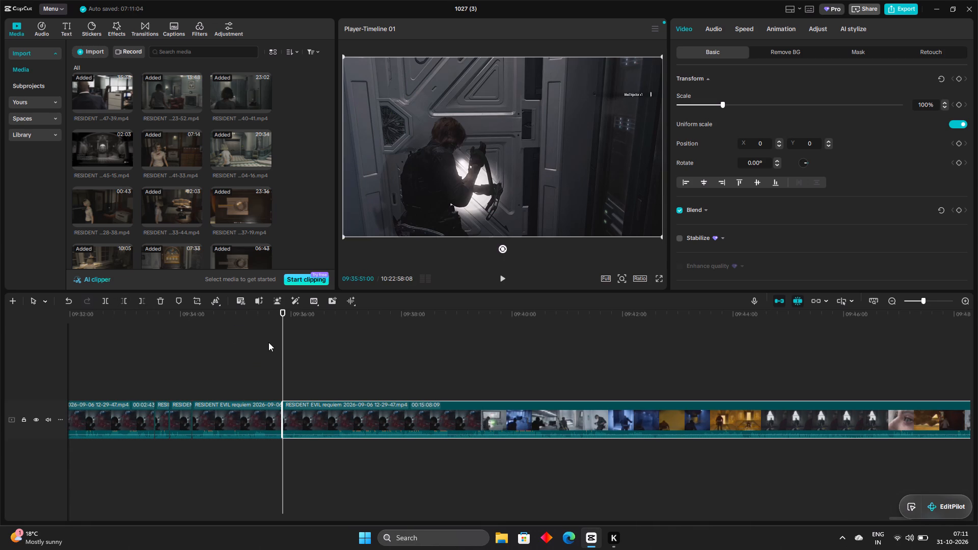
Review the 00:15:08:09 clip through the creature fights and split it at the next inventory screen, at 09:40:49:20.
left_click_drag(283, 352, 296, 363)
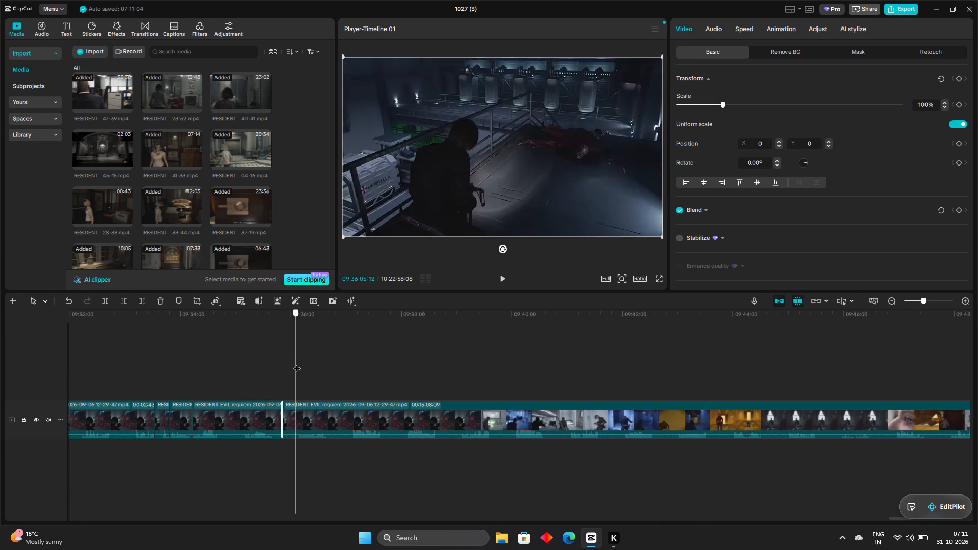
left_click_drag(296, 363, 320, 379)
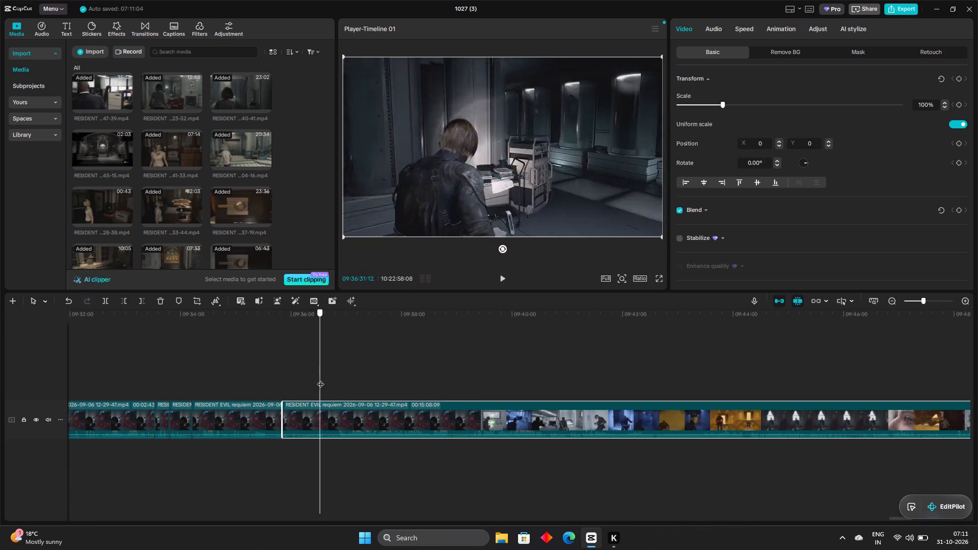
left_click_drag(320, 379, 346, 384)
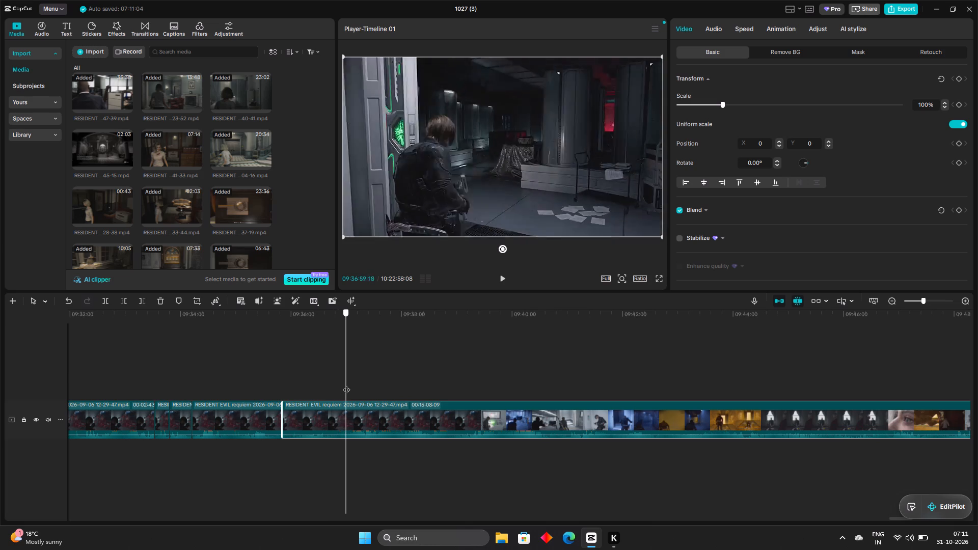
left_click_drag(346, 384, 372, 385)
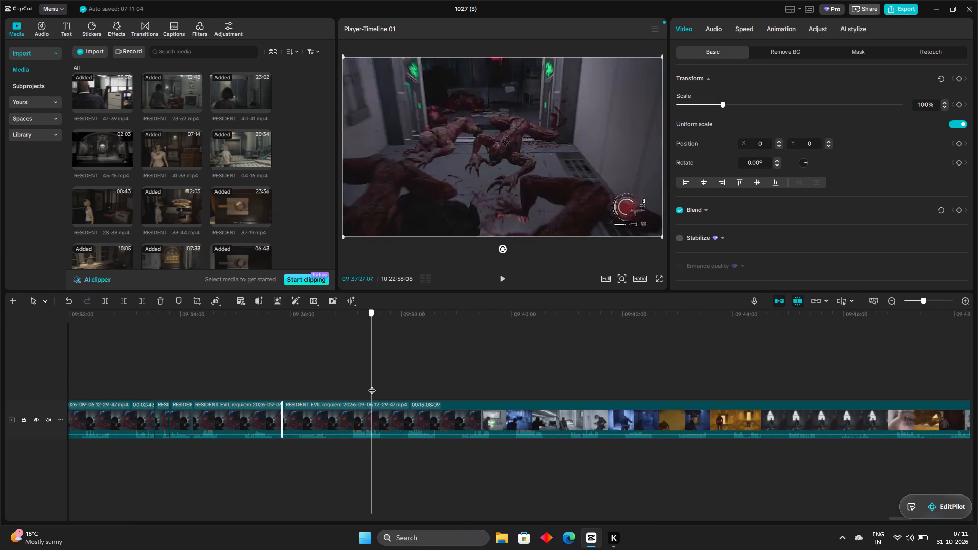
left_click_drag(372, 385, 384, 382)
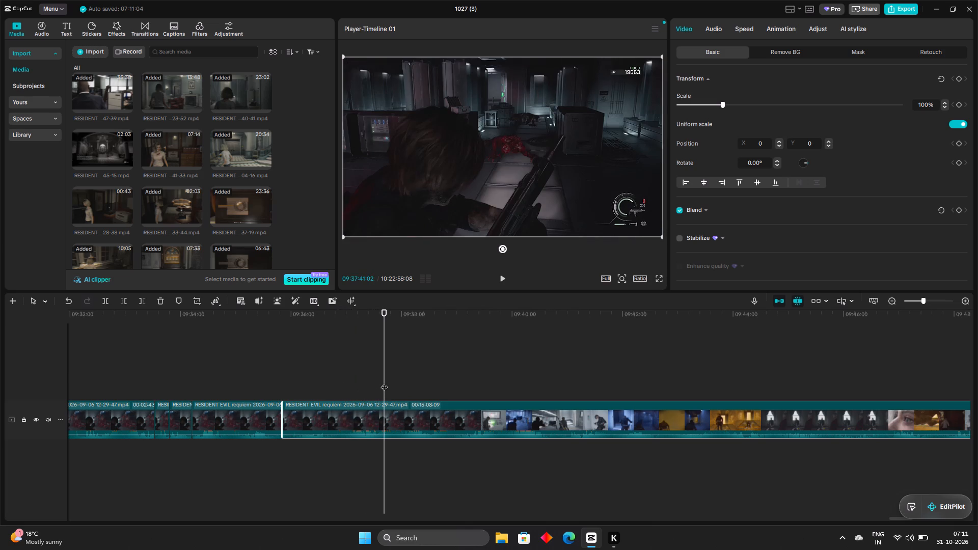
left_click_drag(384, 382, 419, 387)
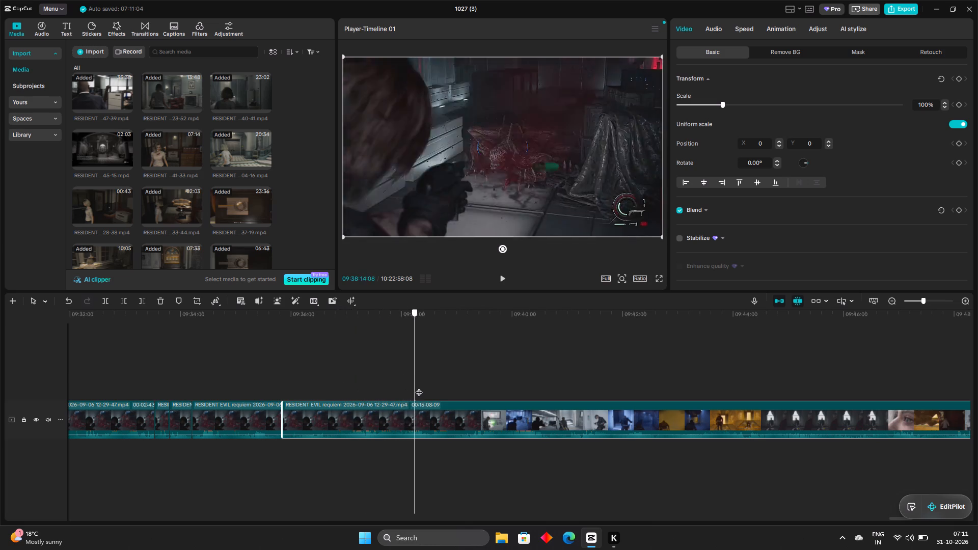
left_click_drag(419, 387, 460, 382)
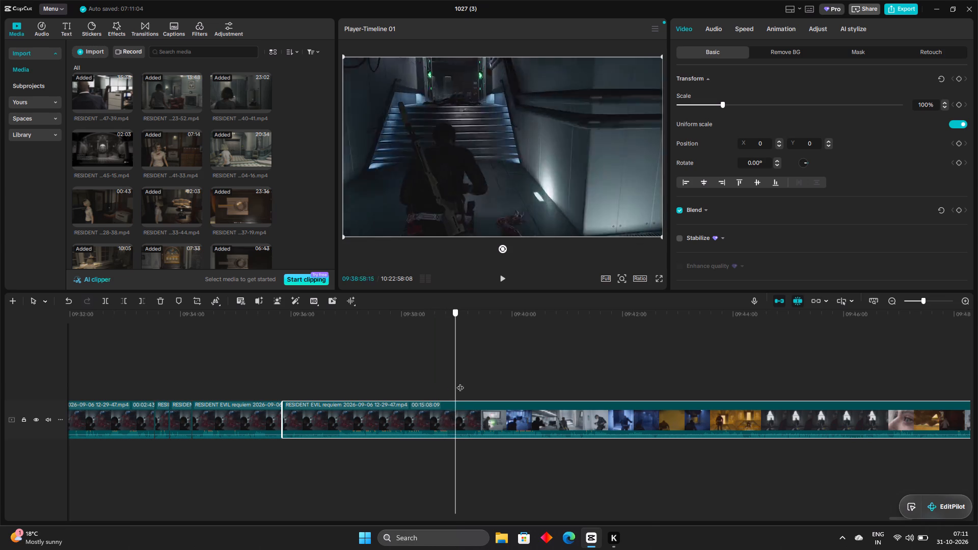
left_click_drag(460, 382, 494, 377)
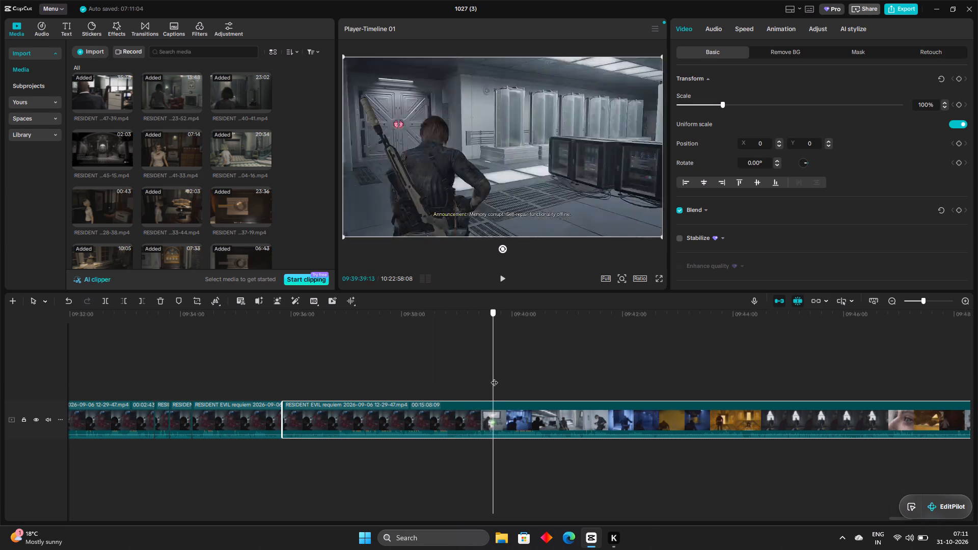
left_click_drag(494, 377, 508, 374)
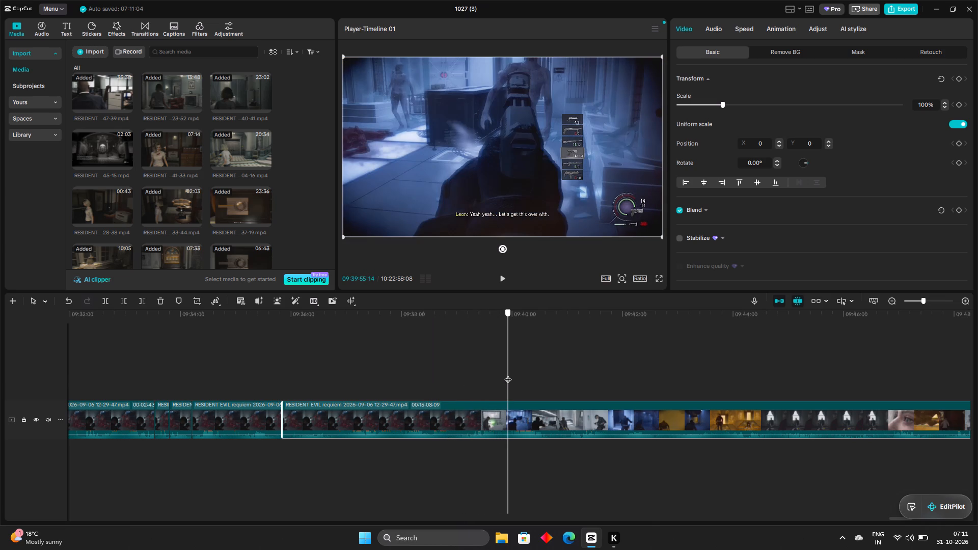
left_click_drag(508, 374, 524, 367)
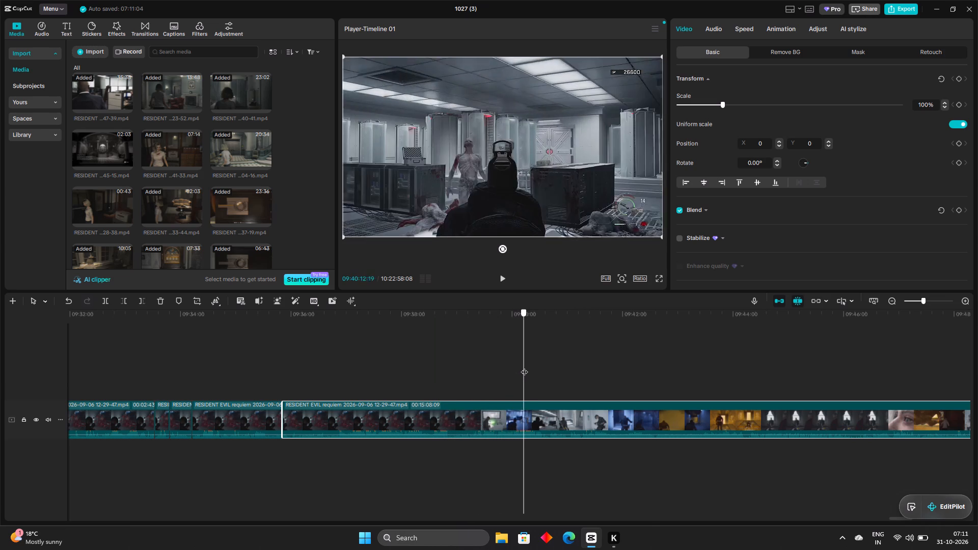
left_click_drag(524, 367, 548, 356)
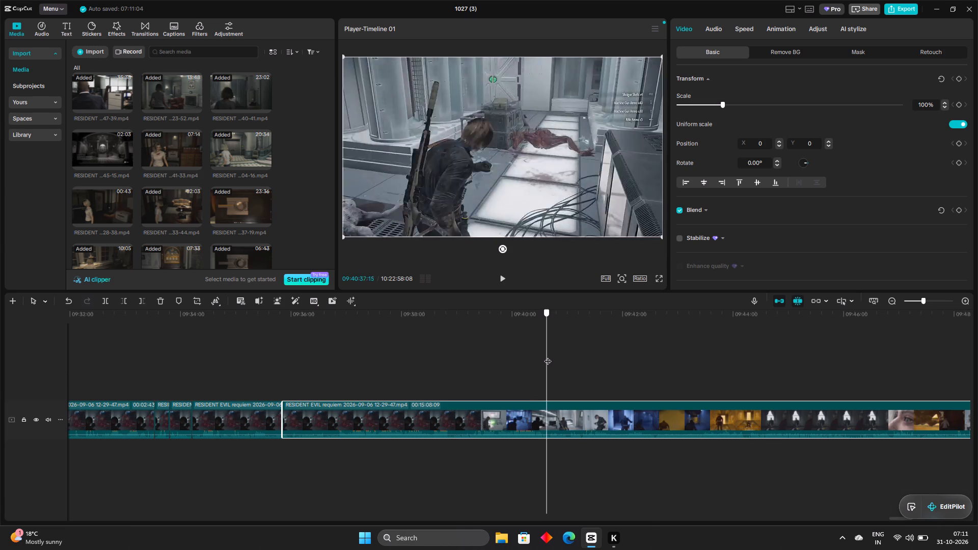
left_click_drag(548, 356, 556, 353)
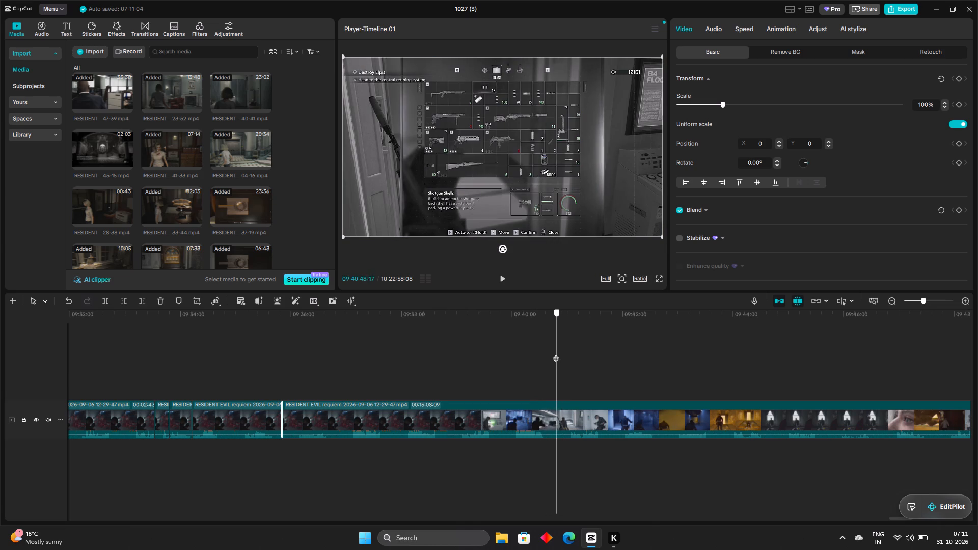
left_click_drag(556, 353, 560, 349)
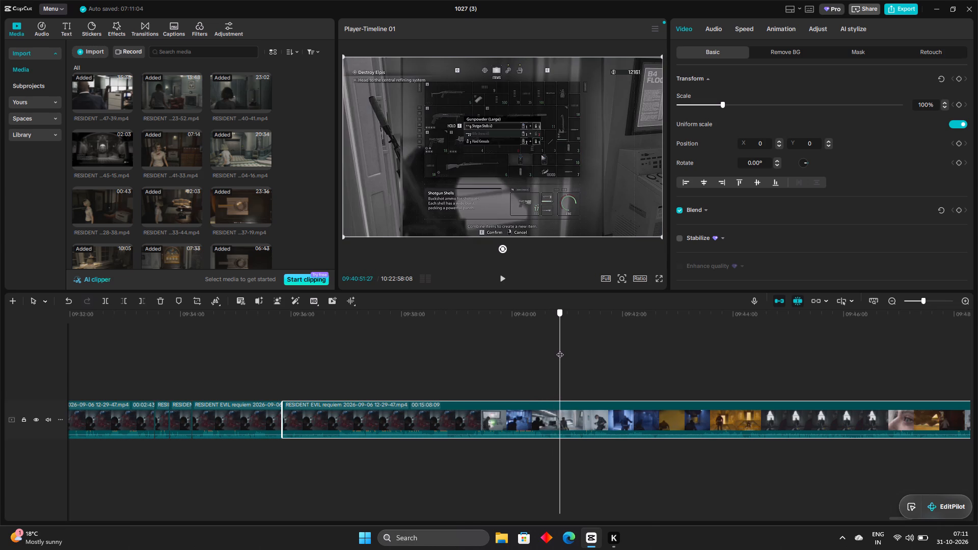
left_click_drag(560, 349, 558, 351)
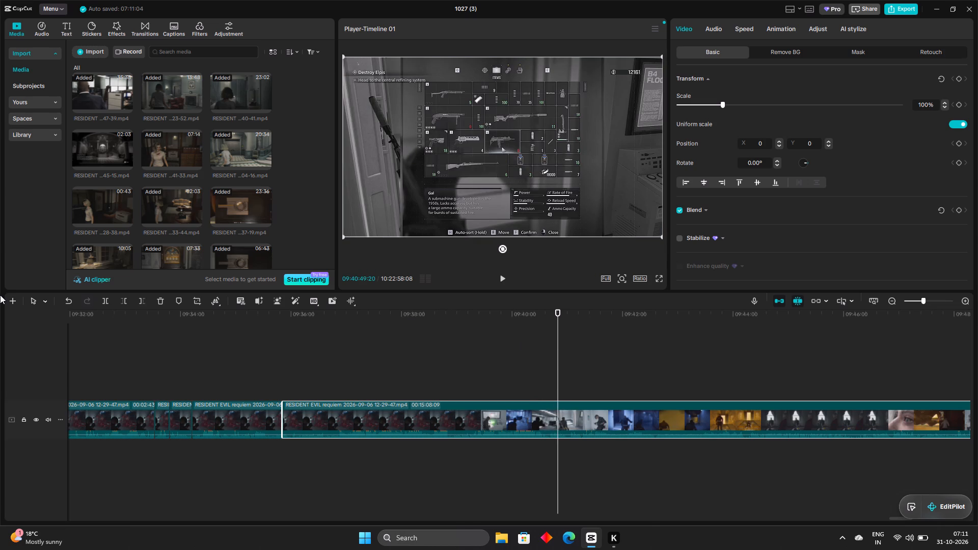
left_click(104, 298)
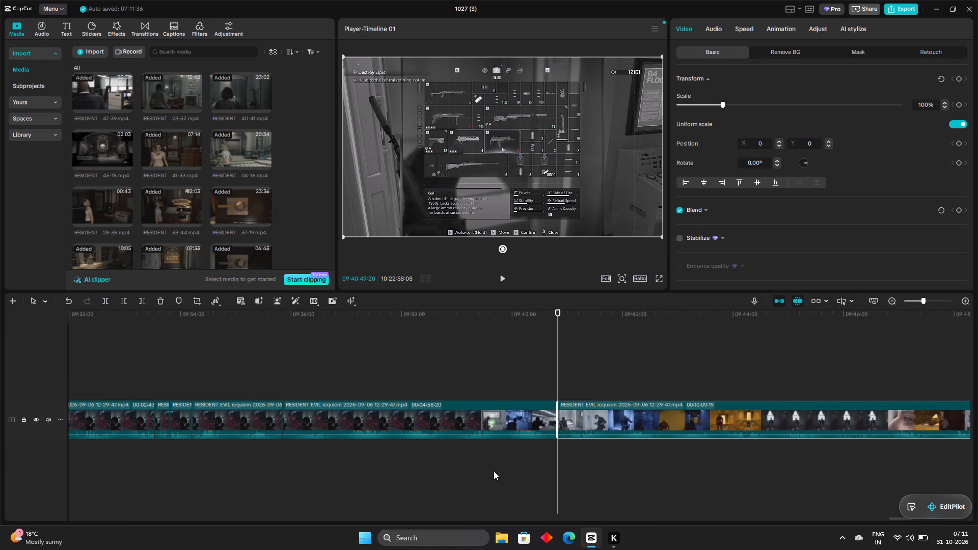
Trim the inventory and crafting footage off the start of the clip after the 09:40:49:20 split, shortening it to 00:09:52:18.
left_click_drag(559, 418, 565, 422)
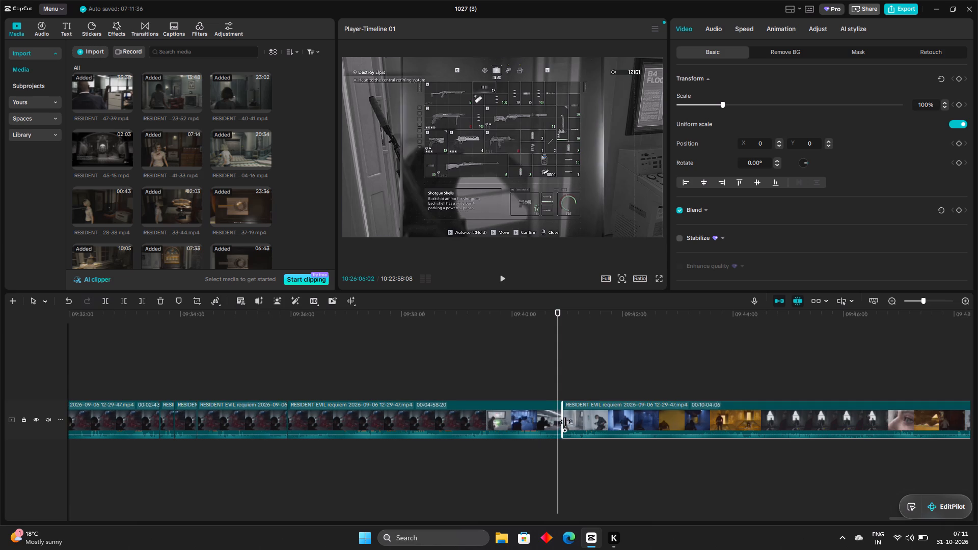
left_click_drag(565, 422, 575, 425)
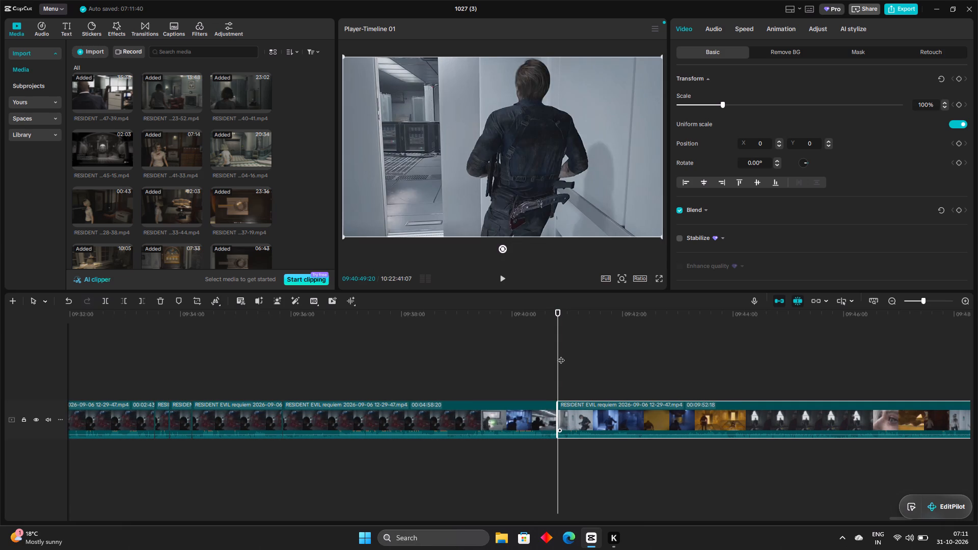
Review the 00:09:52:18 clip from its start through the corridor footage and the Spencer flashback, up to 09:46:13:24.
left_click_drag(561, 355, 598, 381)
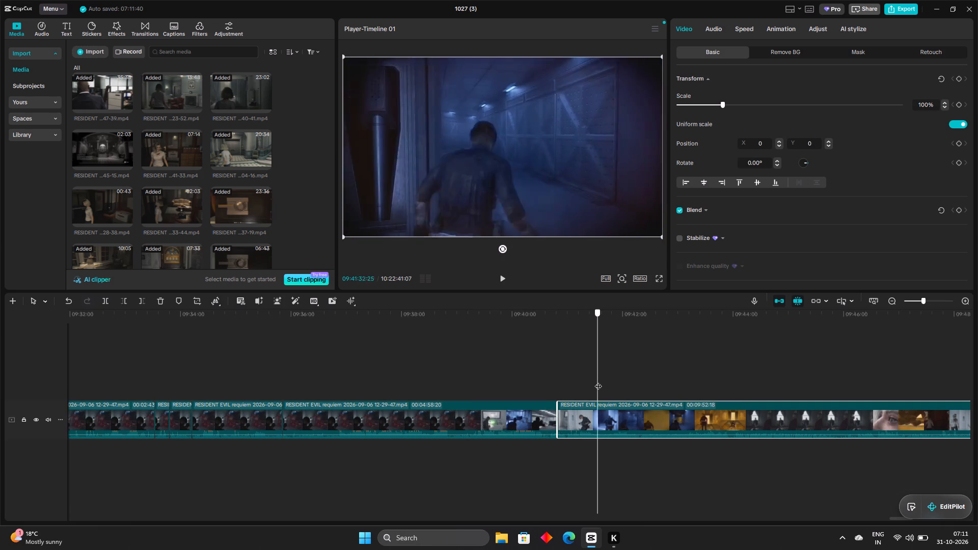
left_click_drag(598, 381, 644, 383)
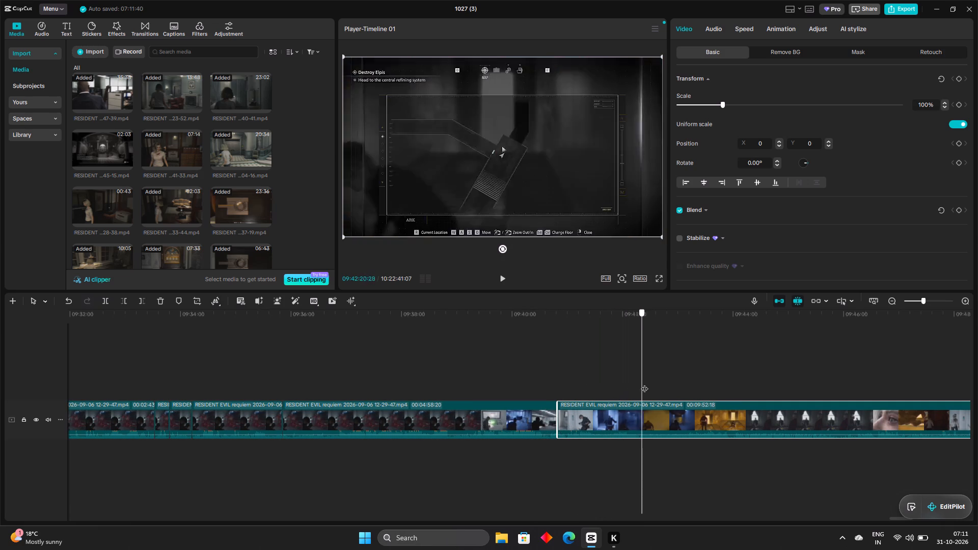
left_click_drag(644, 383, 675, 372)
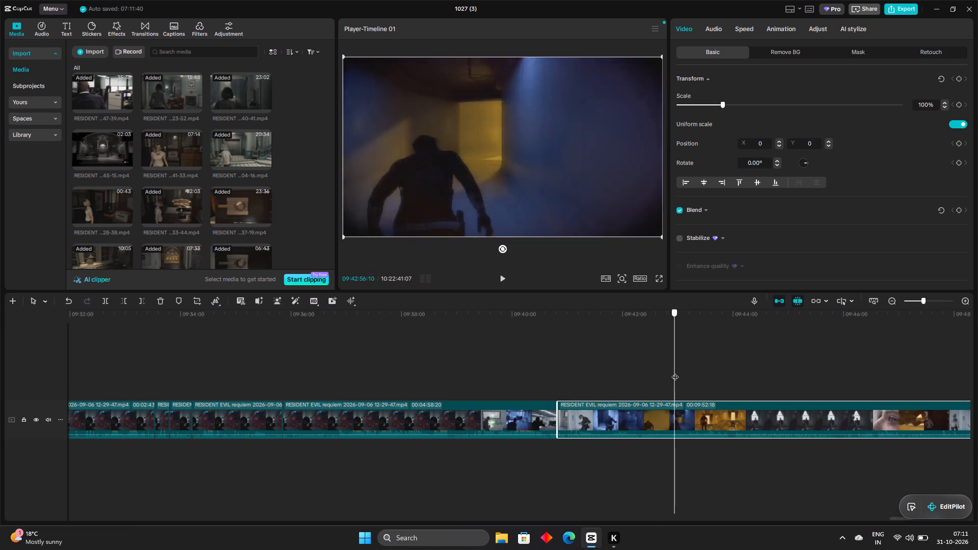
left_click_drag(675, 372, 713, 360)
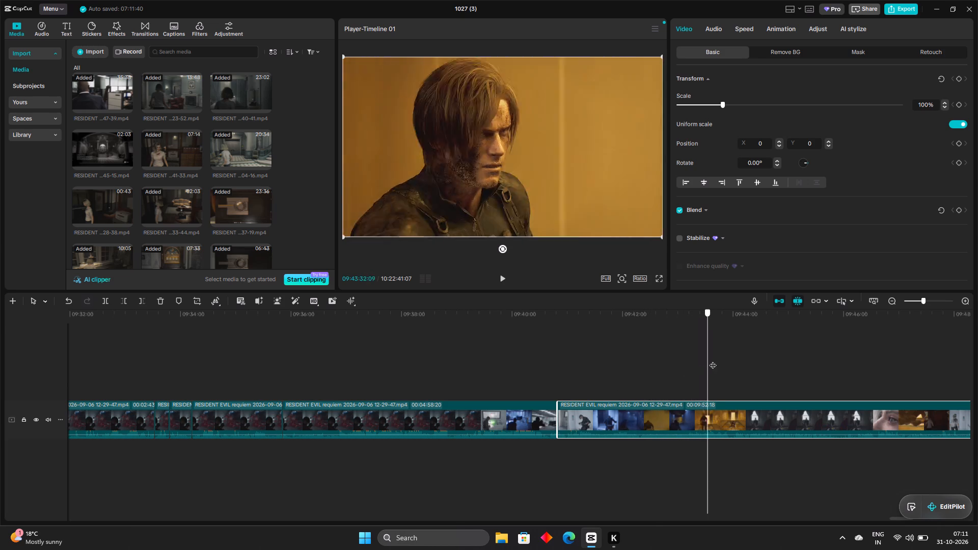
left_click_drag(713, 360, 724, 355)
left_click_drag(724, 355, 731, 357)
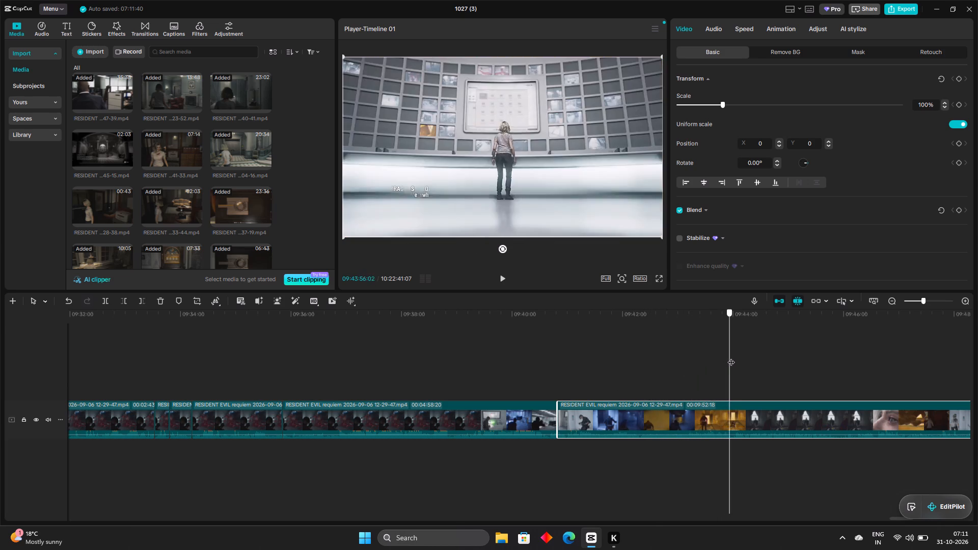
left_click_drag(731, 357, 782, 361)
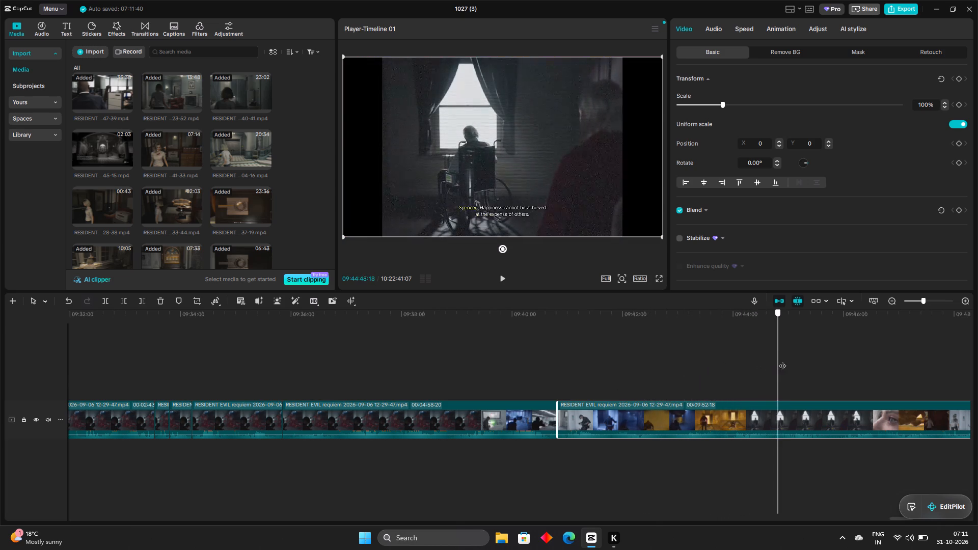
left_click_drag(782, 361, 856, 351)
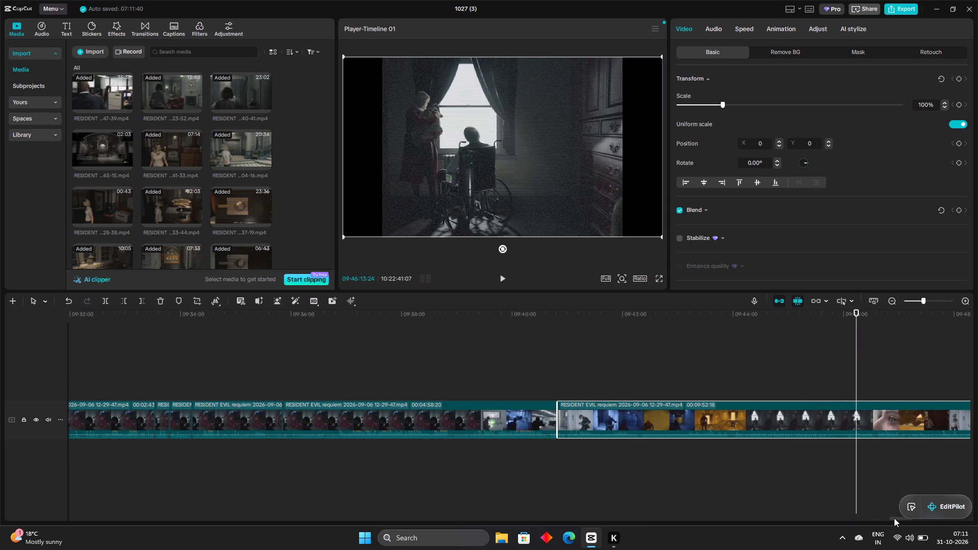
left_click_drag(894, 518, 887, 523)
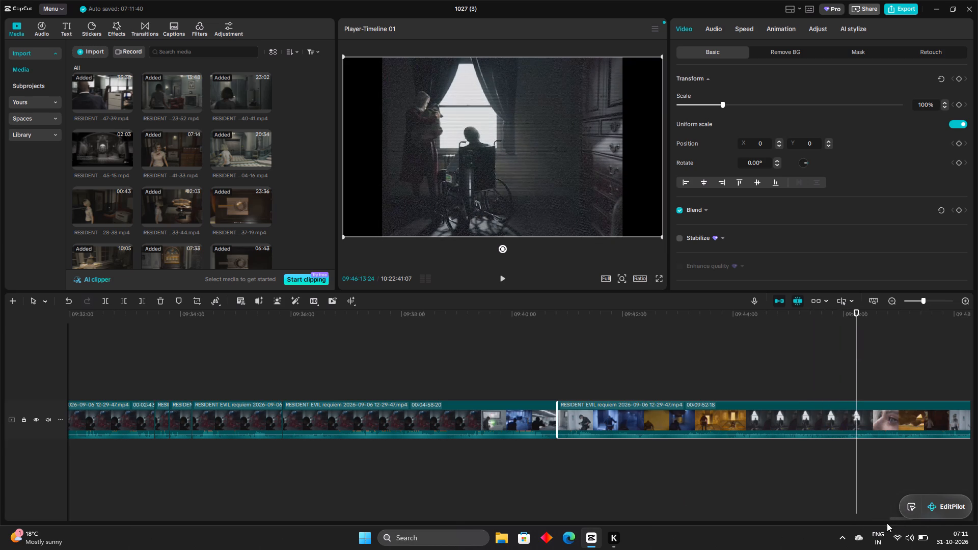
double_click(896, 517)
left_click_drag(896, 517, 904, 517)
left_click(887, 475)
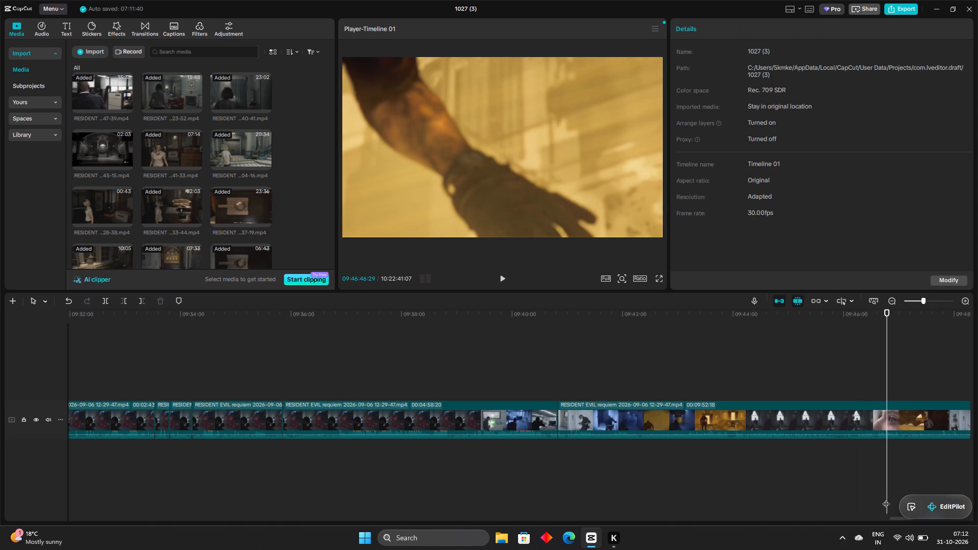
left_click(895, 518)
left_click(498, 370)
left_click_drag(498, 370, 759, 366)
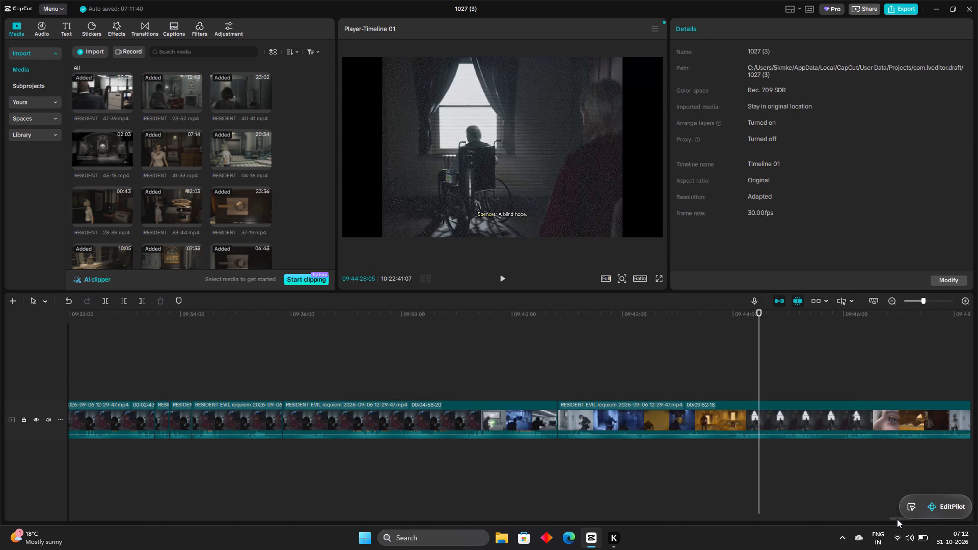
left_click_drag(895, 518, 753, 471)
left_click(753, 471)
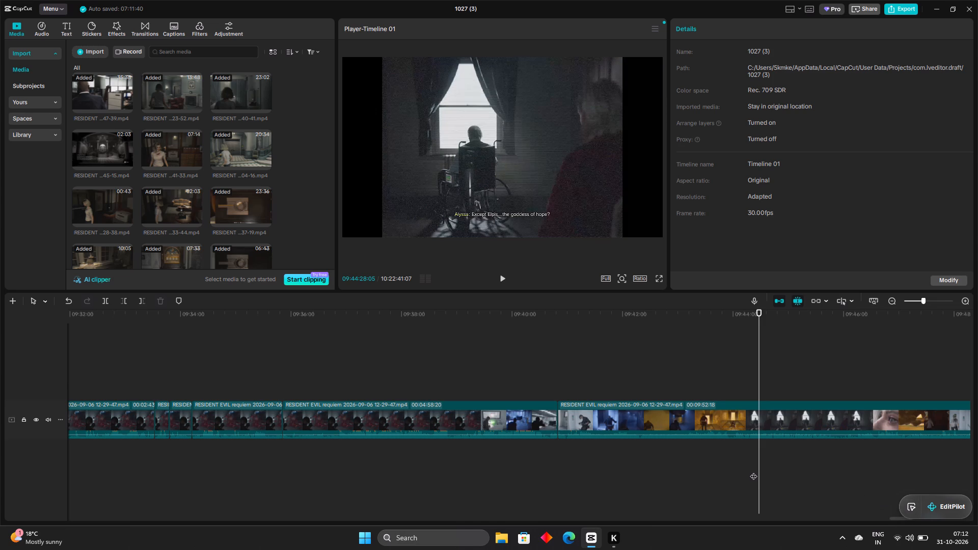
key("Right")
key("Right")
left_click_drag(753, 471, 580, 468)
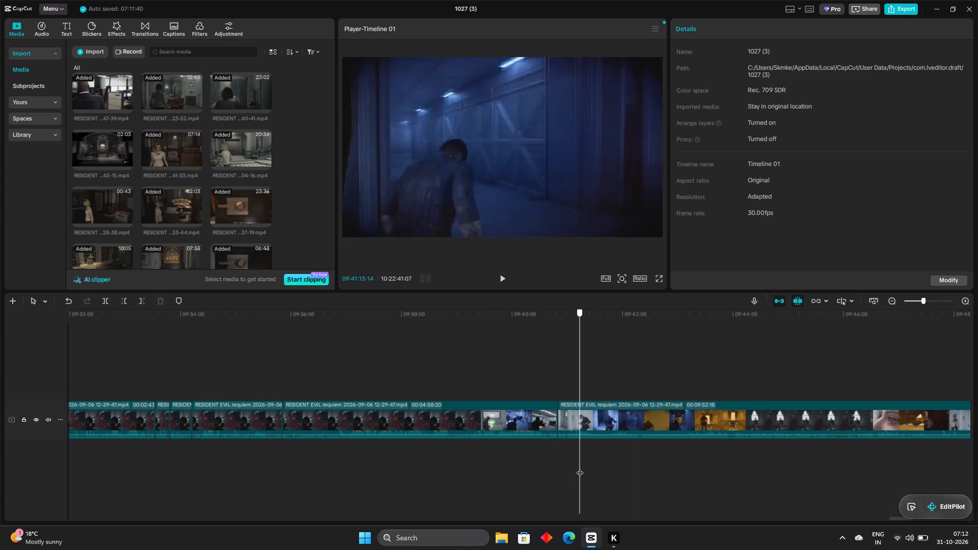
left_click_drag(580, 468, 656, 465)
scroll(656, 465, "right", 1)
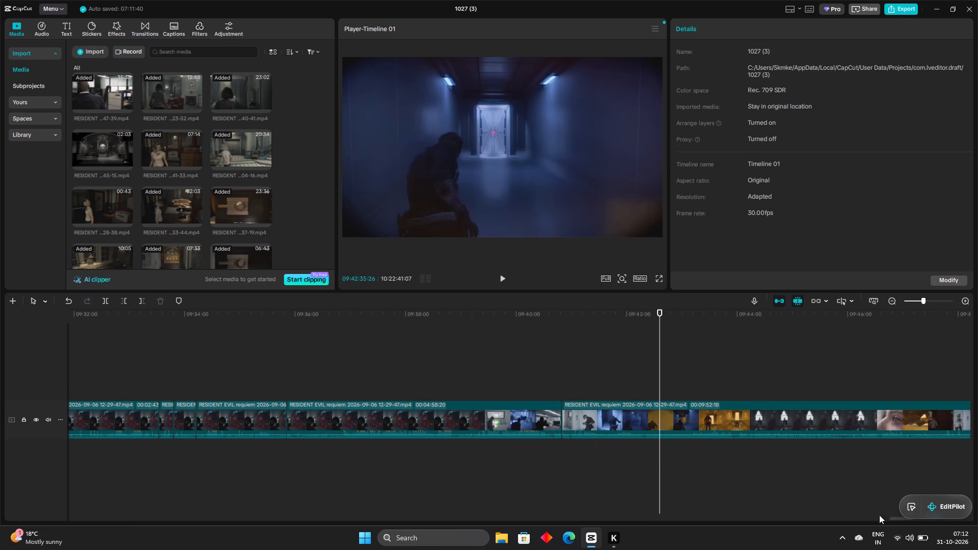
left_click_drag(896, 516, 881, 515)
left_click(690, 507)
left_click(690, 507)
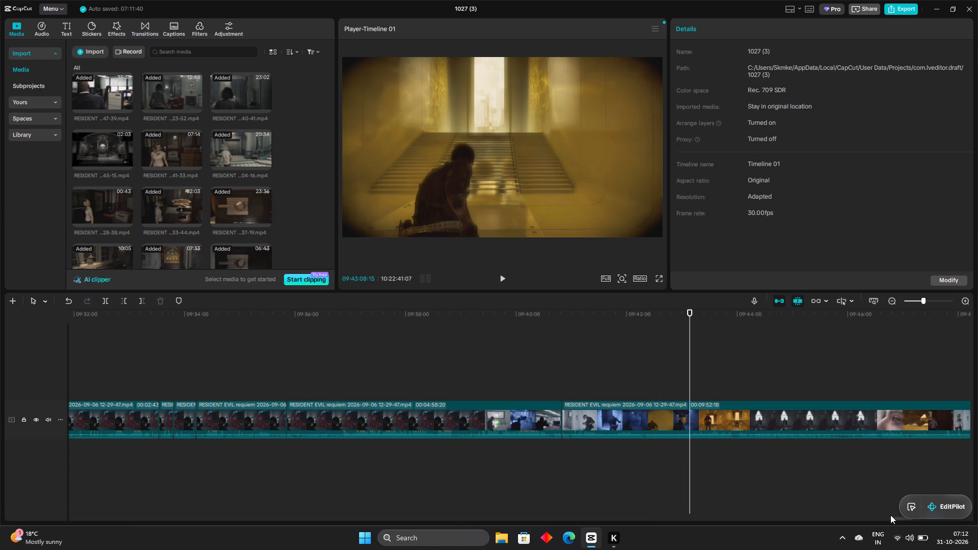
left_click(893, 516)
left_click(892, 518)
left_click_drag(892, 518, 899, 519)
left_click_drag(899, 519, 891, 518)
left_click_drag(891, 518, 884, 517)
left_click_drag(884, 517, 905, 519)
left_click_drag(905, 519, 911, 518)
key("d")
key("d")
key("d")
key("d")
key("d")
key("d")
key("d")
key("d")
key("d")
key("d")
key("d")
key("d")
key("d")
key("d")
Review the rest of the 00:09:52:18 clip, through the Zeno scene to the Destroy or Release Elpis choice at 09:50:34:25.
left_click_drag(689, 342, 931, 375)
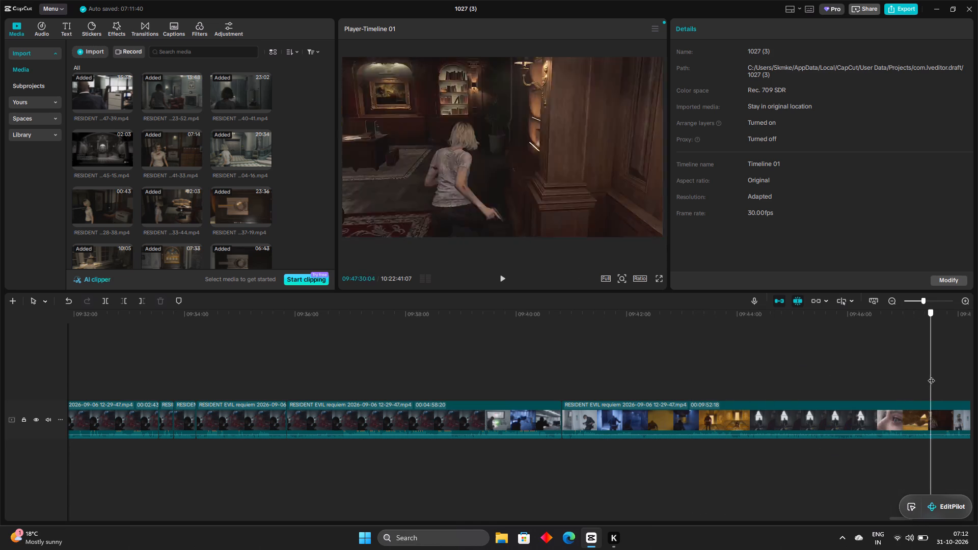
left_click_drag(931, 375, 951, 362)
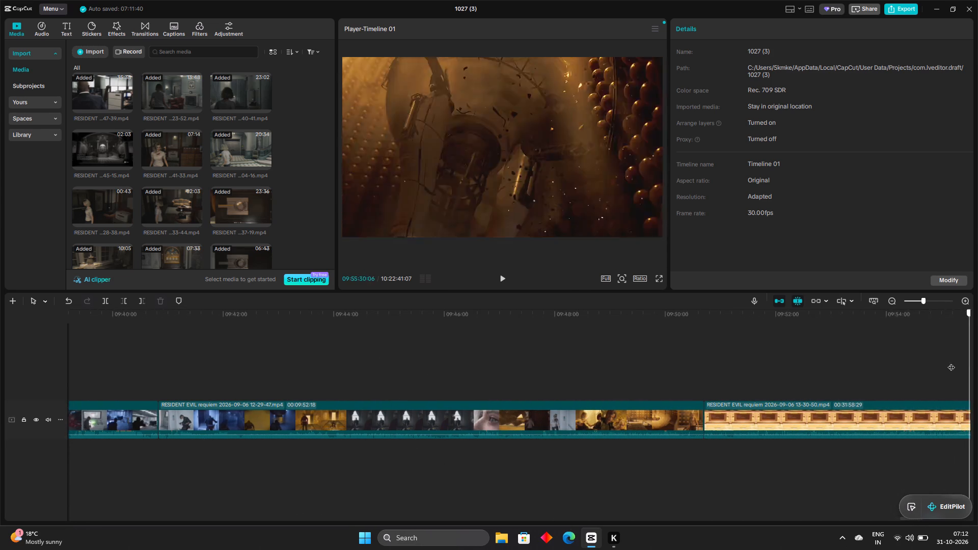
left_click_drag(951, 362, 208, 350)
left_click_drag(208, 350, 437, 348)
left_click_drag(437, 348, 565, 353)
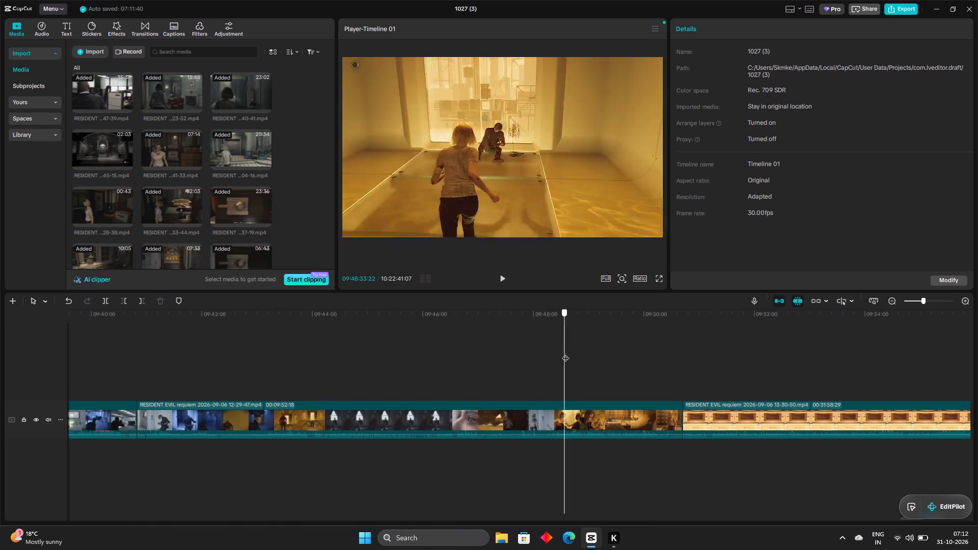
left_click_drag(565, 353, 570, 351)
left_click_drag(570, 351, 591, 358)
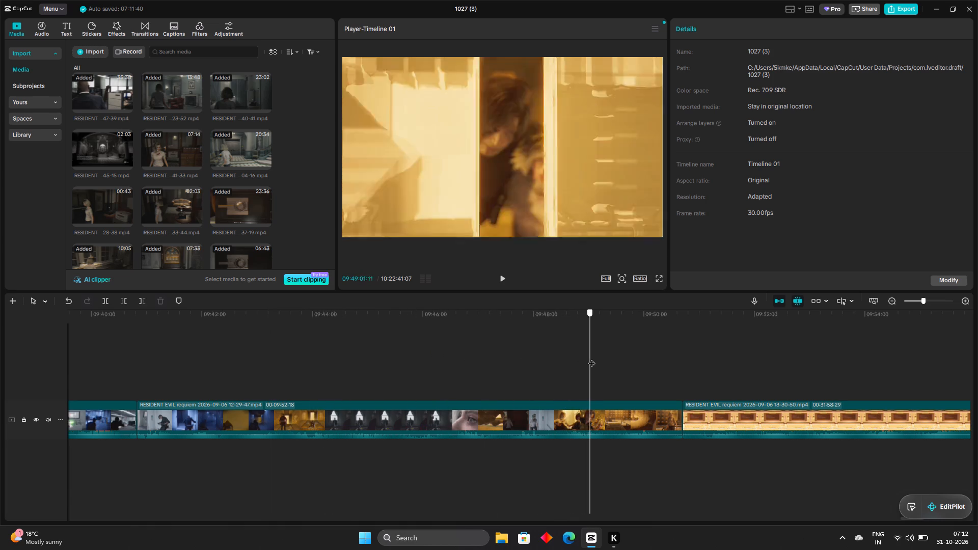
left_click_drag(591, 358, 648, 362)
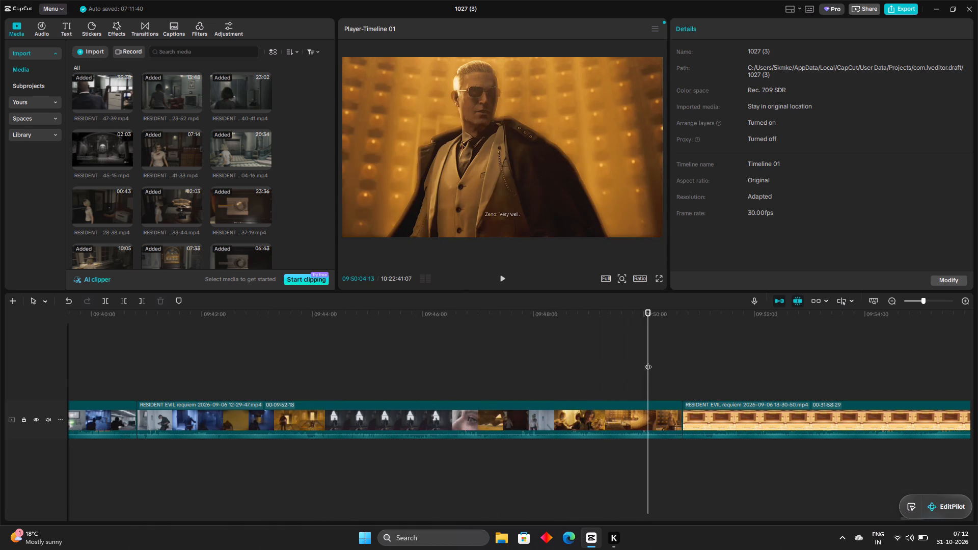
left_click_drag(648, 362, 676, 370)
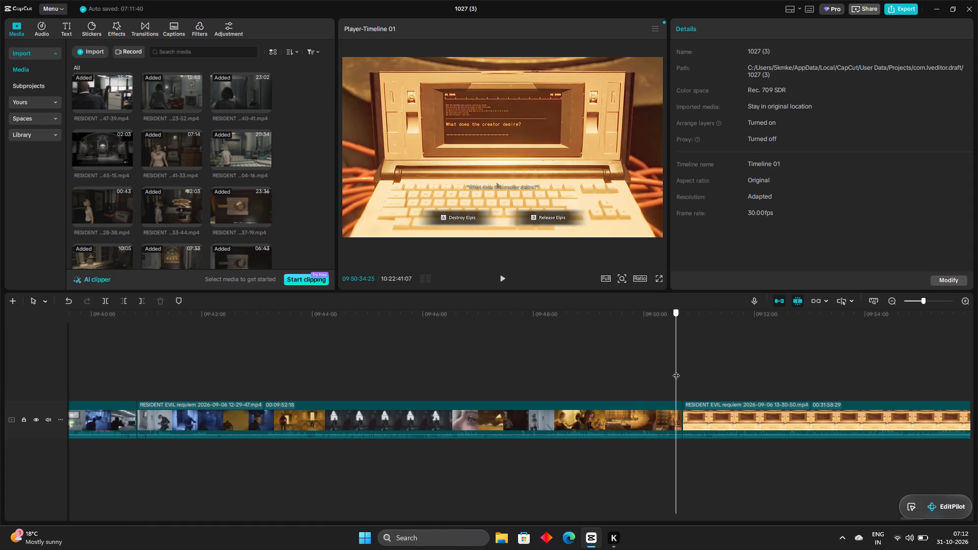
Review the opening of the 00:31:58:29 clip through the Zeno cutscene and into the Victor fight, up to 09:58:32:05.
left_click_drag(676, 370, 760, 366)
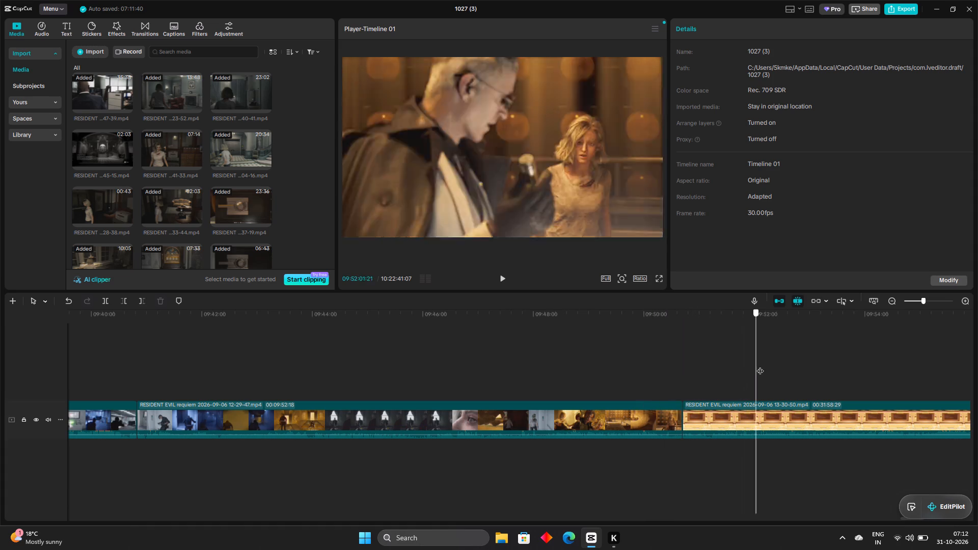
left_click_drag(760, 366, 787, 354)
left_click_drag(787, 354, 802, 358)
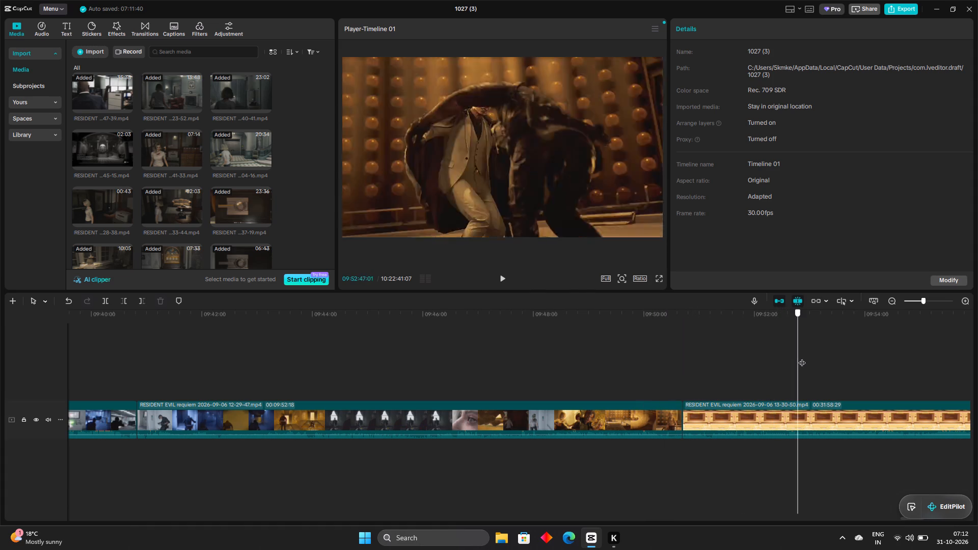
left_click_drag(802, 358, 852, 362)
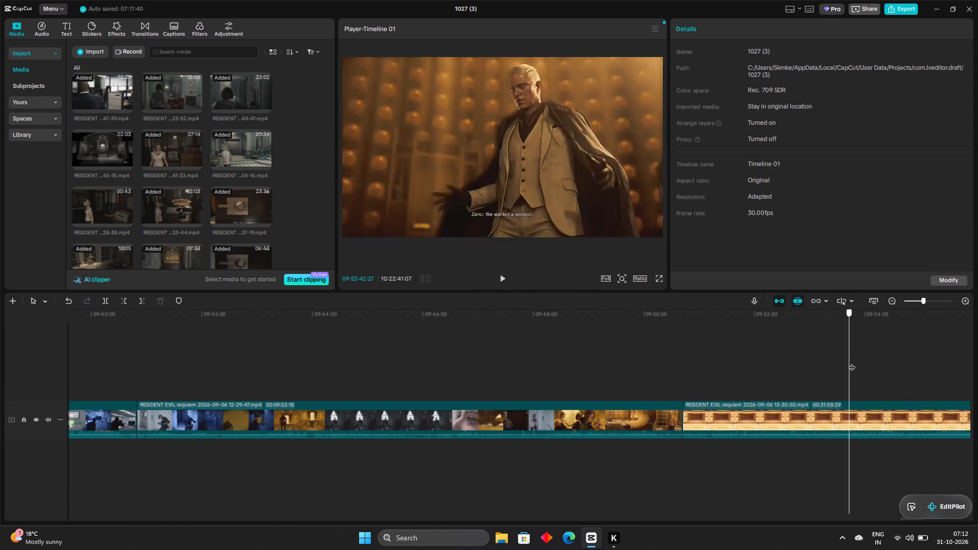
left_click_drag(852, 362, 894, 361)
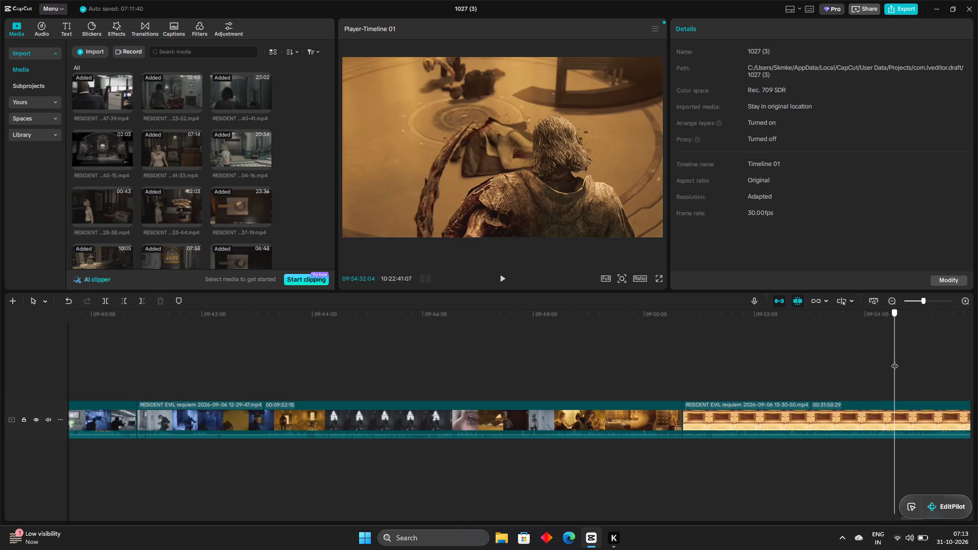
left_click_drag(894, 361, 945, 366)
left_click_drag(945, 366, 962, 381)
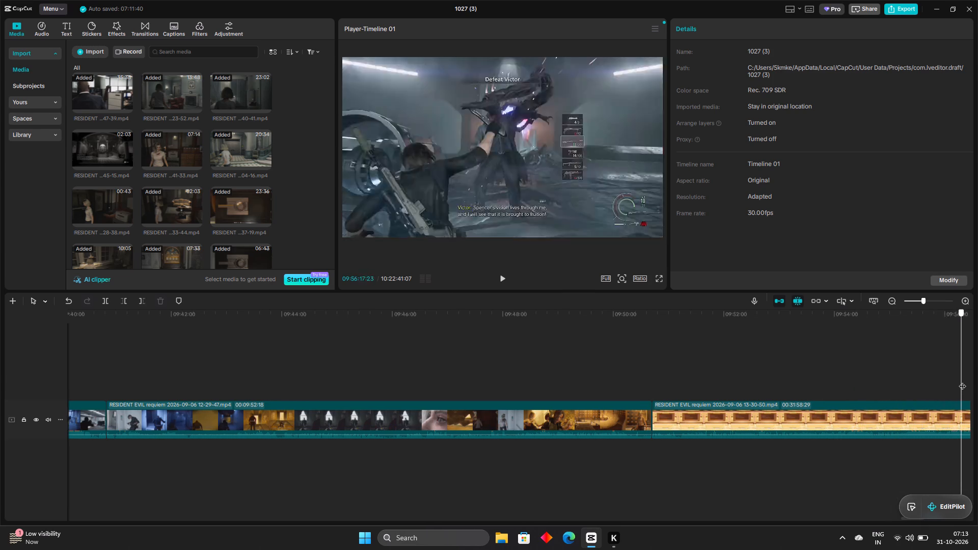
left_click_drag(962, 381, 966, 384)
left_click(952, 360)
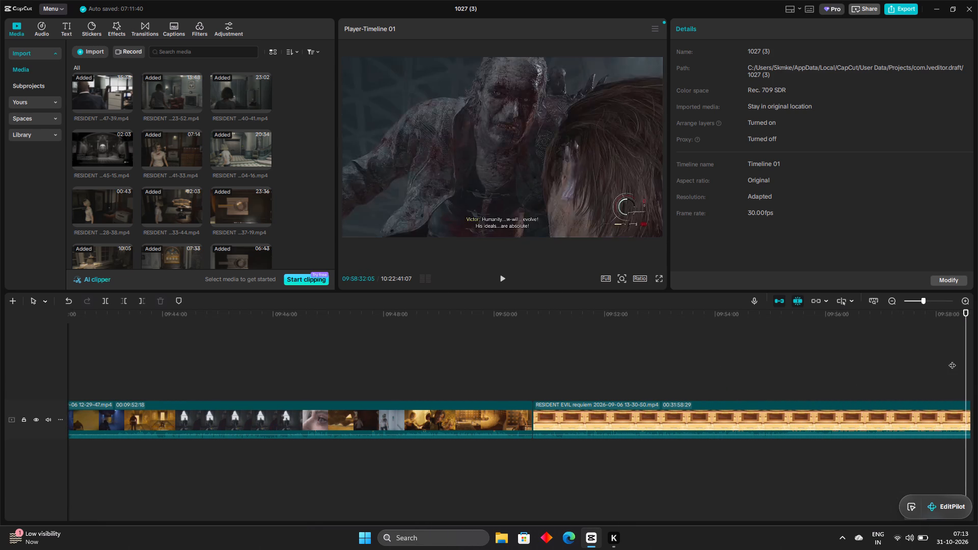
Go back to about 09:54:31 and review the Elpis cutscene and the start of the Victor fight more closely, up to 09:57:36:26.
left_click_drag(952, 360, 671, 353)
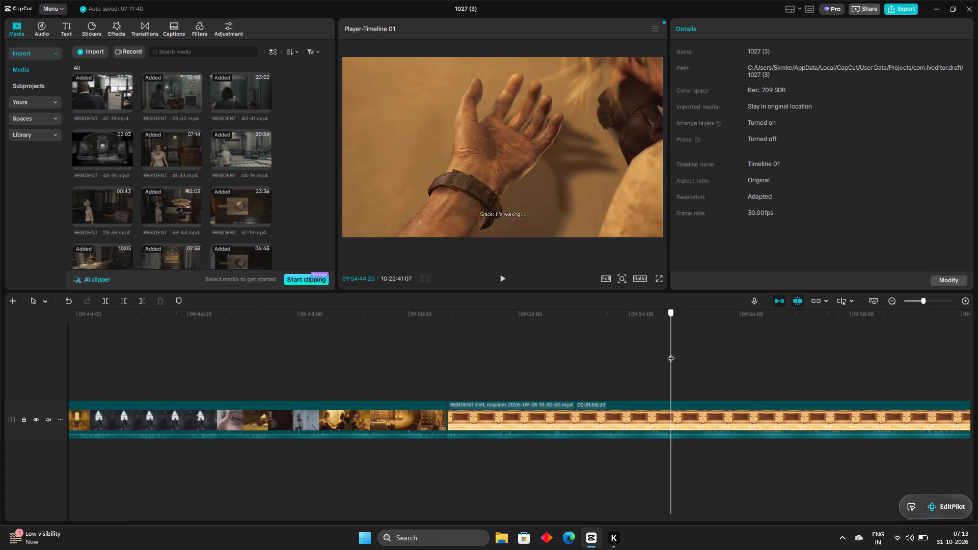
left_click_drag(671, 353, 647, 318)
left_click_drag(647, 318, 660, 338)
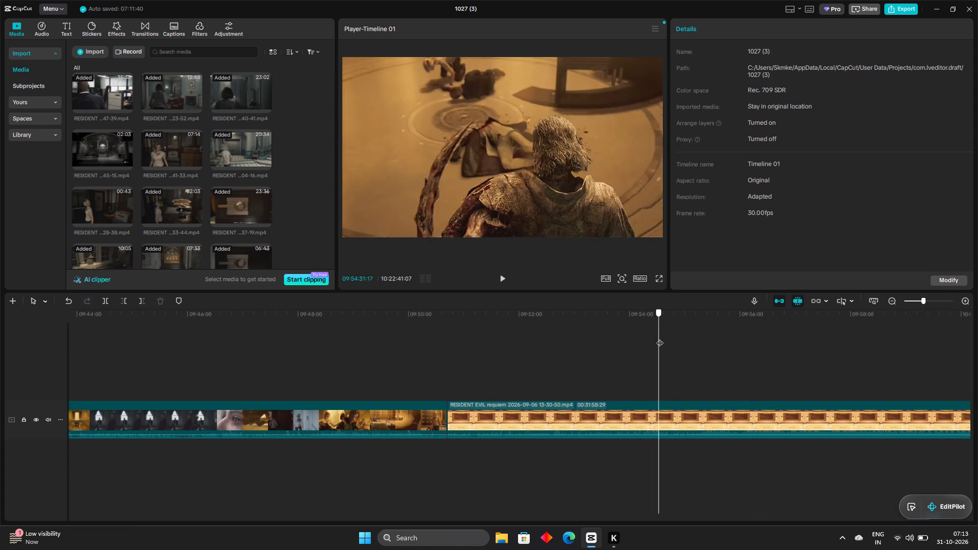
left_click_drag(660, 338, 677, 339)
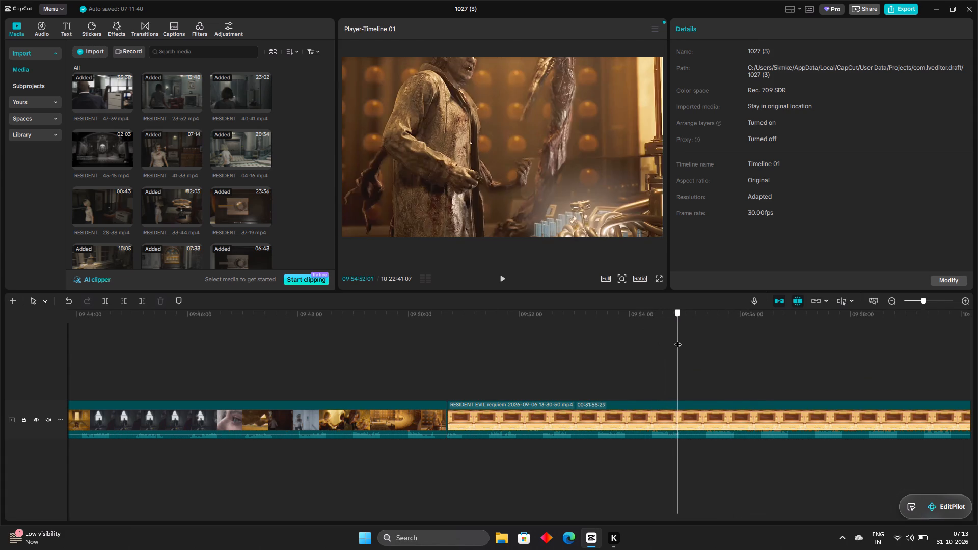
left_click_drag(677, 339, 700, 341)
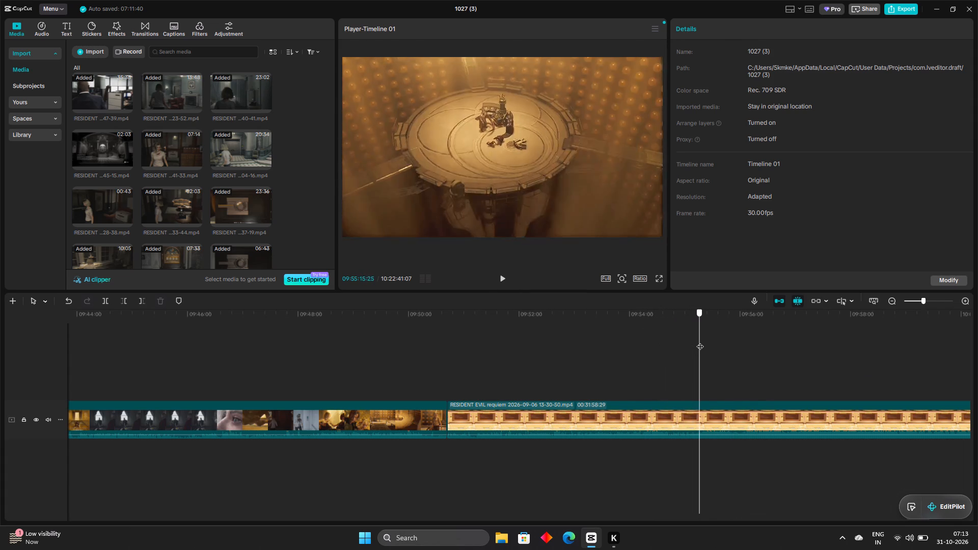
left_click_drag(700, 341, 730, 351)
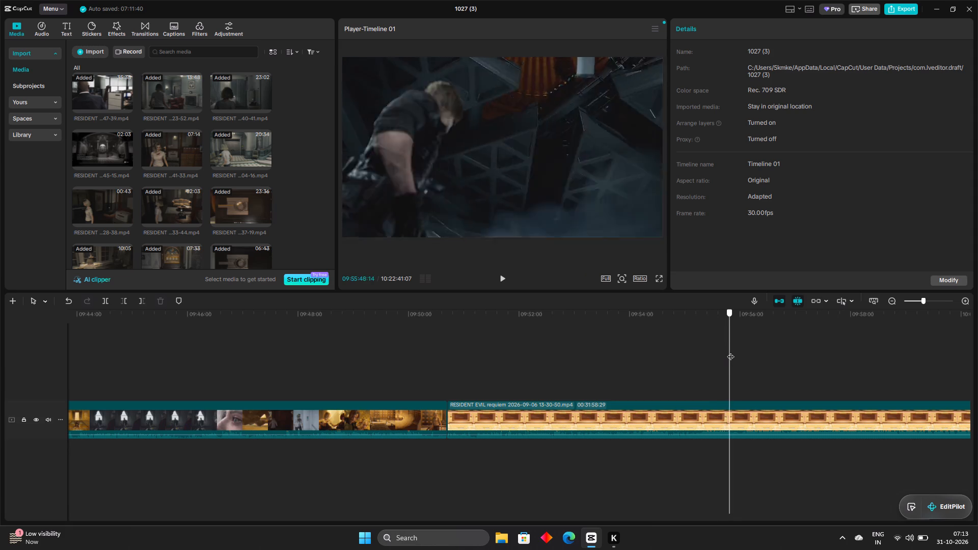
left_click_drag(730, 351, 750, 359)
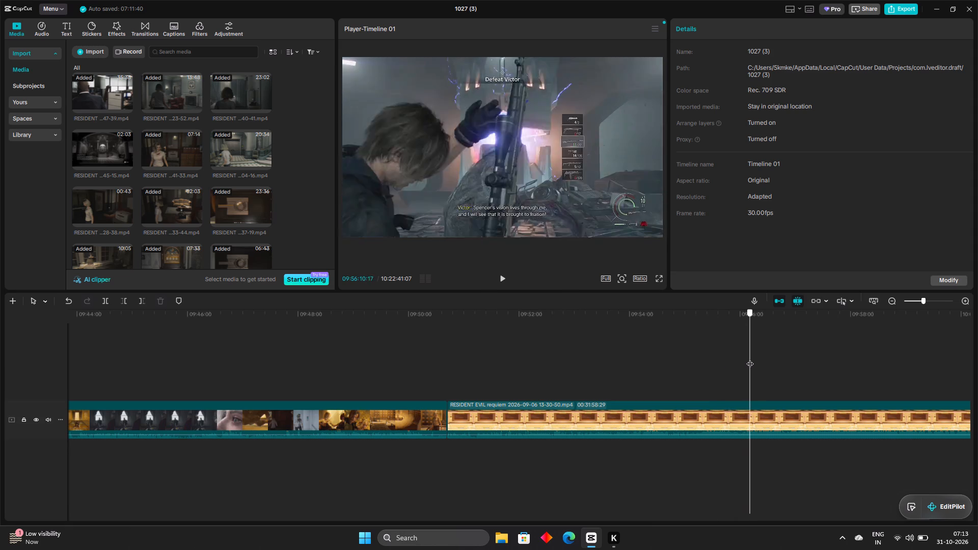
left_click_drag(750, 359, 774, 359)
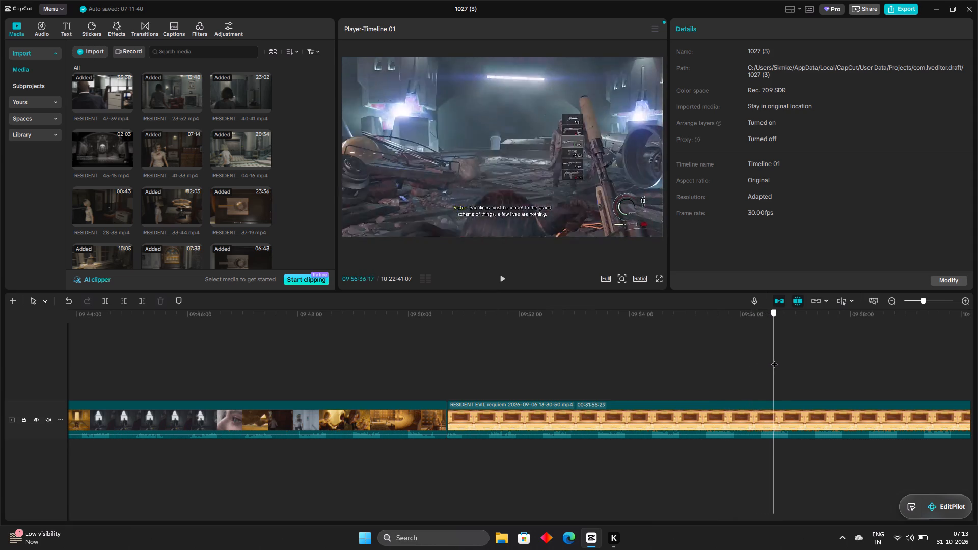
left_click_drag(774, 359, 801, 360)
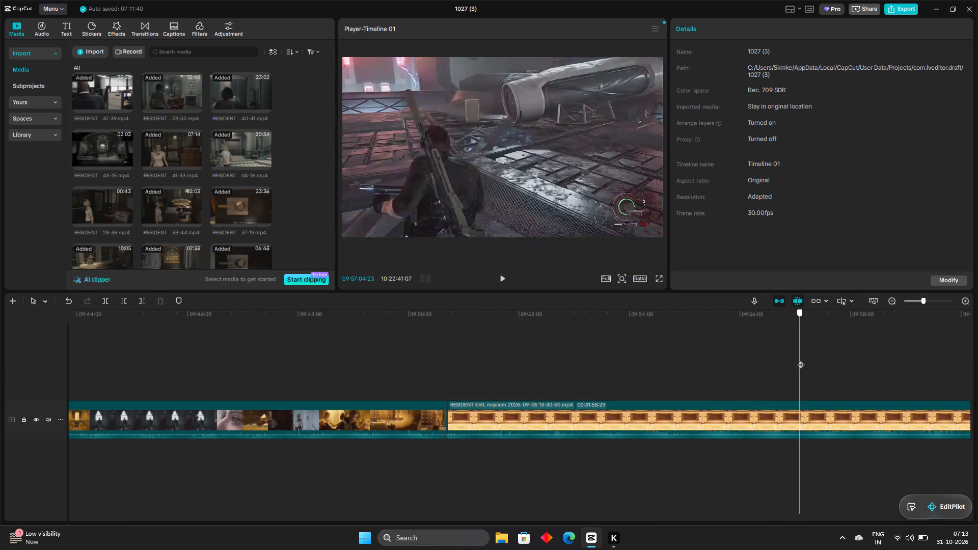
left_click_drag(801, 360, 826, 358)
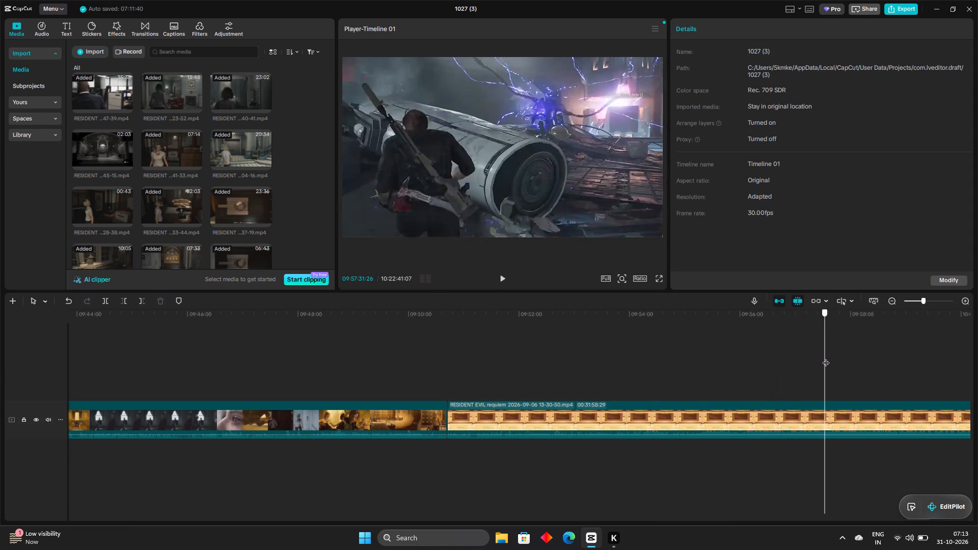
left_click_drag(826, 358, 828, 358)
left_click_drag(828, 358, 833, 359)
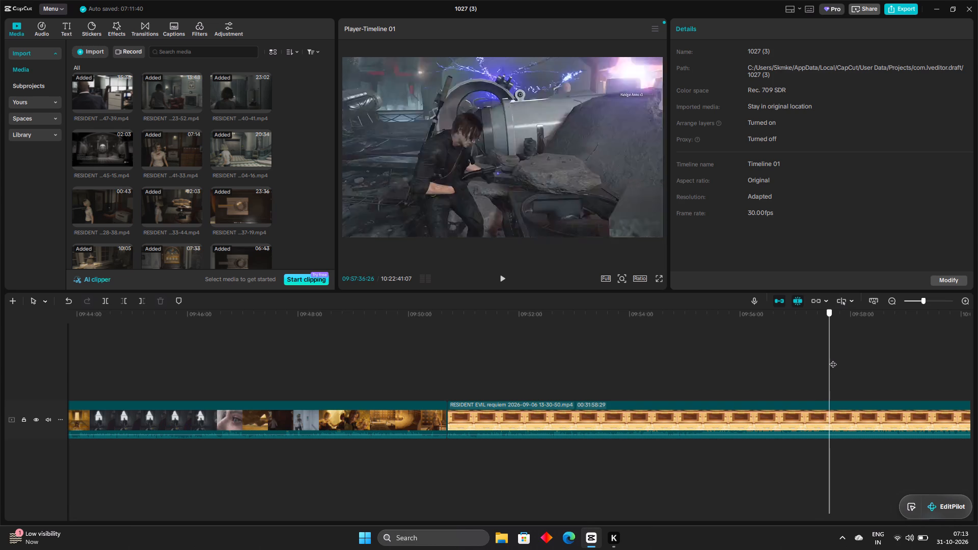
Review the middle of the Victor fight, including the sniper-scope shots at the red core, up to 09:59:54:01.
left_click_drag(833, 359, 874, 366)
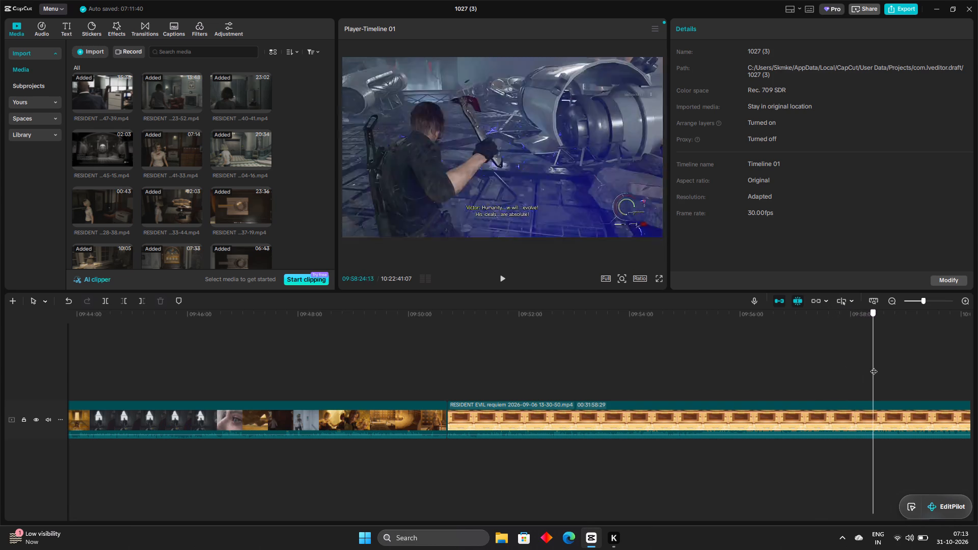
left_click_drag(874, 366, 900, 371)
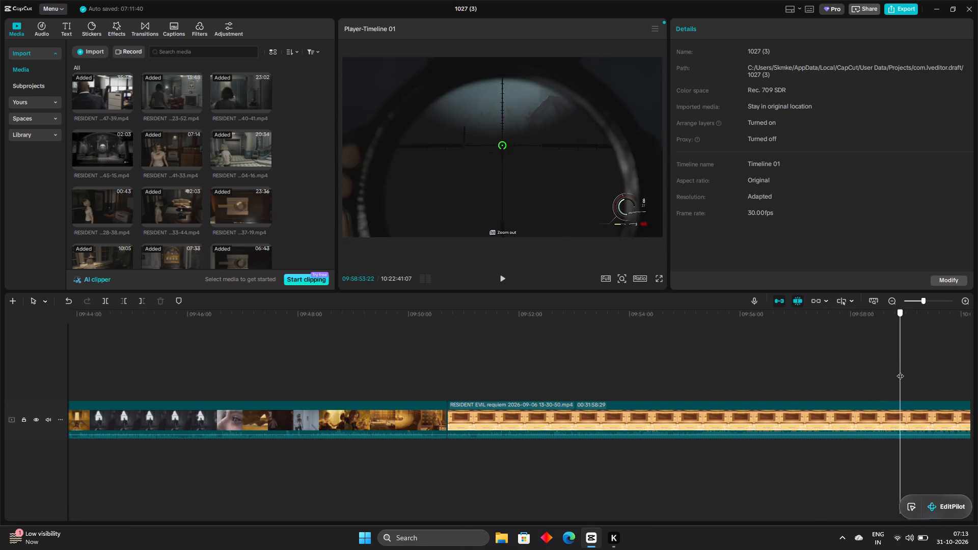
left_click_drag(900, 371, 919, 371)
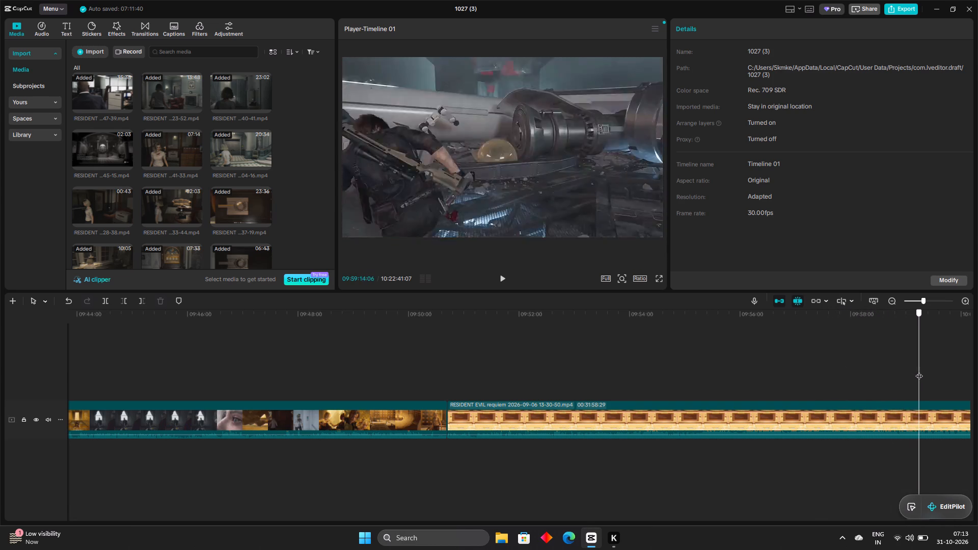
left_click_drag(919, 371, 927, 371)
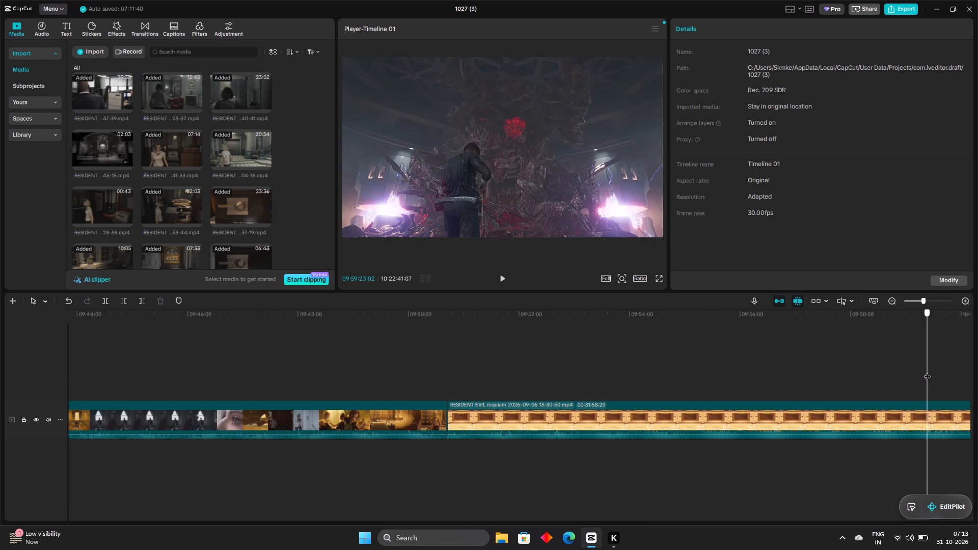
left_click_drag(927, 371, 929, 362)
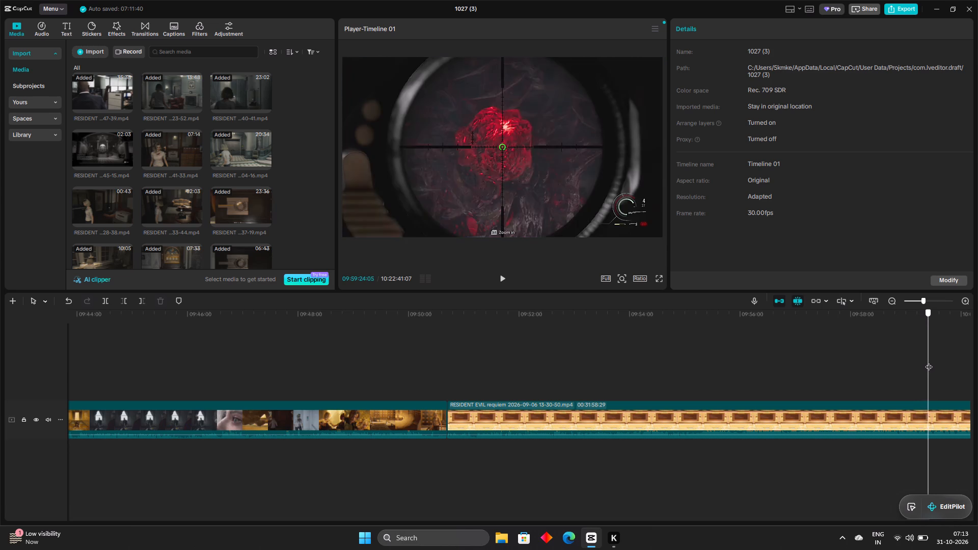
left_click_drag(929, 362, 941, 355)
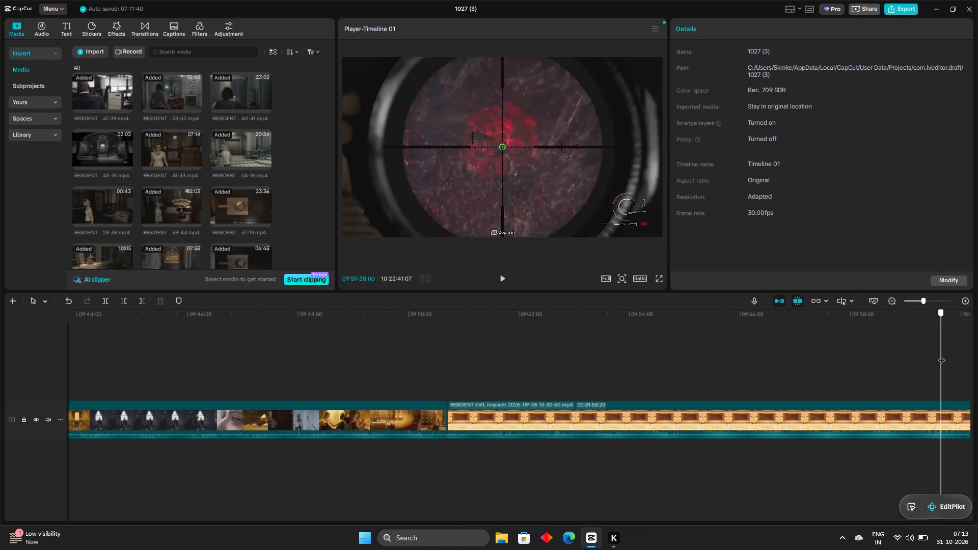
left_click_drag(941, 355, 957, 360)
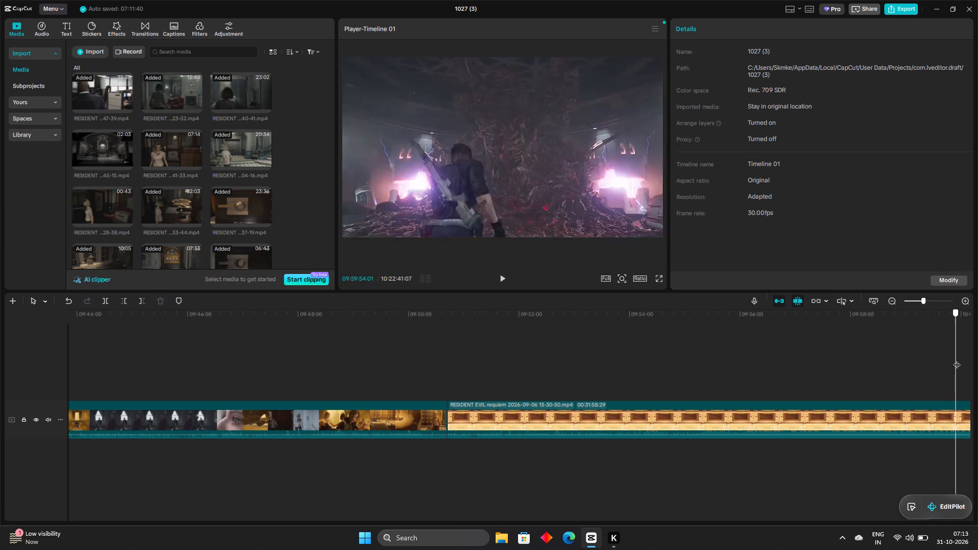
Review the end of the Victor fight from 10:02:53:07 and the cutscene with Leon aiming his gun, up to 10:07:03:24.
left_click_drag(957, 360, 939, 358)
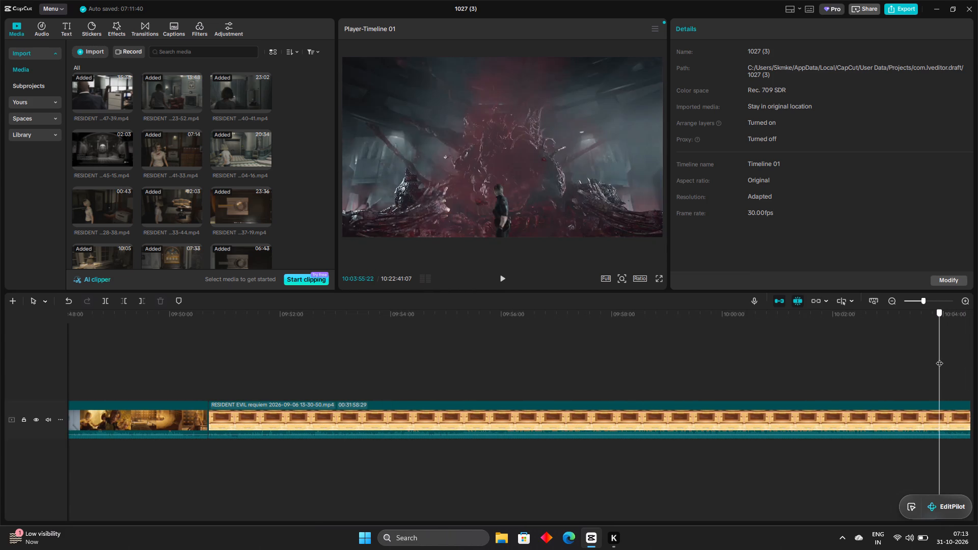
left_click_drag(939, 358, 883, 353)
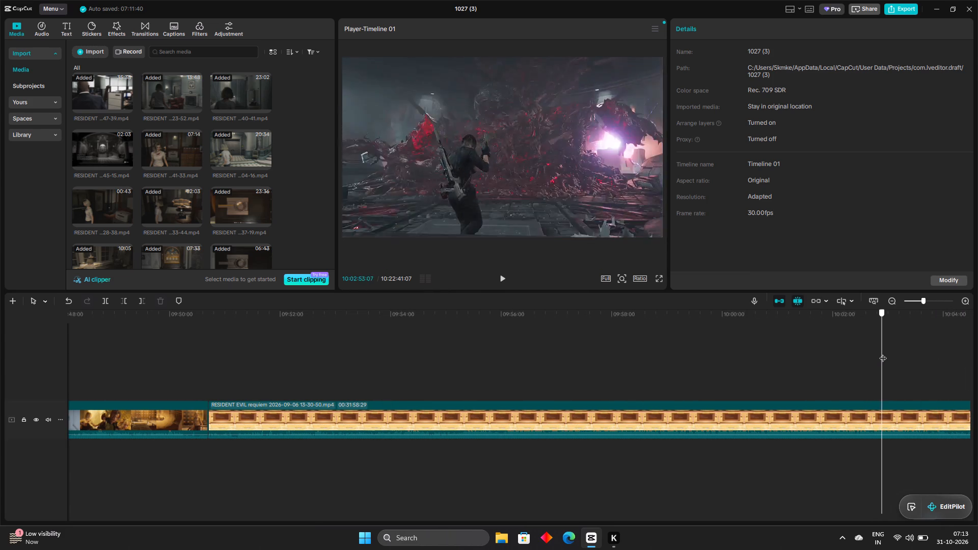
left_click_drag(883, 353, 903, 361)
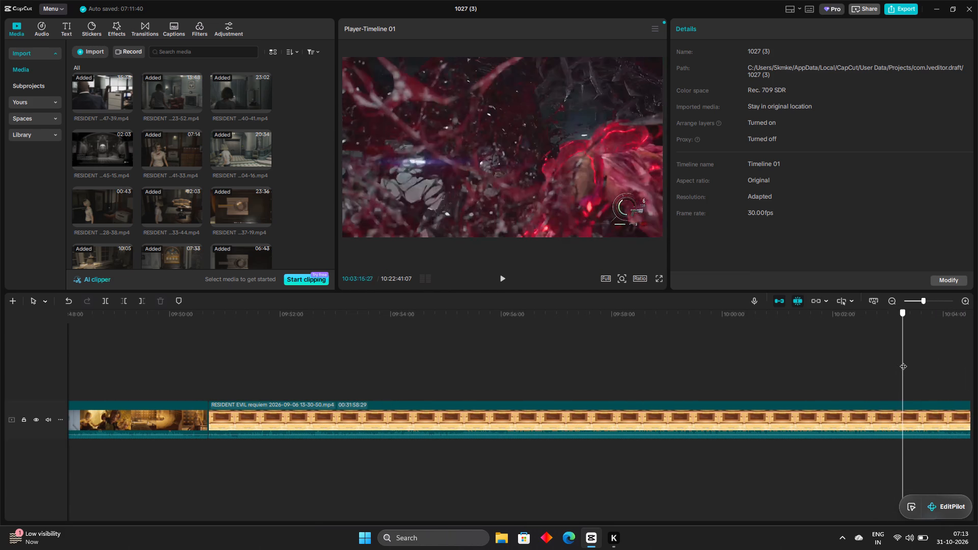
left_click_drag(903, 361, 920, 369)
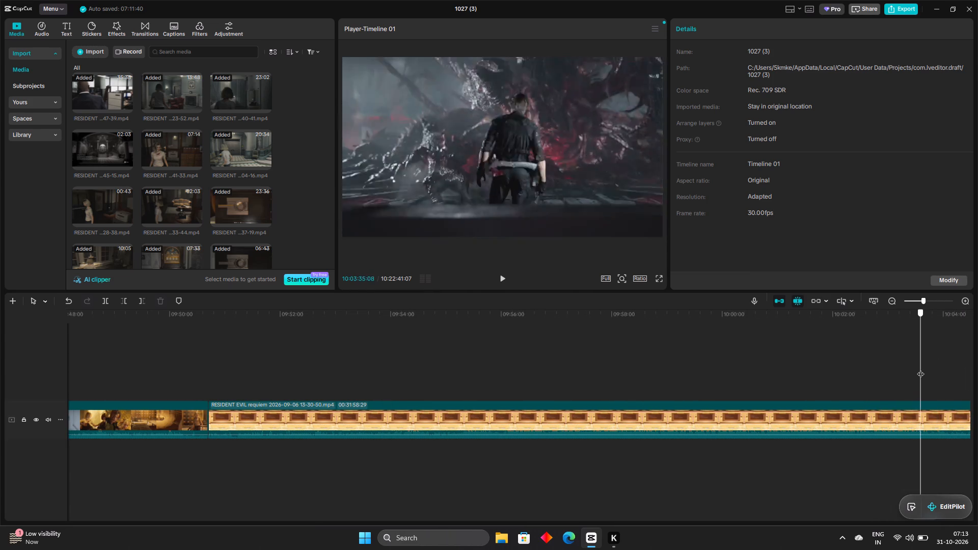
left_click_drag(920, 369, 942, 374)
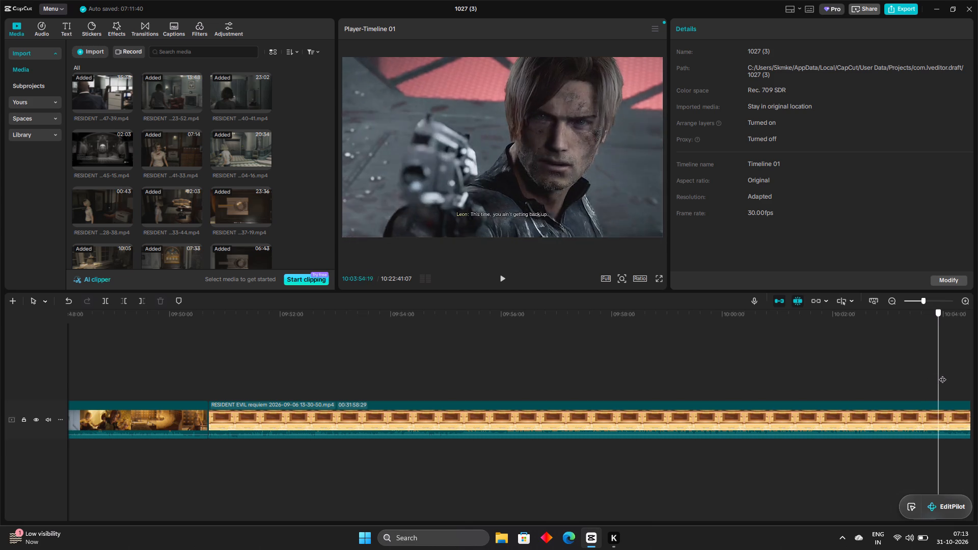
left_click_drag(942, 374, 977, 376)
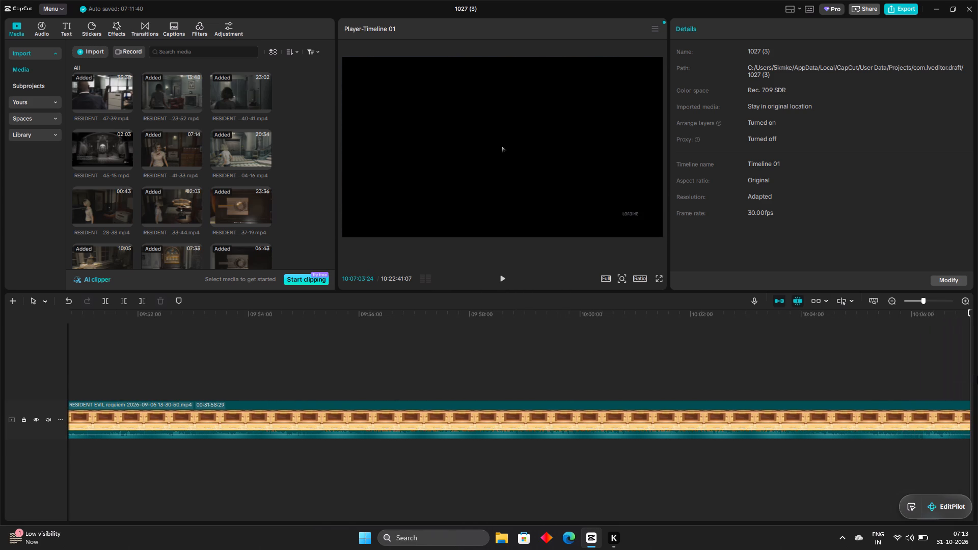
Skim the ending footage around 10:14:02:15, going back through the Leon and Grace cutscenes to the end of the Victor fight near 10:03:01:00.
left_click_drag(971, 362, 897, 366)
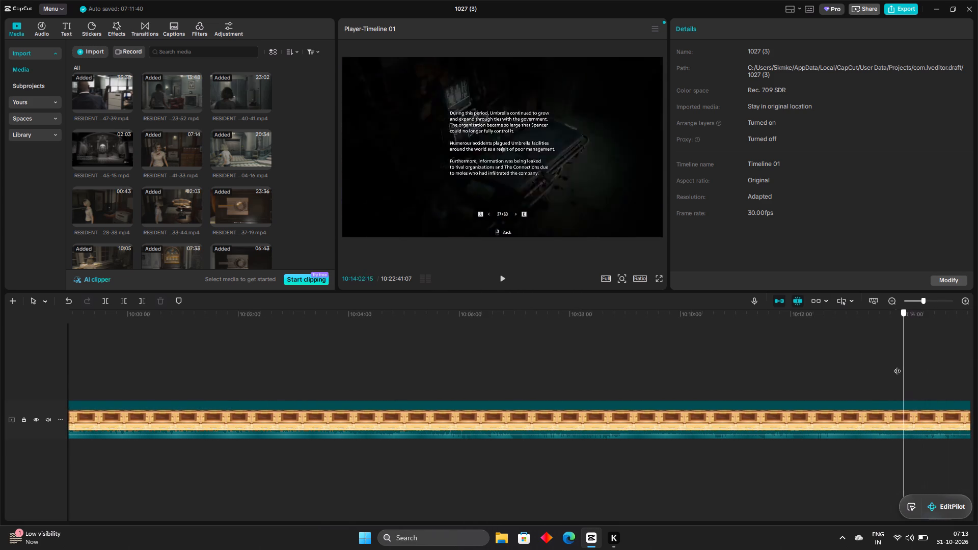
left_click_drag(897, 366, 682, 339)
left_click_drag(682, 339, 587, 330)
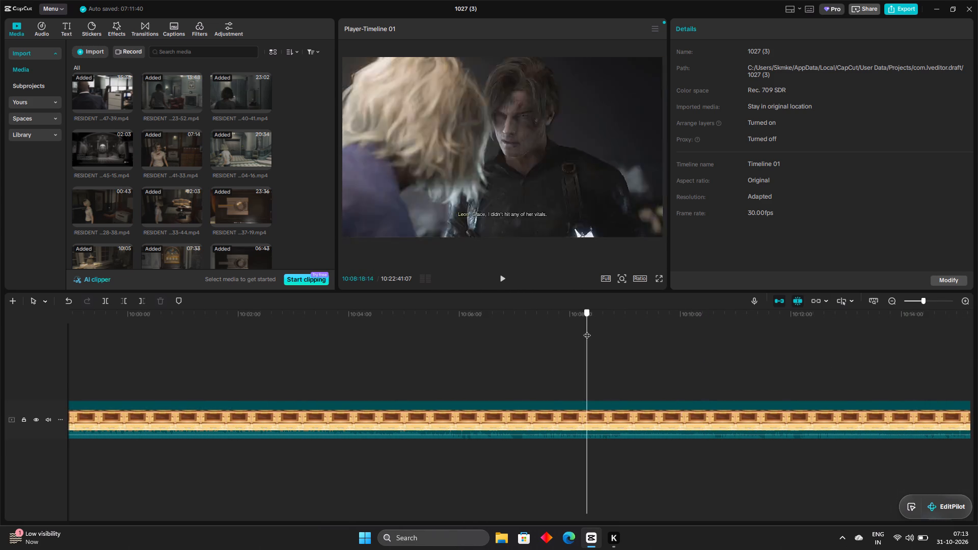
left_click_drag(587, 330, 478, 332)
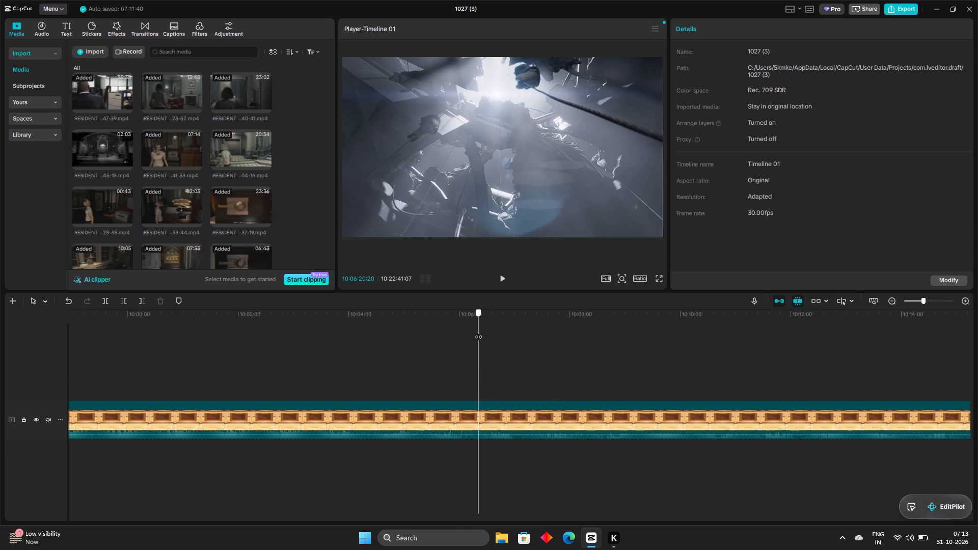
left_click_drag(478, 332, 444, 320)
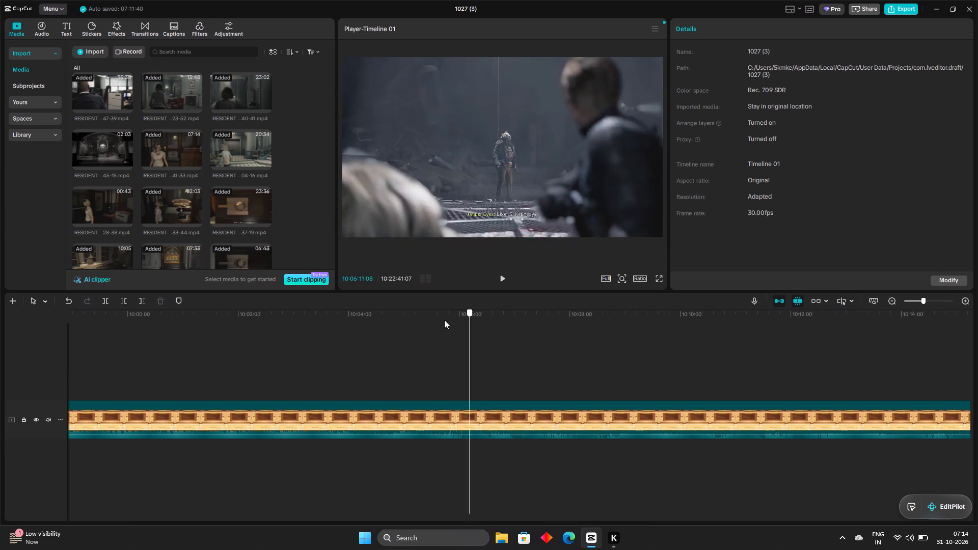
left_click_drag(444, 320, 315, 333)
left_click_drag(315, 333, 251, 358)
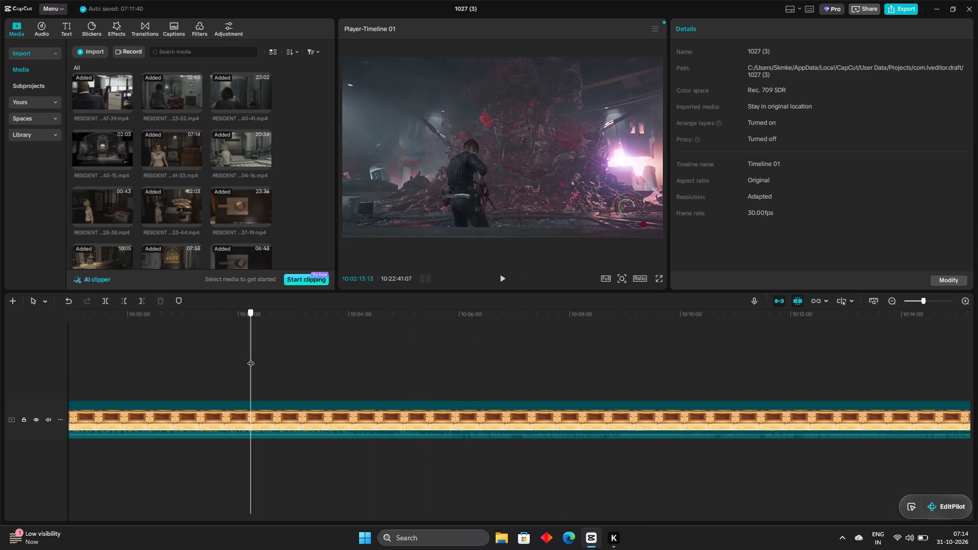
left_click_drag(251, 358, 298, 367)
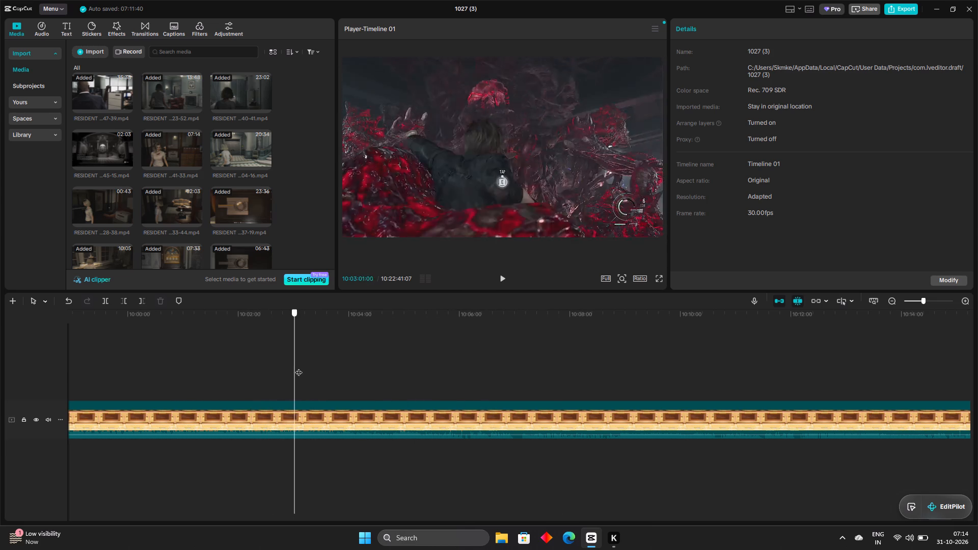
Review the post-fight cutscene of Leon reaching the injured Grace, from 10:04:16:23 to 10:04:55:20.
left_click_drag(298, 367, 364, 366)
scroll(364, 366, "up", 6, "ctrl")
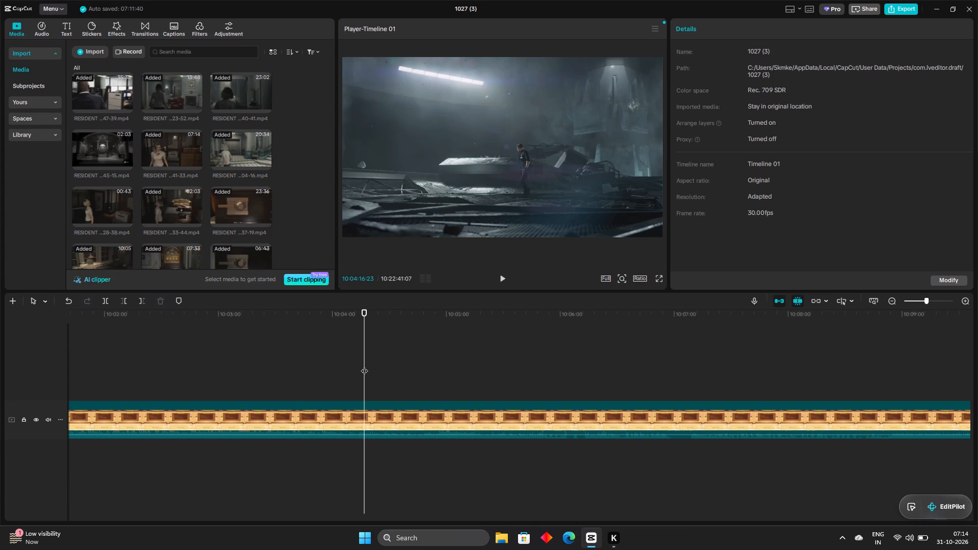
left_click(503, 281)
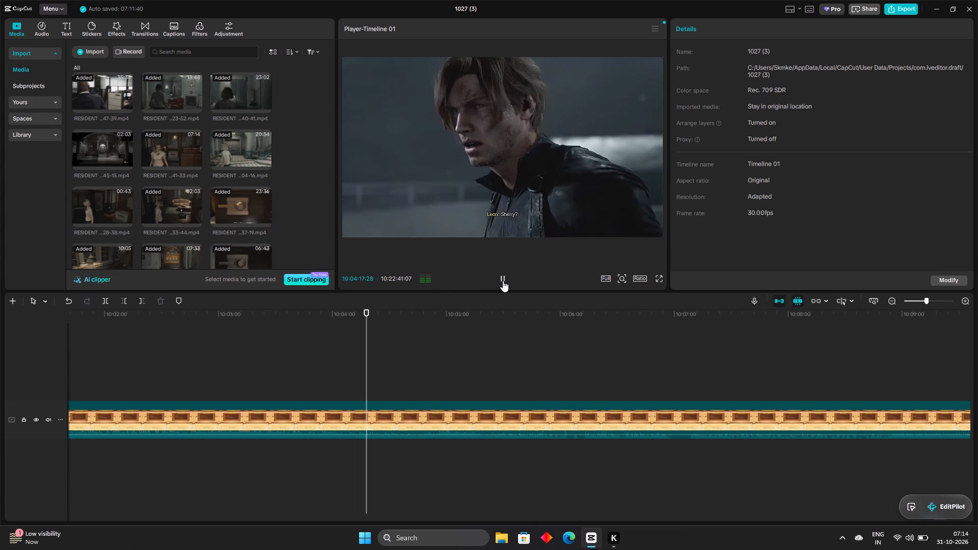
left_click(370, 351)
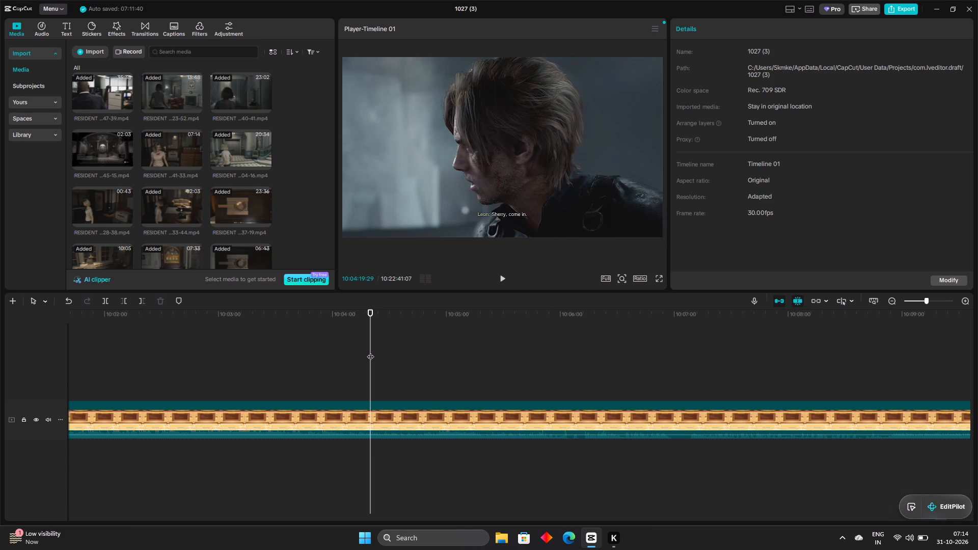
left_click_drag(372, 344, 374, 349)
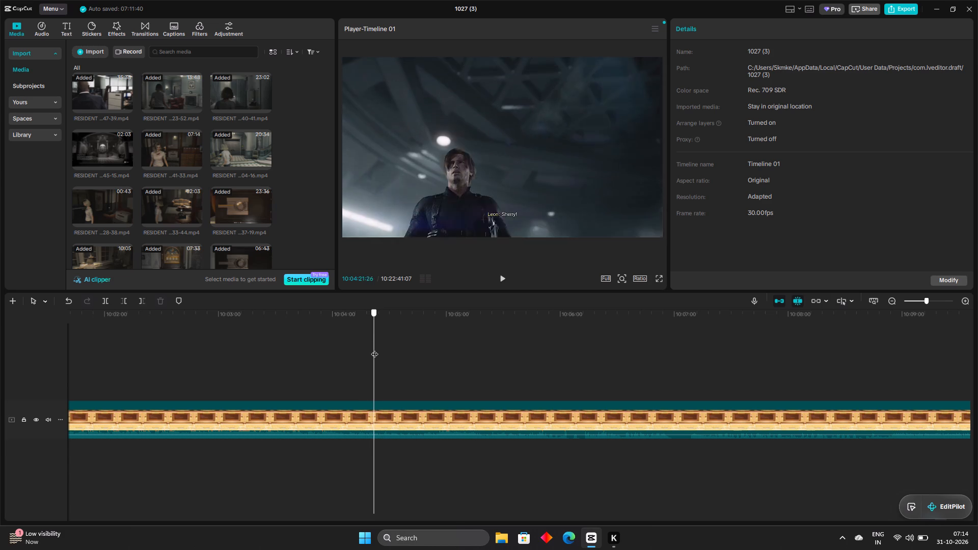
left_click_drag(374, 349, 387, 362)
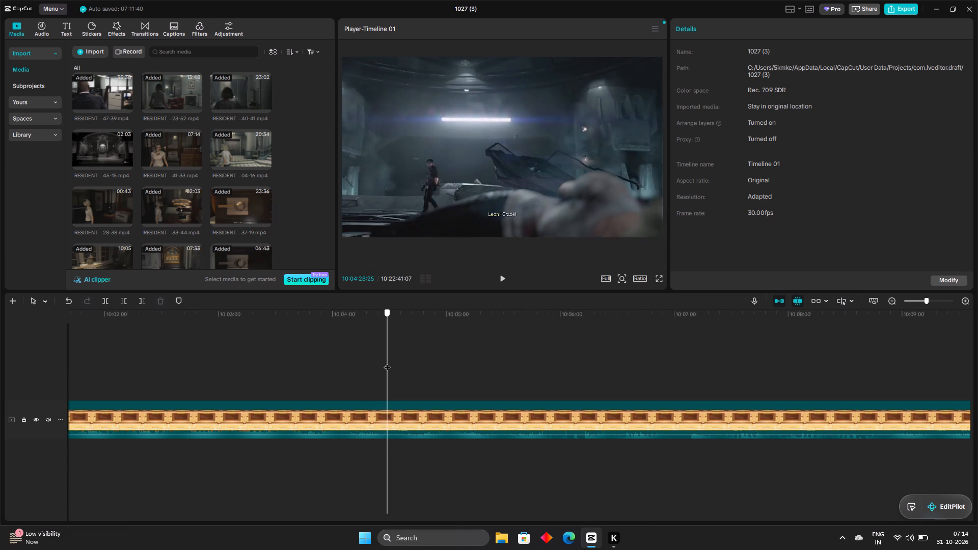
left_click_drag(387, 362, 412, 370)
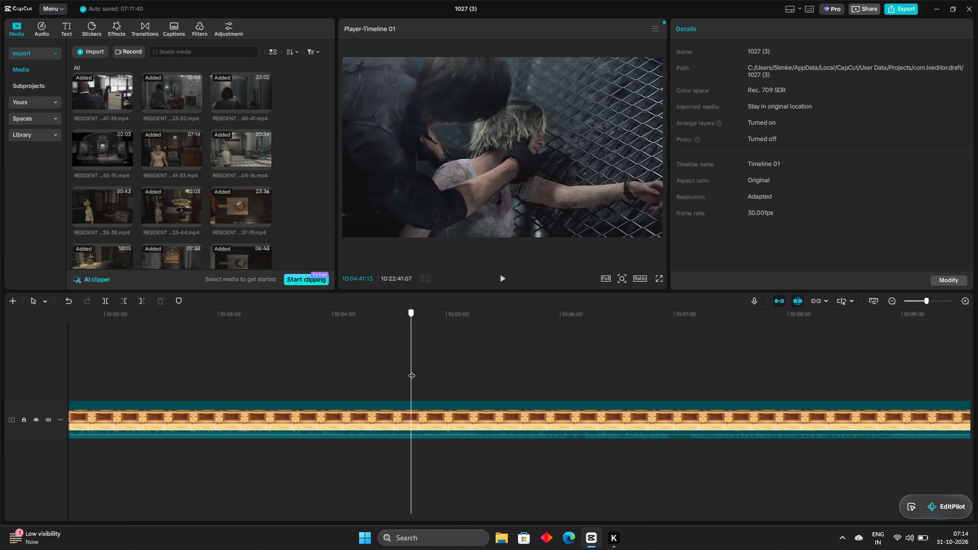
left_click_drag(412, 370, 440, 371)
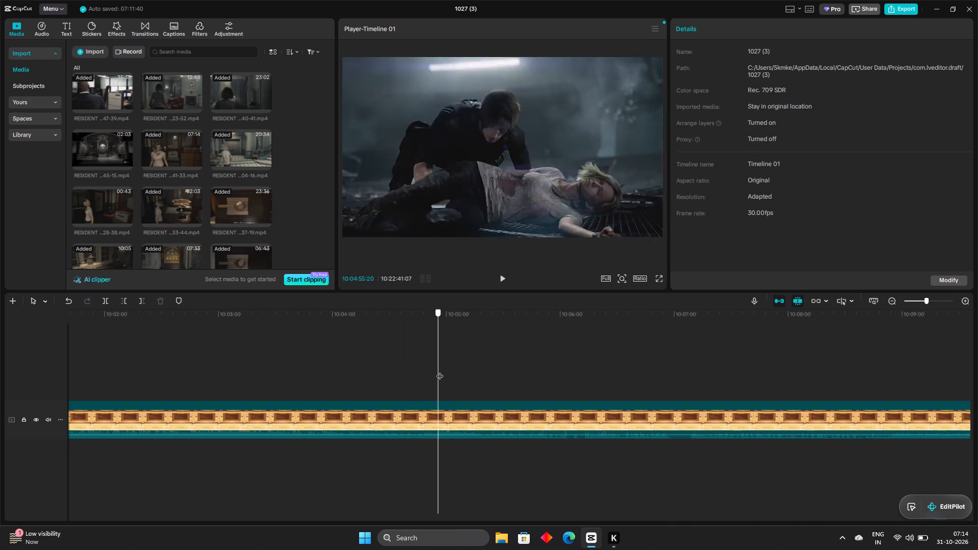
Review the cutscene of Leon and Grace sitting together and the rescue team's arrival, up to 10:06:51:08.
left_click_drag(440, 371, 475, 369)
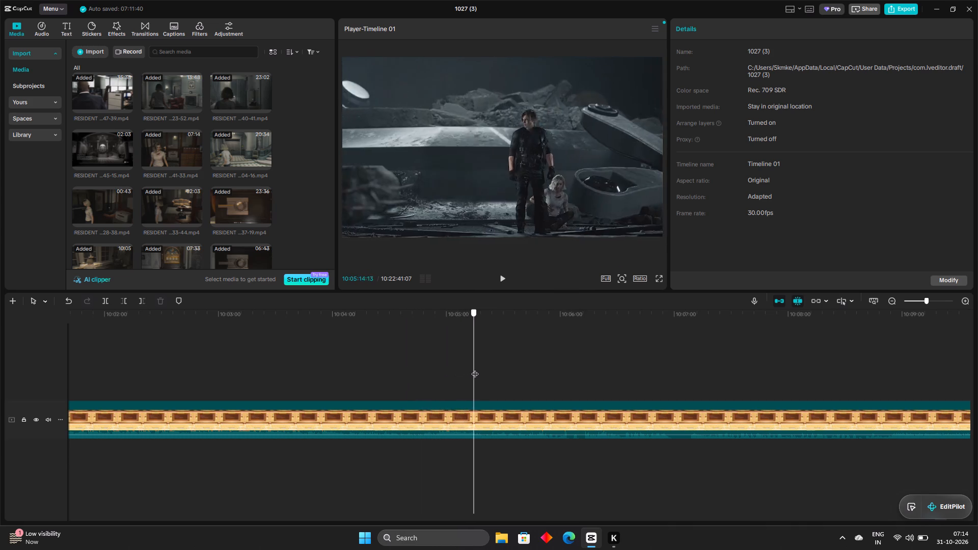
left_click_drag(475, 369, 521, 354)
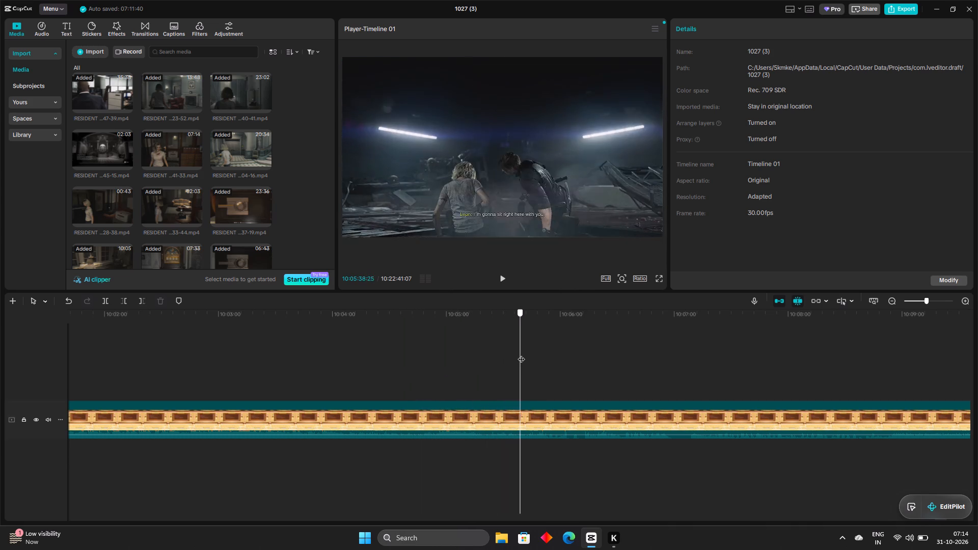
left_click_drag(521, 354, 541, 344)
left_click_drag(541, 344, 542, 344)
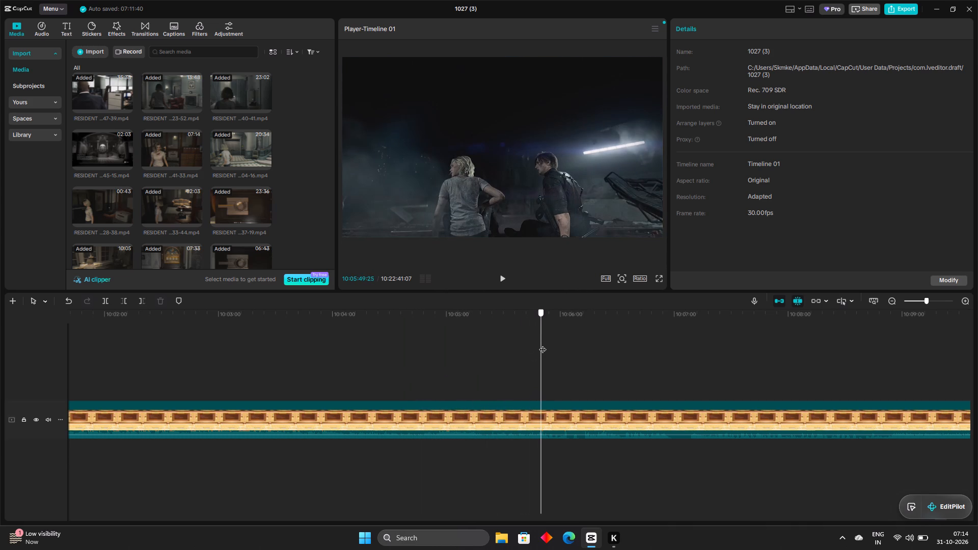
left_click_drag(542, 344, 563, 347)
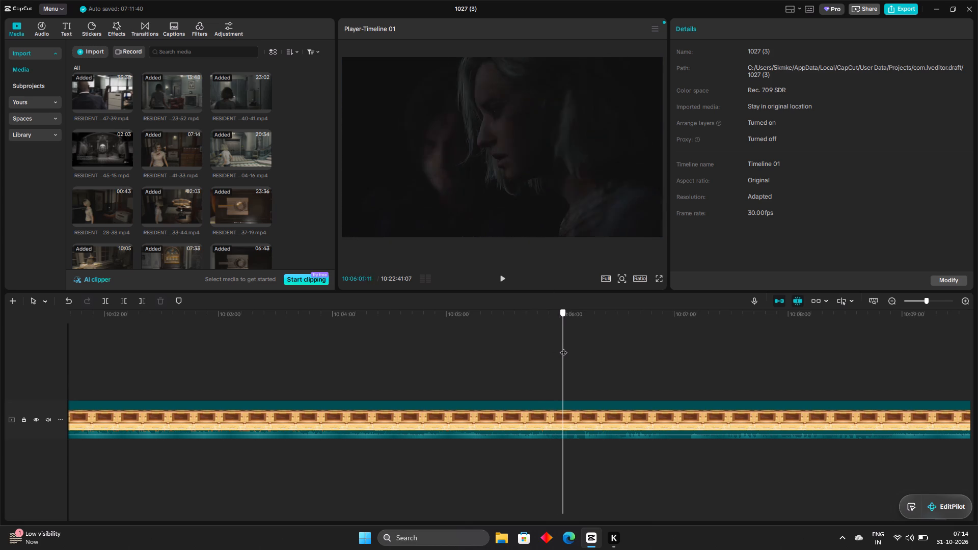
left_click_drag(563, 347, 590, 347)
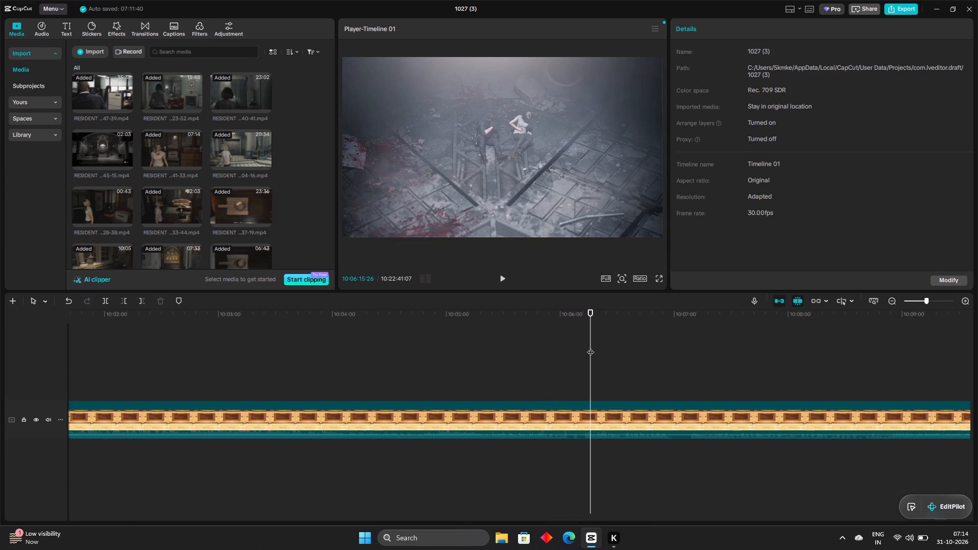
left_click_drag(590, 347, 617, 349)
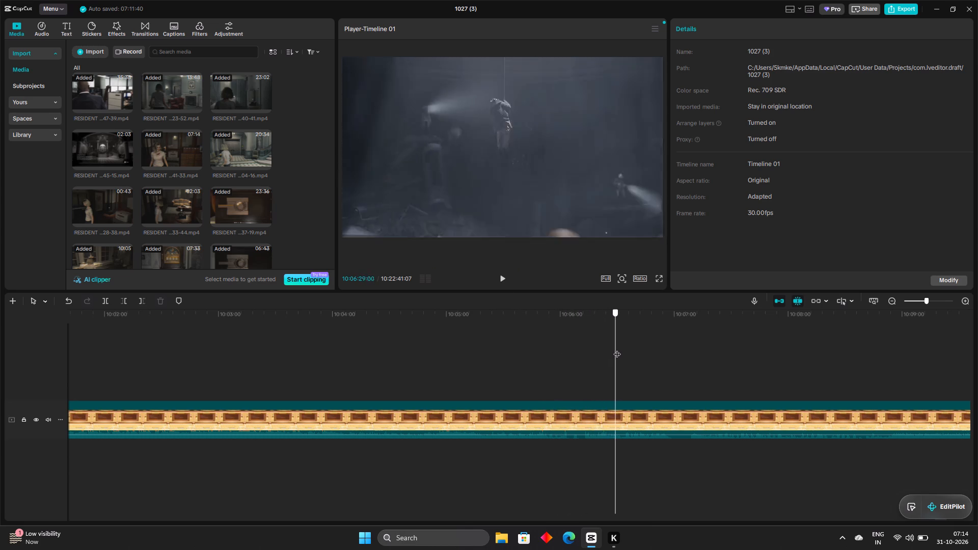
left_click_drag(617, 349, 658, 351)
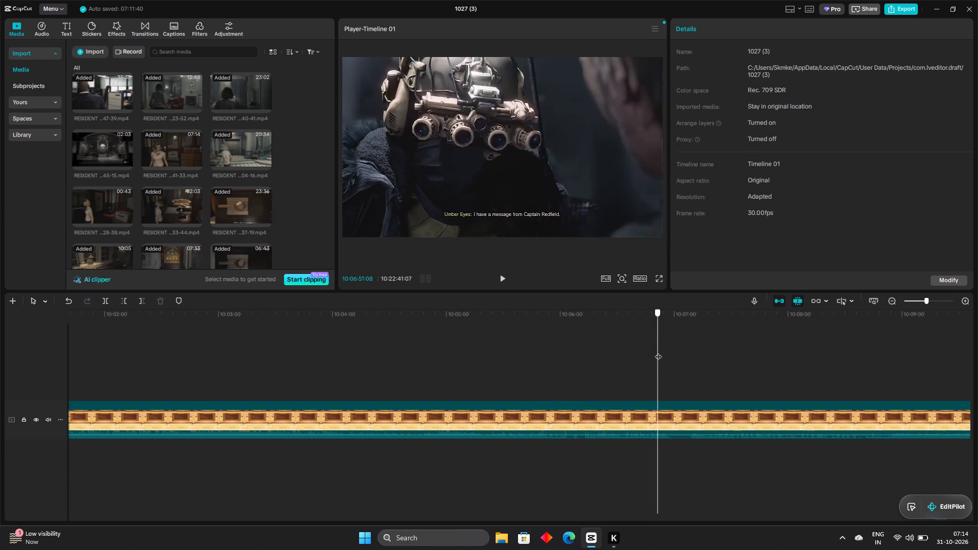
Split the clip at 10:06:56:19 and trim the black loading screen from the start of the second part, shortening it to 00:15:31:06.
left_click_drag(658, 351, 666, 360)
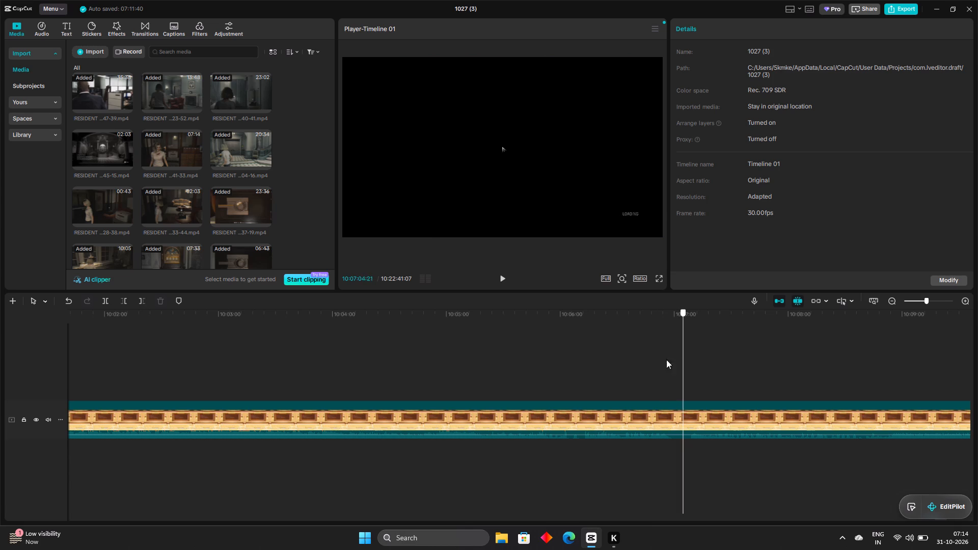
left_click_drag(666, 360, 662, 364)
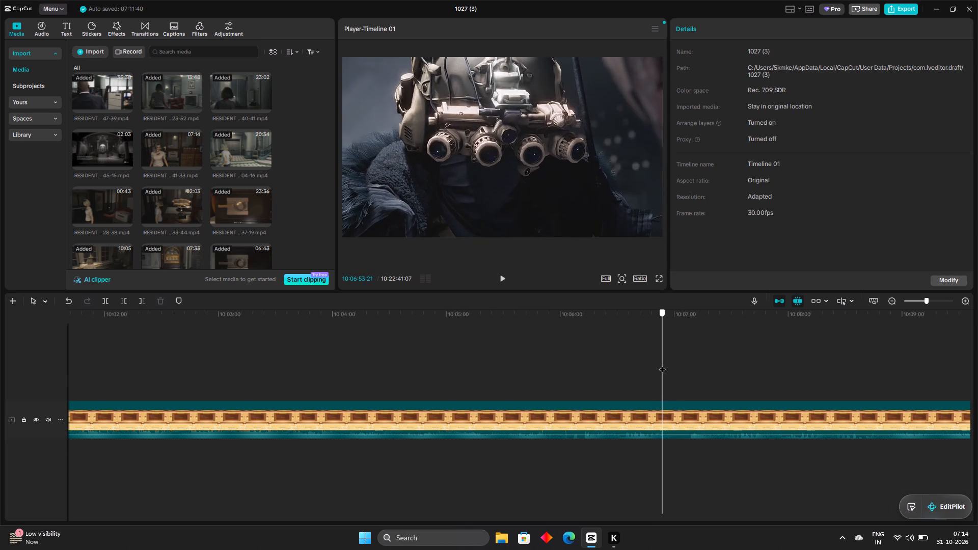
left_click_drag(662, 364, 668, 366)
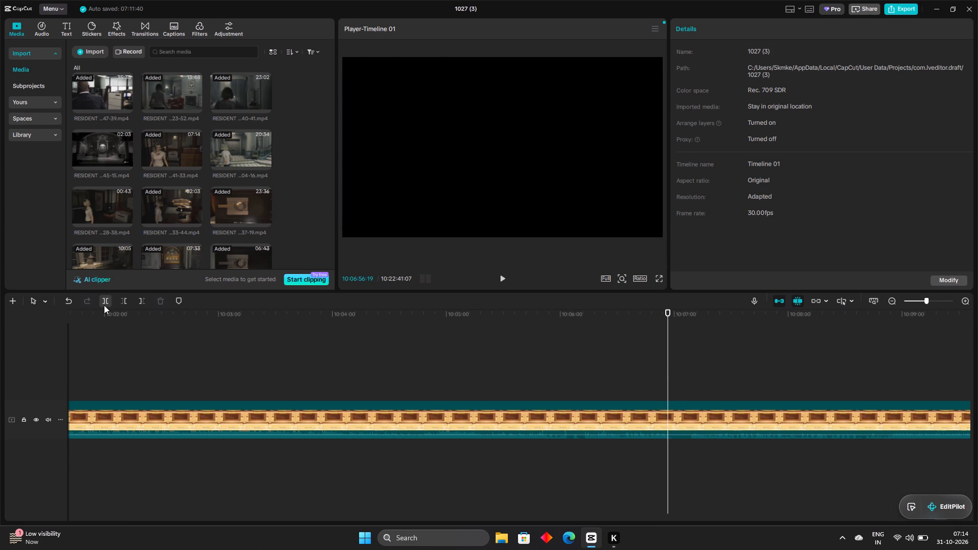
left_click(104, 305)
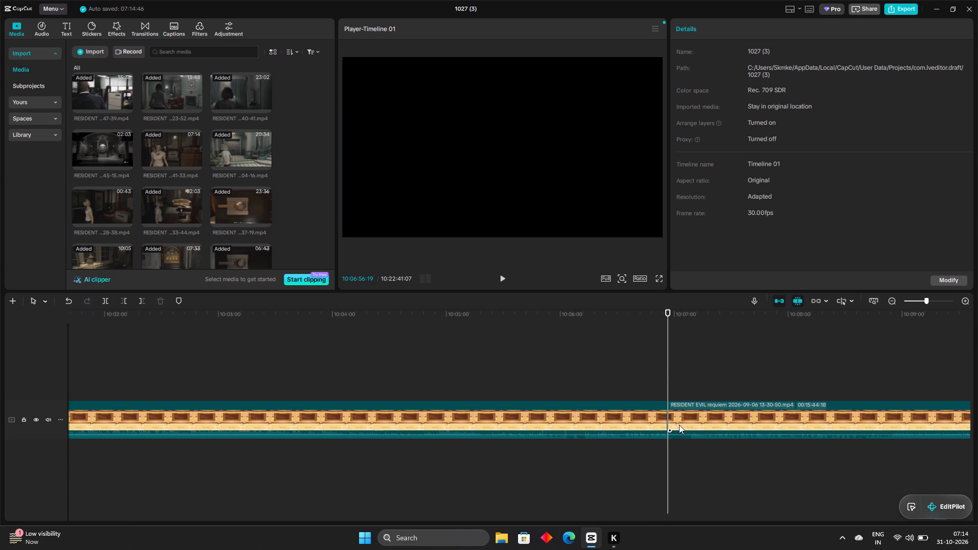
left_click(679, 425)
left_click_drag(667, 416, 669, 418)
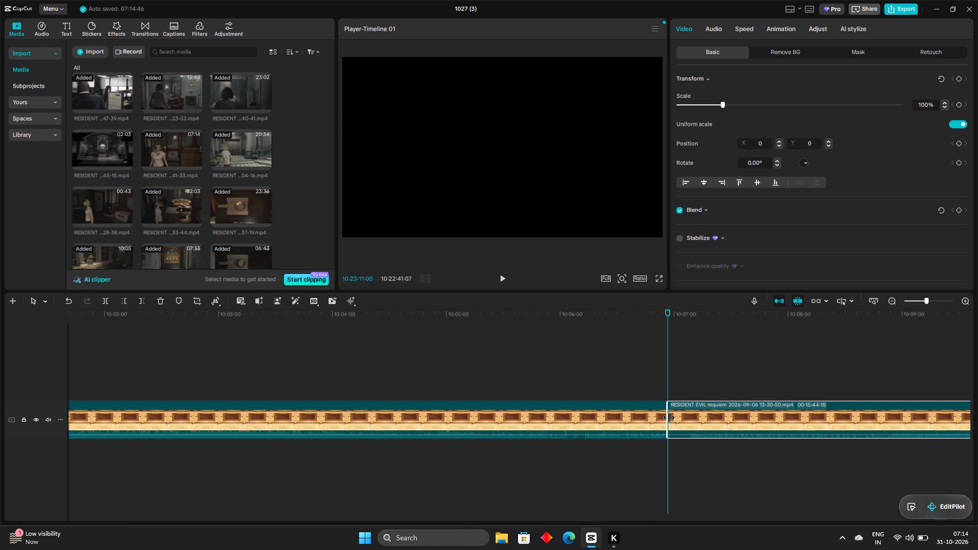
left_click_drag(669, 418, 688, 423)
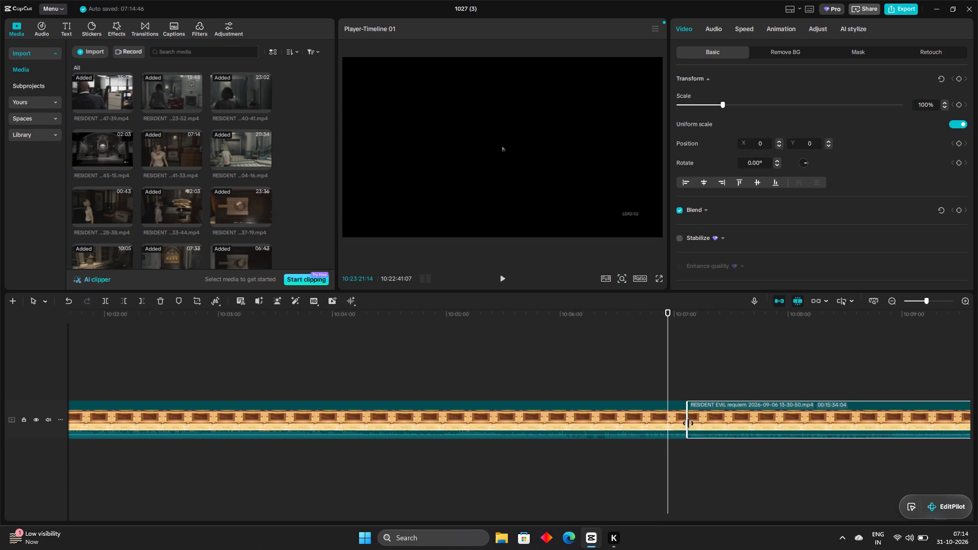
left_click_drag(688, 423, 693, 425)
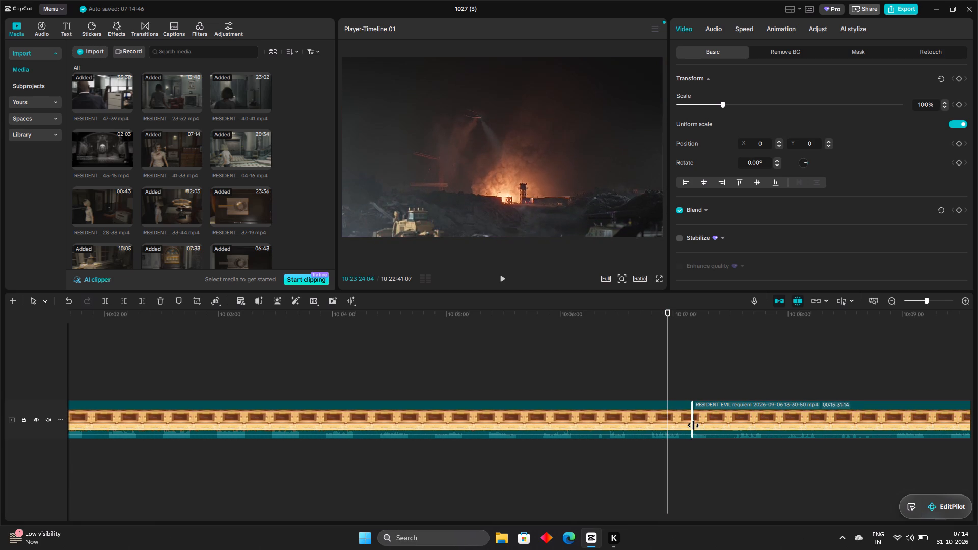
left_click_drag(693, 425, 694, 425)
Review the cutscene of Leon's call with Sherry and his talk with Grace, from 10:06:59:06 to about 10:08:31:07.
left_click_drag(668, 335, 673, 339)
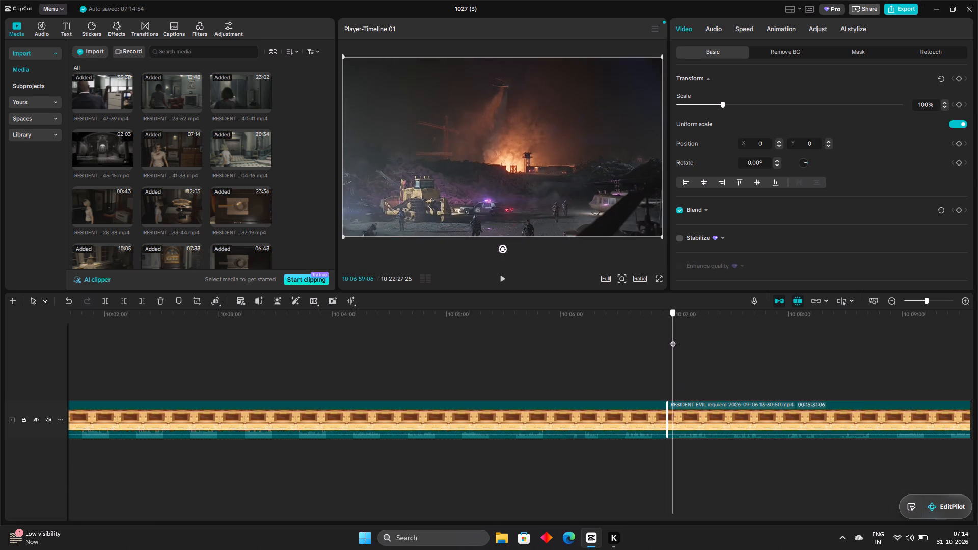
left_click_drag(673, 339, 704, 366)
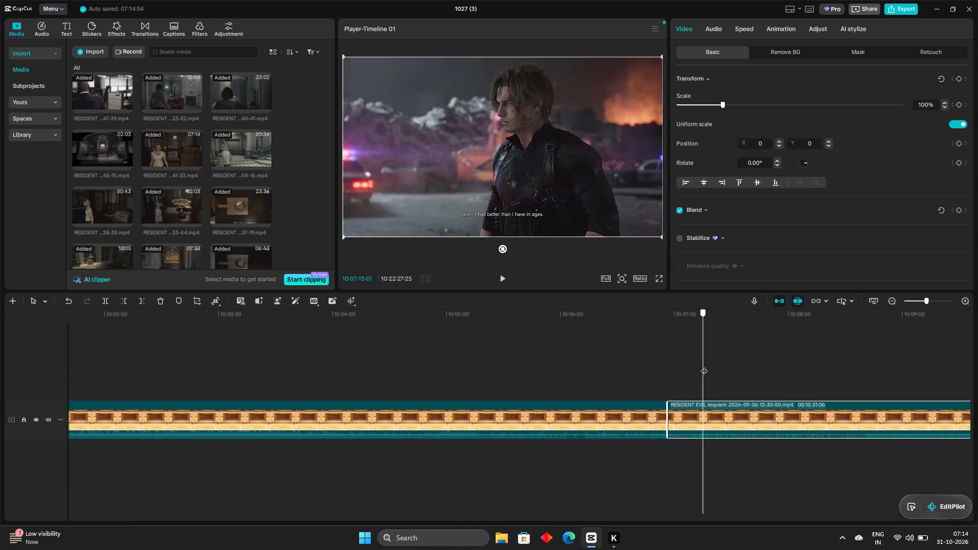
left_click_drag(704, 366, 713, 376)
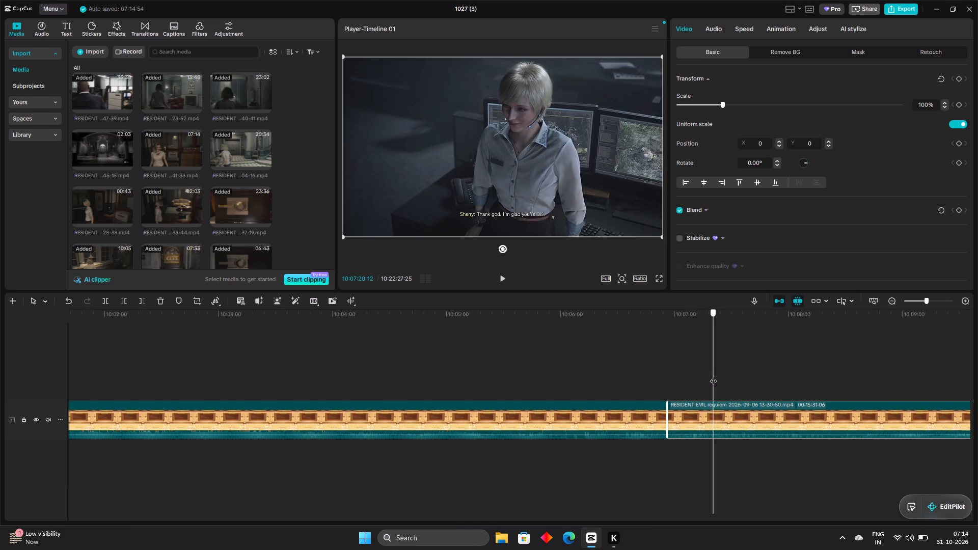
left_click_drag(713, 376, 742, 390)
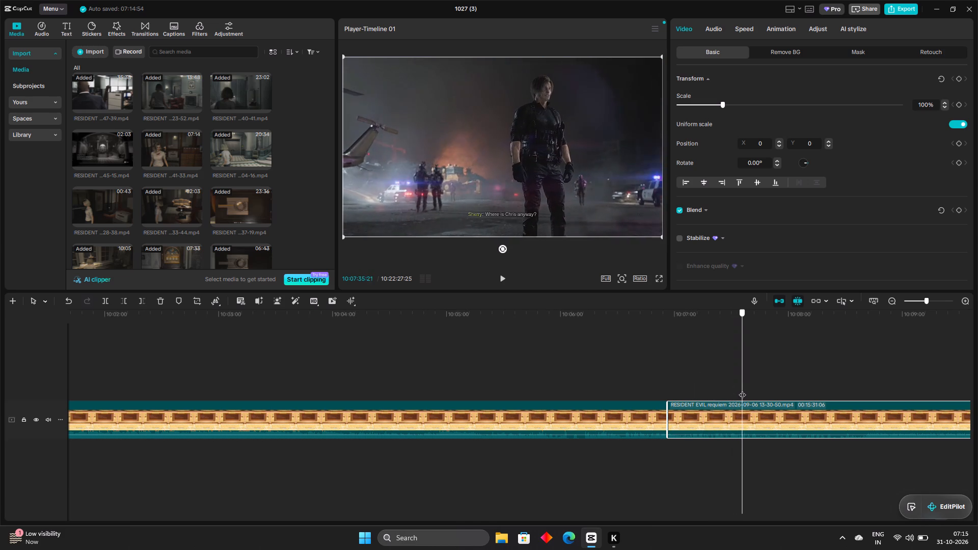
left_click_drag(742, 390, 753, 384)
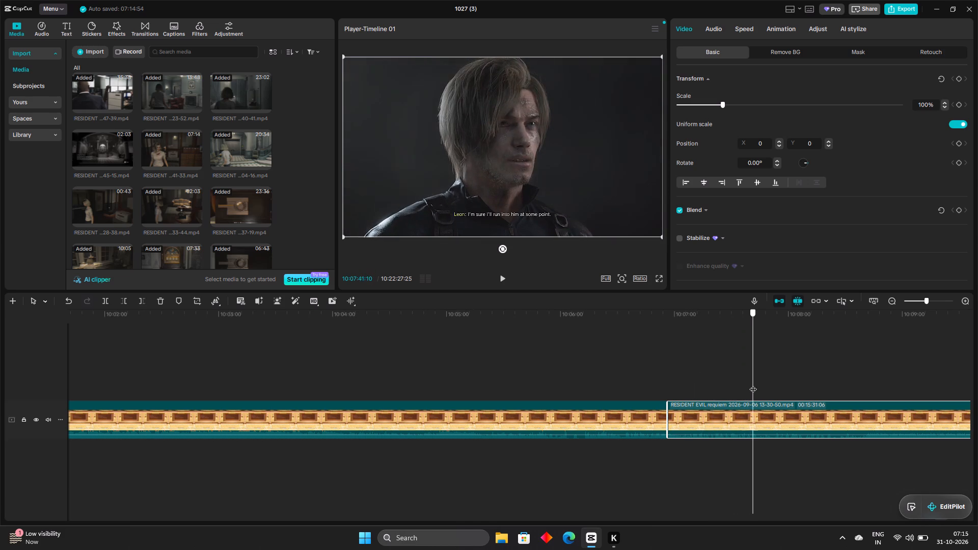
left_click_drag(753, 384, 809, 360)
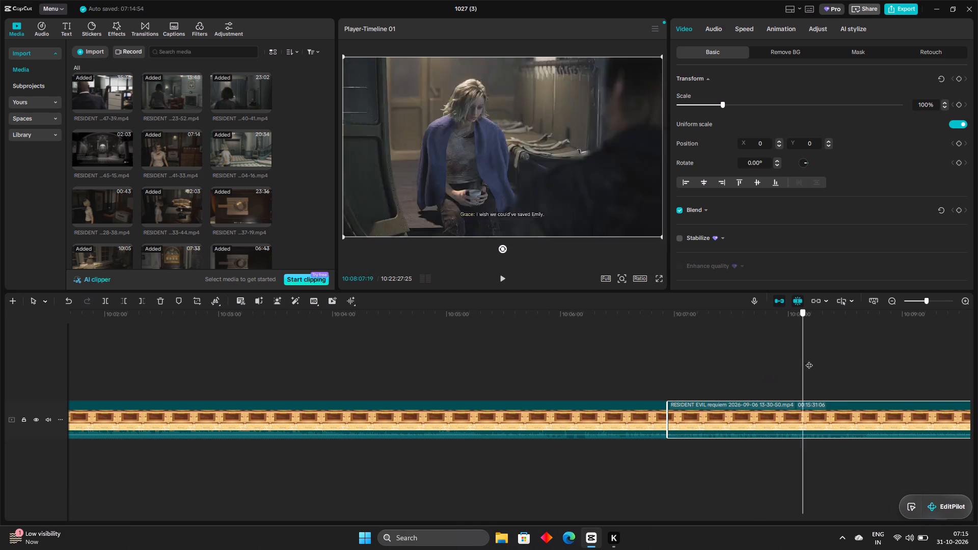
left_click_drag(809, 360, 819, 360)
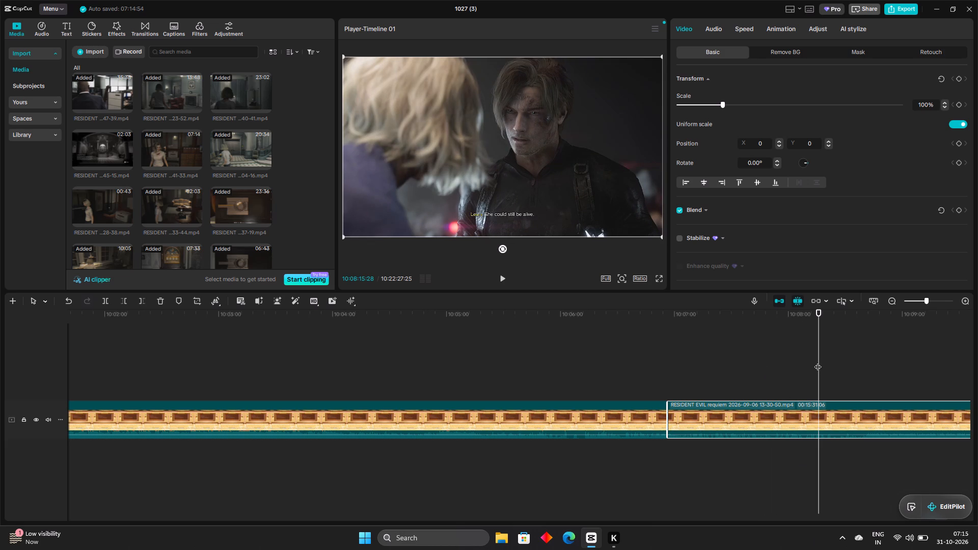
left_click_drag(818, 362, 821, 366)
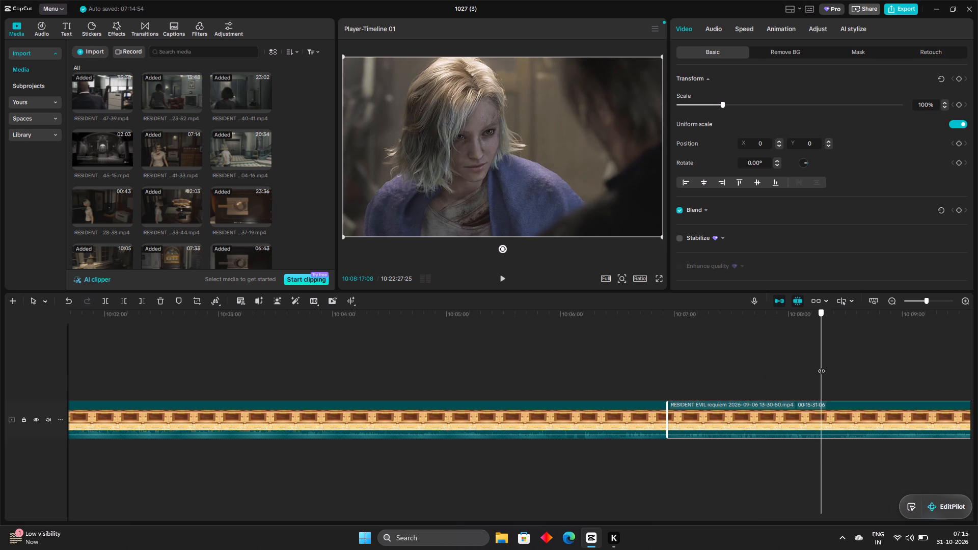
left_click_drag(821, 366, 827, 372)
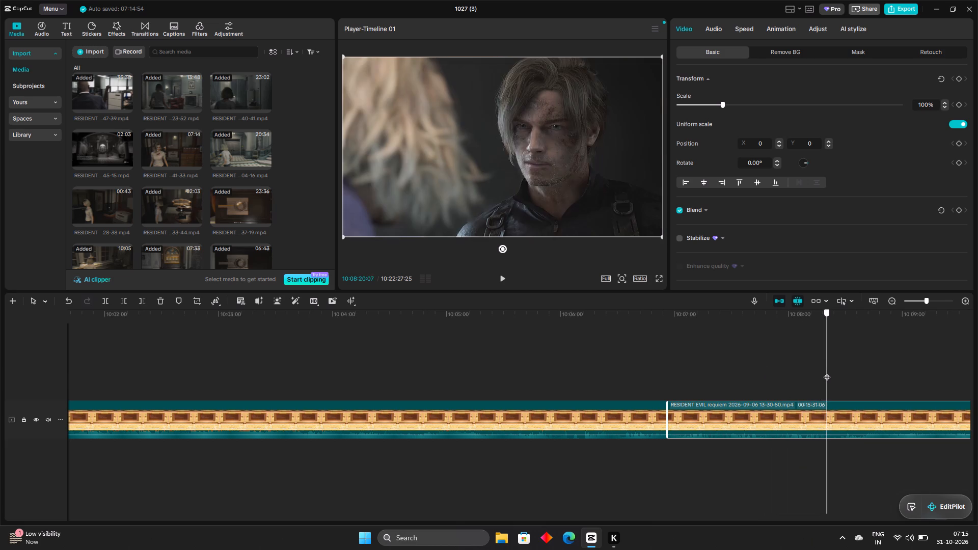
left_click_drag(827, 372, 836, 374)
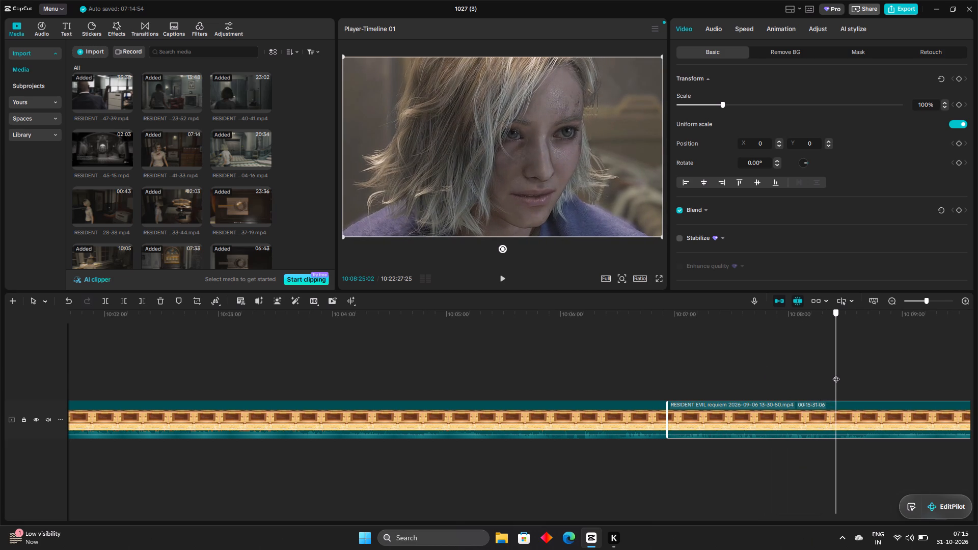
left_click_drag(836, 374, 848, 375)
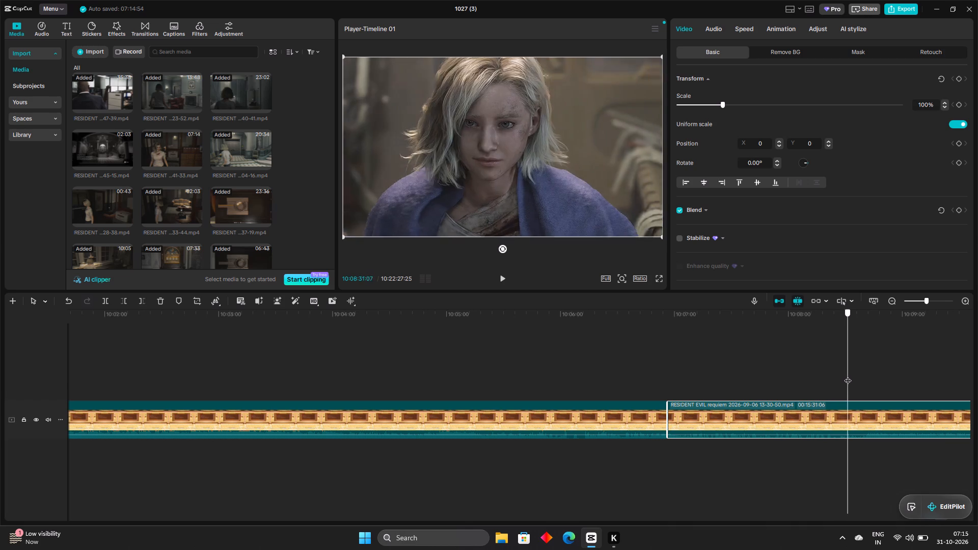
left_click_drag(848, 375, 850, 375)
Review the news broadcast and Grace's office phone call from 10:08:44:11, continuing to the soldiers scene at 10:11:50:08.
left_click_drag(852, 341, 873, 347)
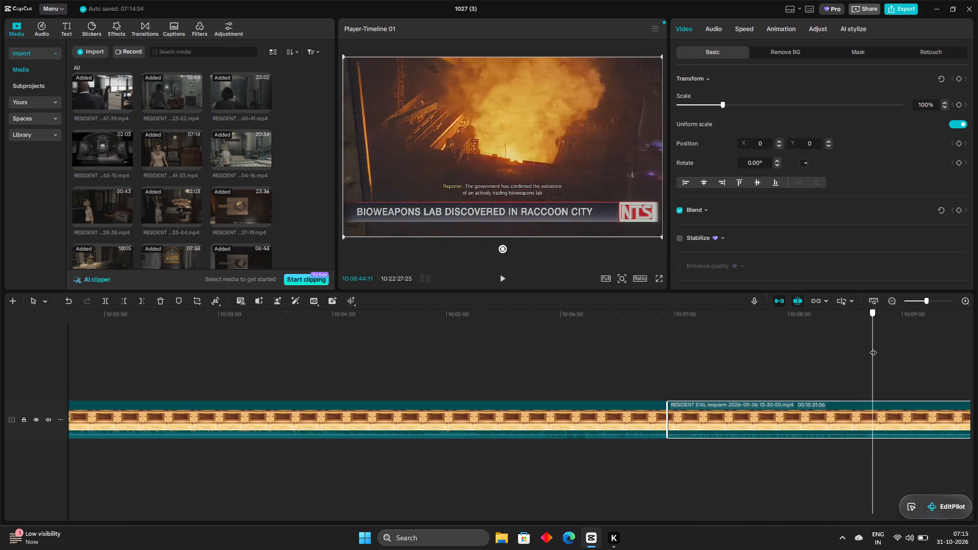
left_click_drag(873, 347, 901, 351)
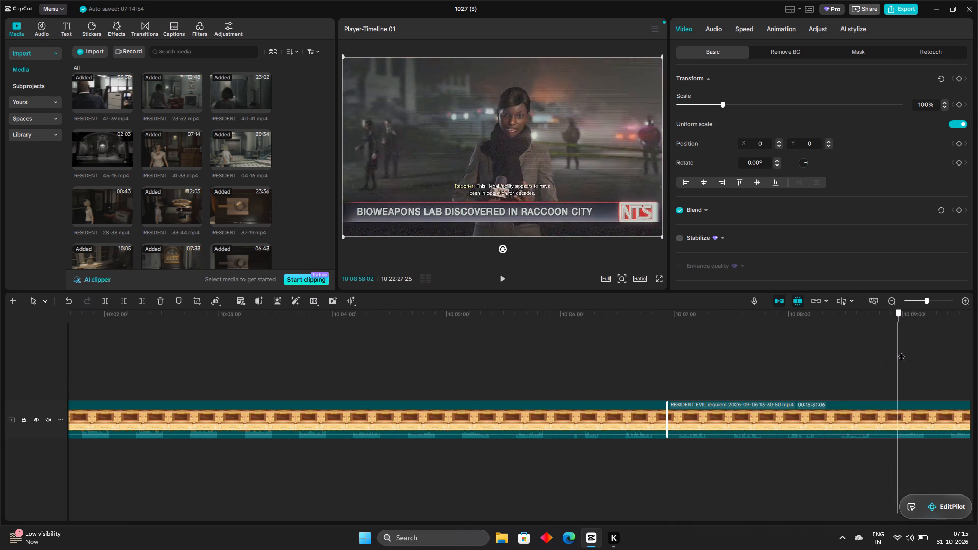
left_click_drag(901, 351, 947, 359)
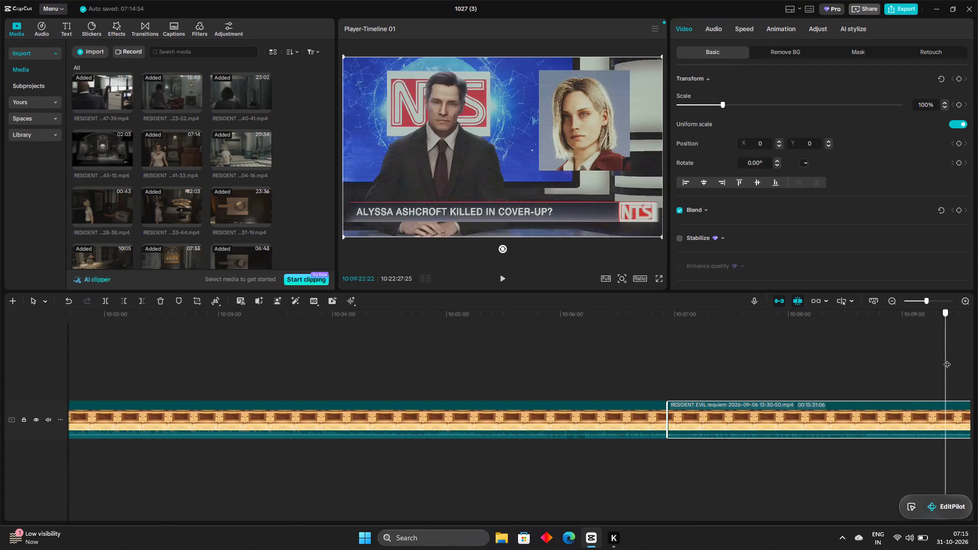
left_click_drag(947, 359, 957, 364)
left_click_drag(957, 364, 959, 366)
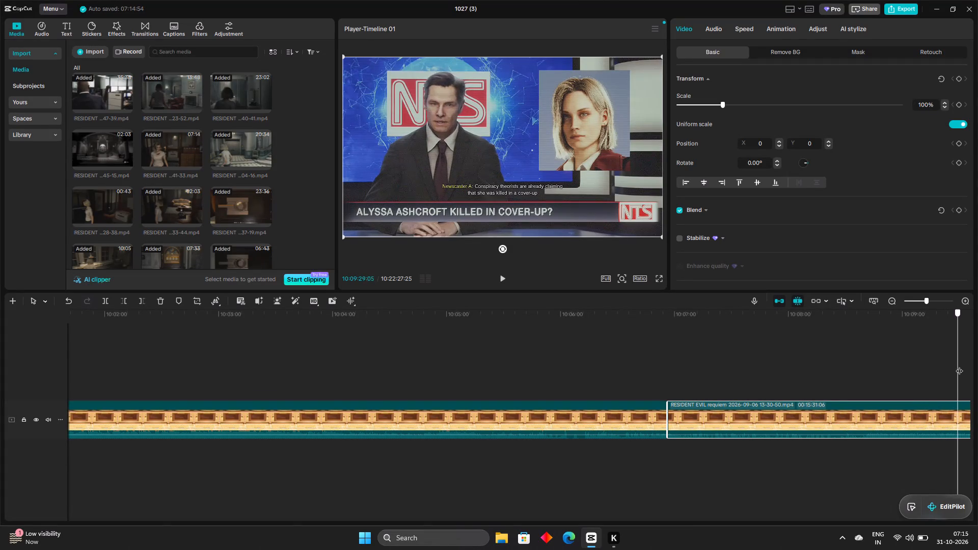
left_click_drag(959, 366, 796, 365)
left_click_drag(796, 365, 762, 357)
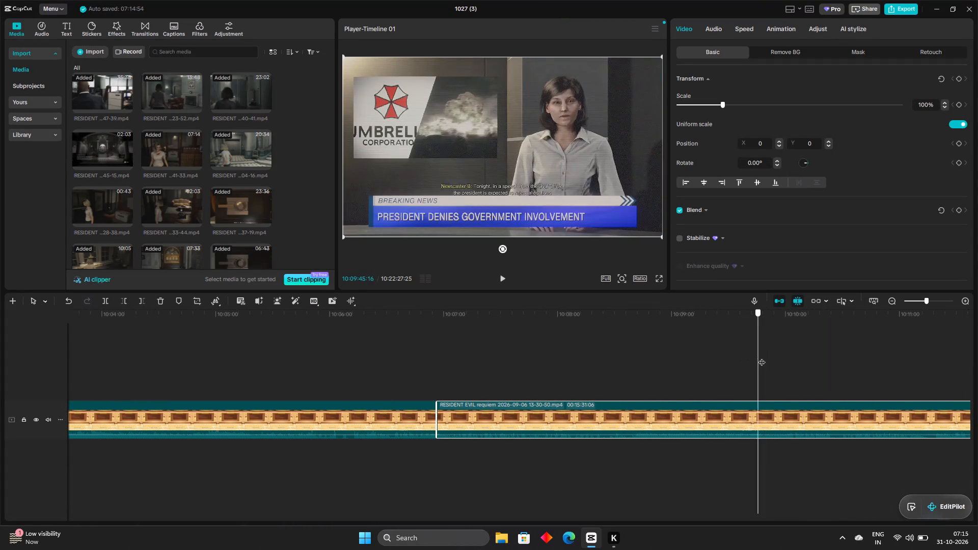
left_click_drag(762, 357, 837, 369)
left_click_drag(837, 369, 857, 379)
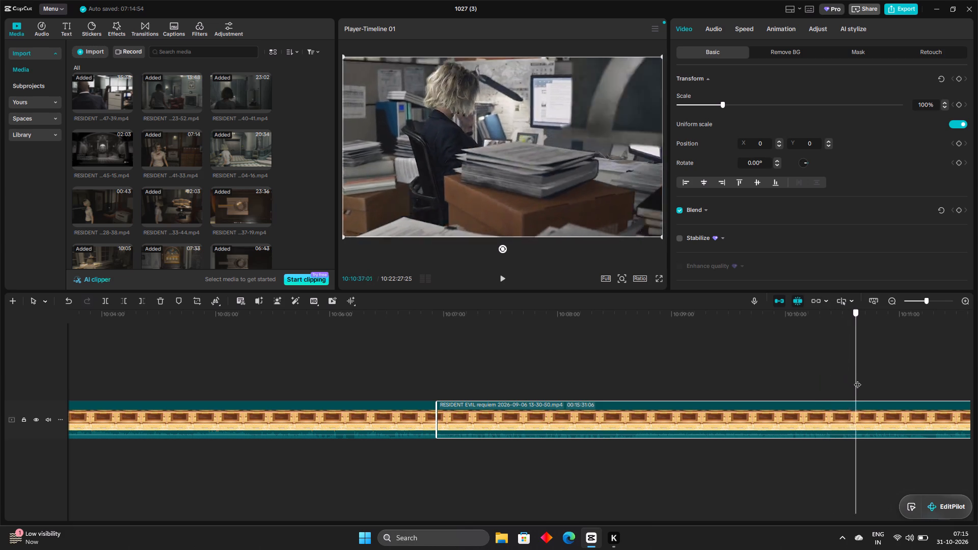
left_click_drag(857, 379, 903, 392)
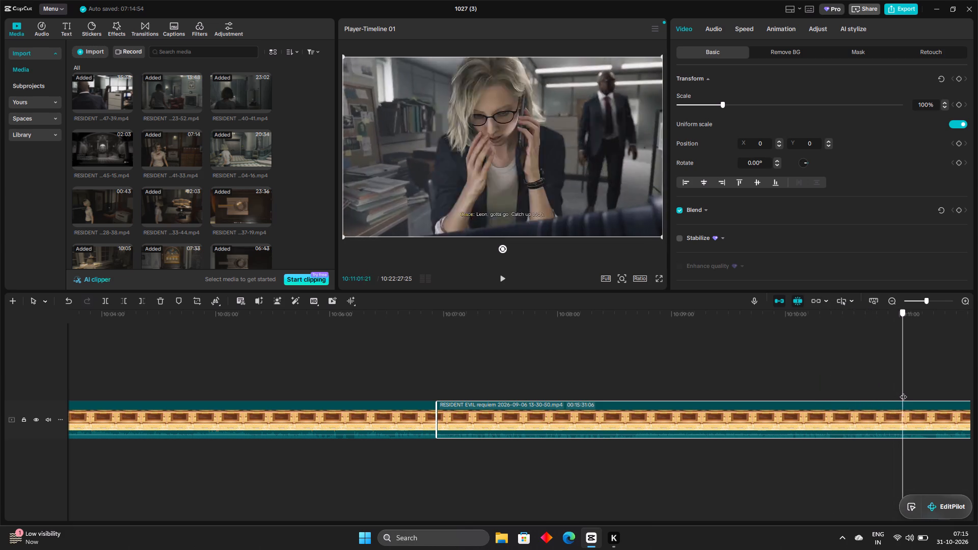
left_click_drag(903, 392, 976, 373)
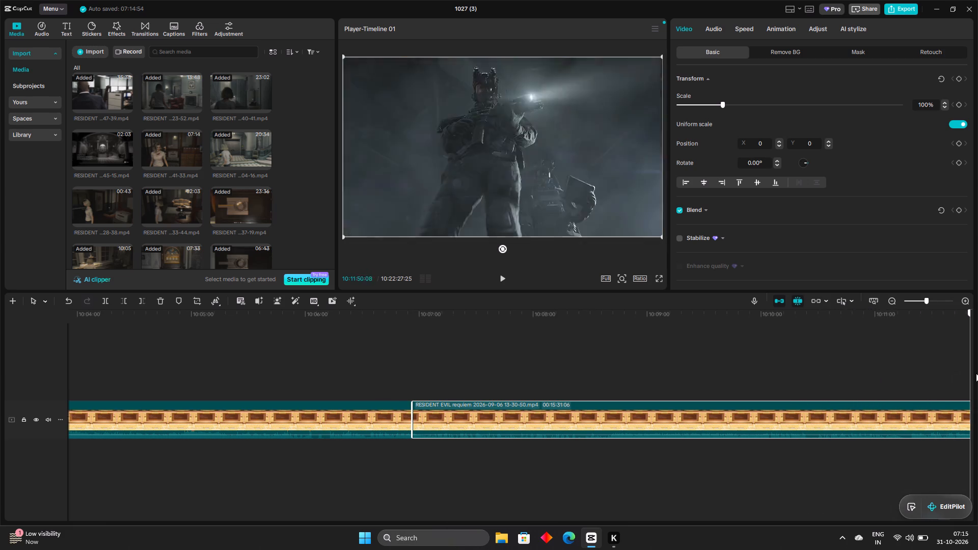
Split the clip at 10:11:14:26 after the framed photos and trim the black opening from the second part, shortening it to 00:11:07:18.
left_click_drag(976, 373, 870, 379)
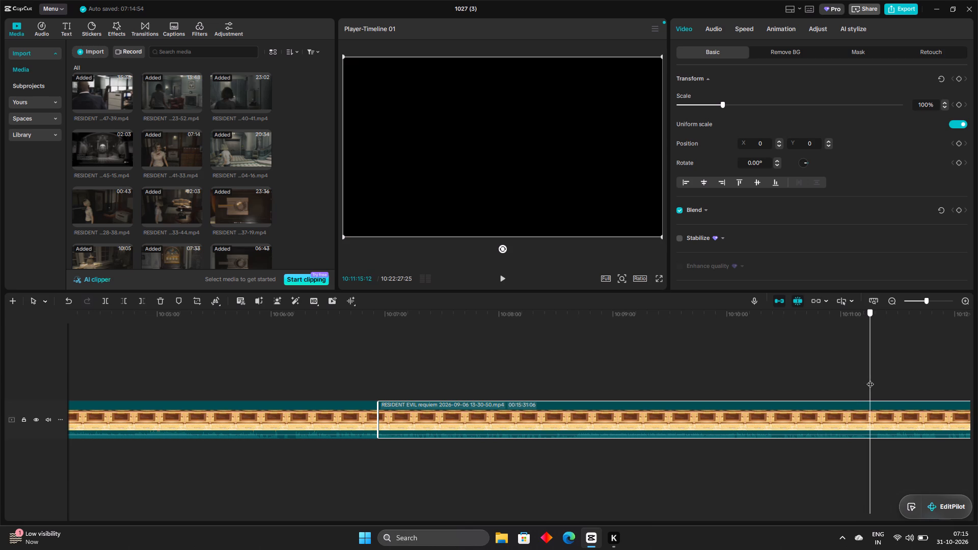
left_click_drag(870, 379, 859, 374)
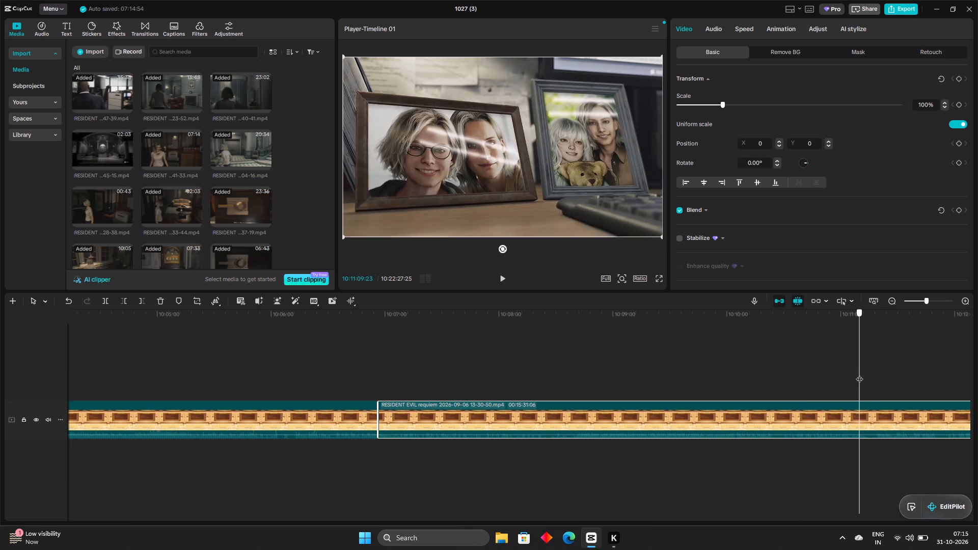
left_click_drag(859, 374, 869, 379)
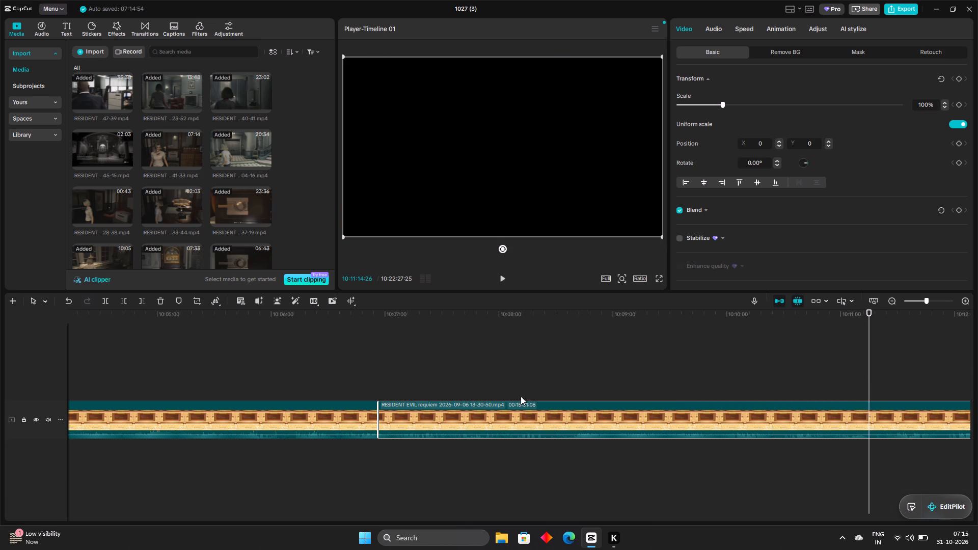
left_click(102, 300)
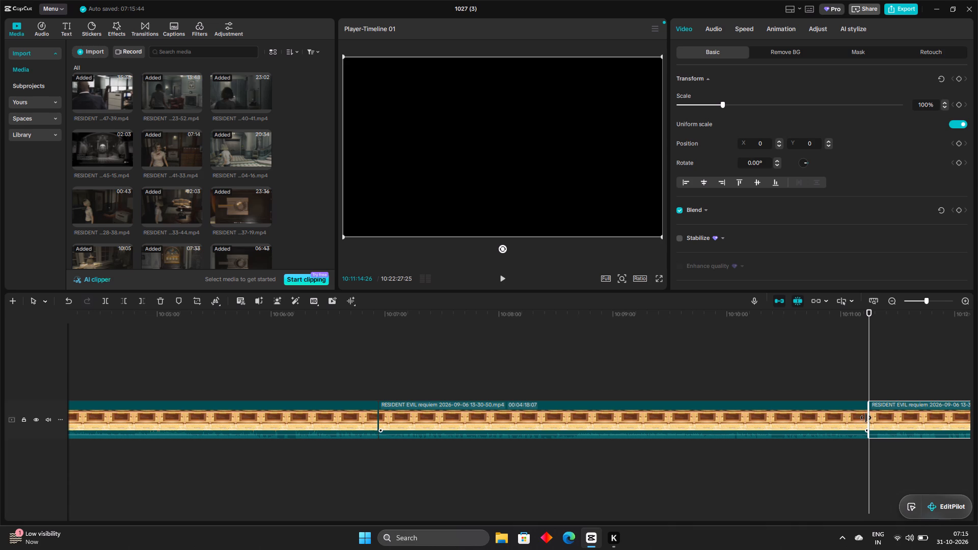
left_click_drag(868, 412, 876, 419)
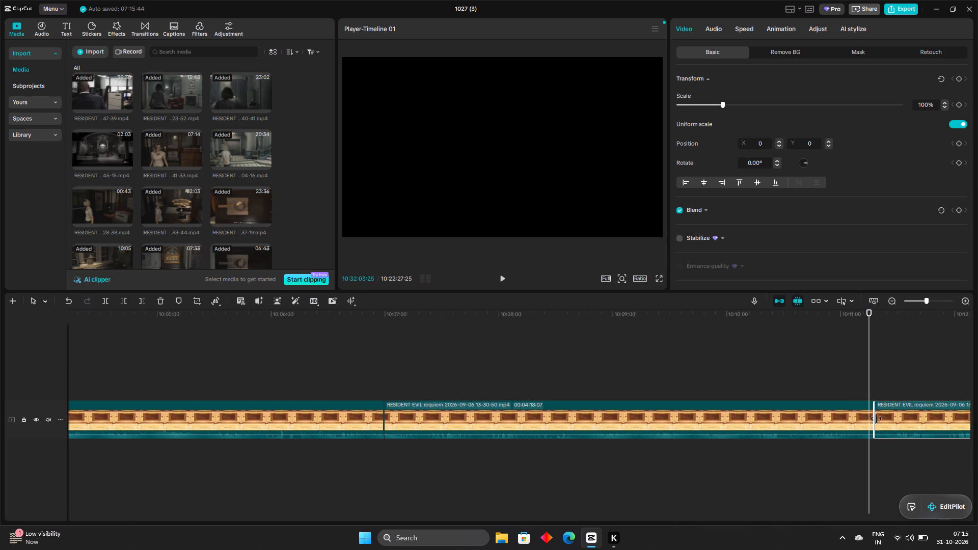
left_click_drag(876, 419, 880, 423)
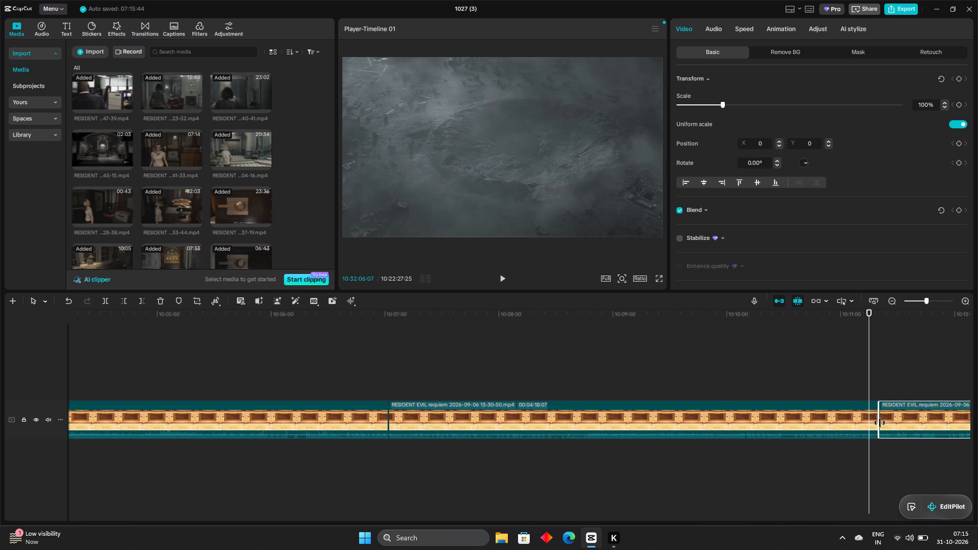
left_click_drag(880, 423, 877, 421)
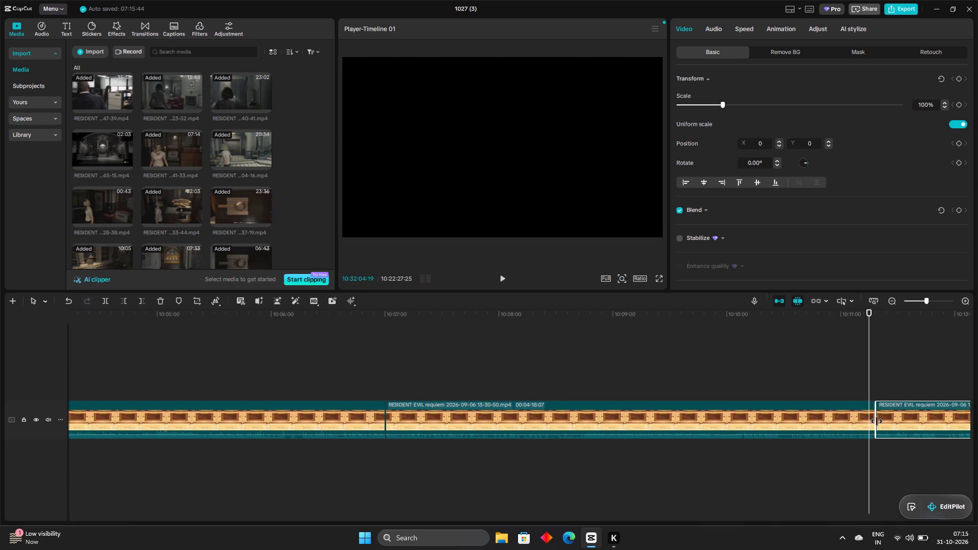
left_click_drag(877, 421, 880, 423)
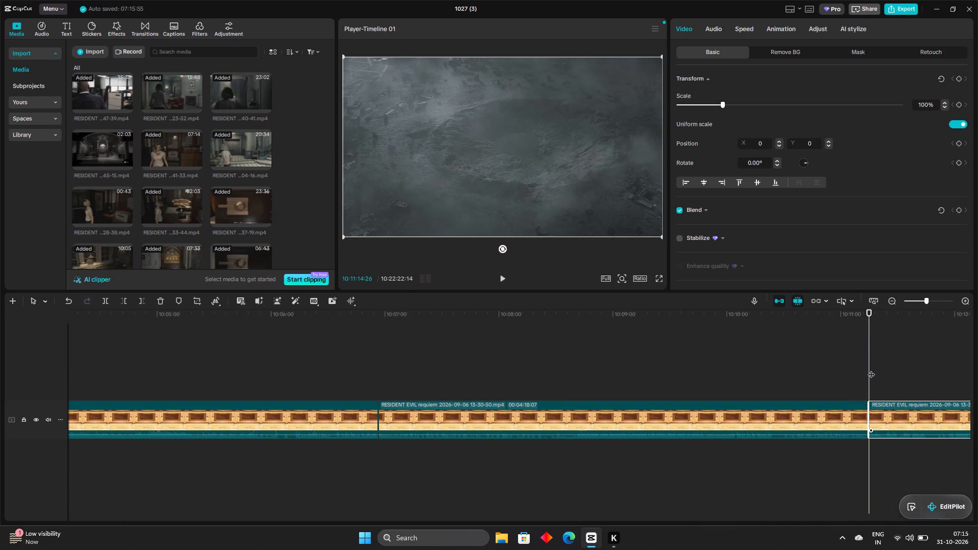
Split the clip at 10:12:21:20, where the title menu follows the soldiers scene and the results screens.
left_click_drag(867, 359, 877, 368)
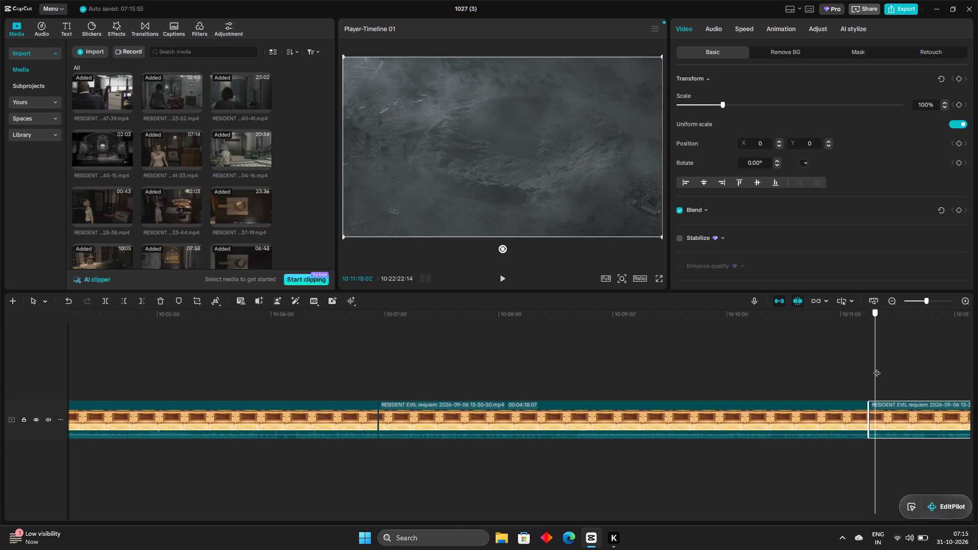
left_click_drag(877, 368, 895, 382)
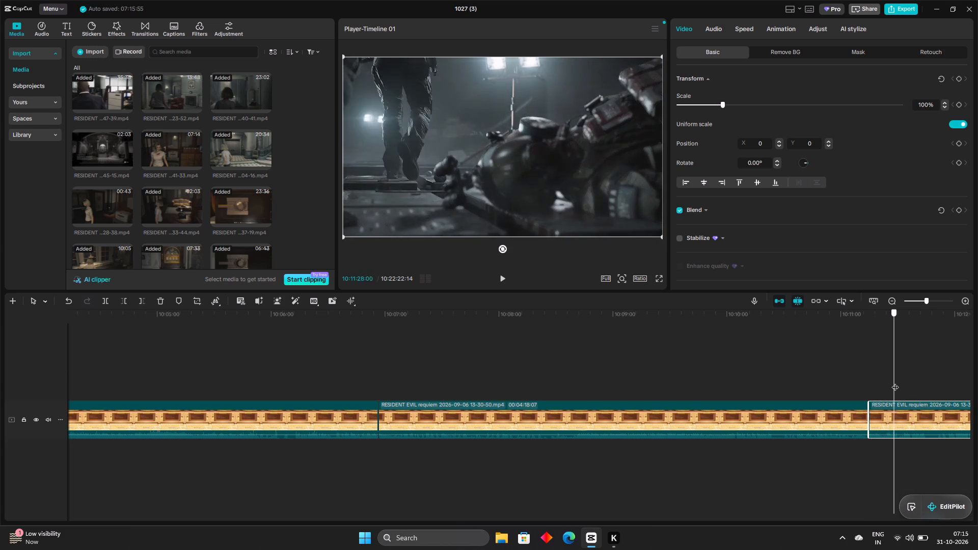
left_click_drag(895, 382, 909, 392)
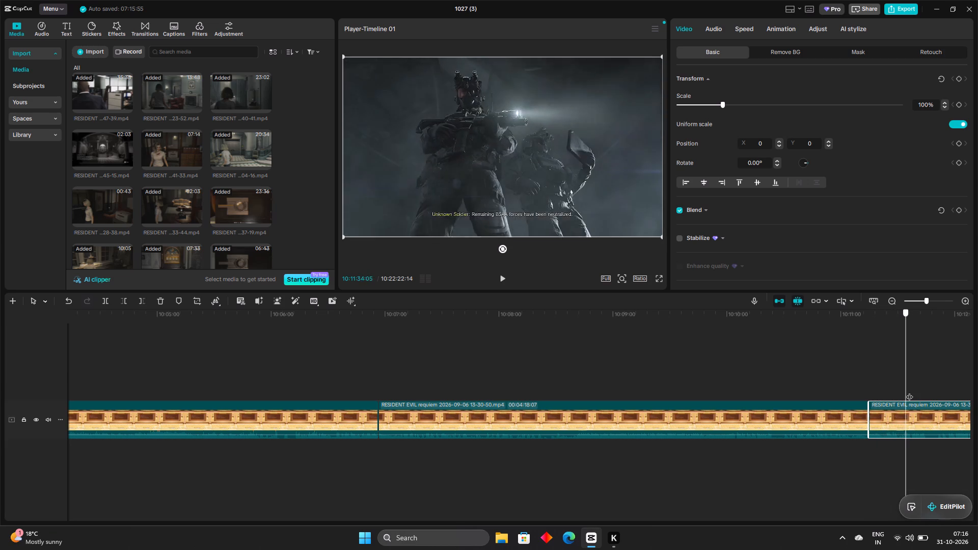
left_click_drag(909, 392, 934, 406)
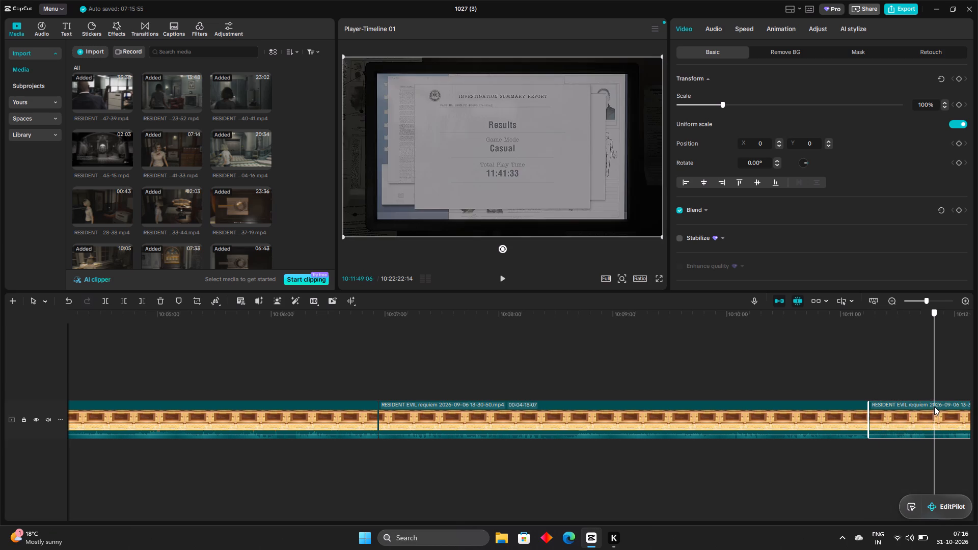
left_click_drag(934, 406, 935, 412)
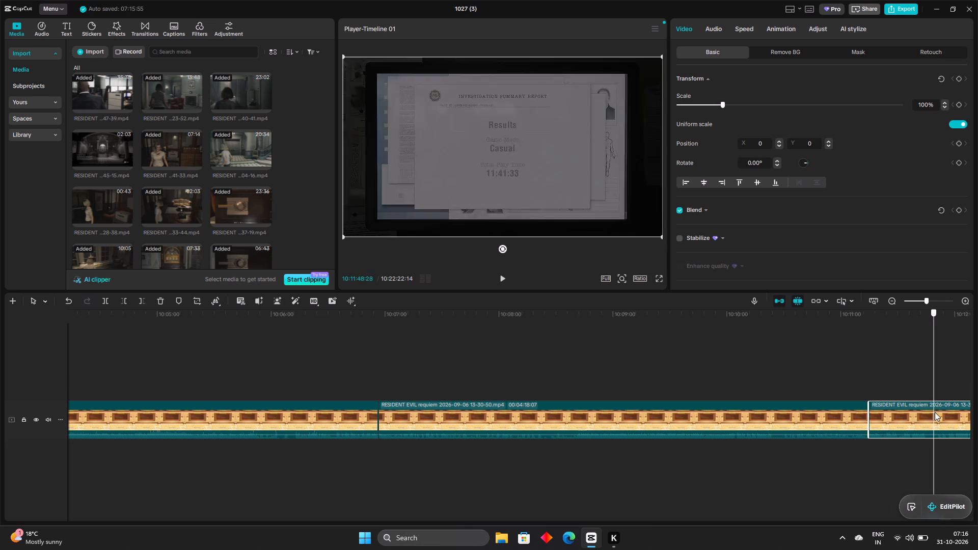
left_click_drag(935, 412, 938, 415)
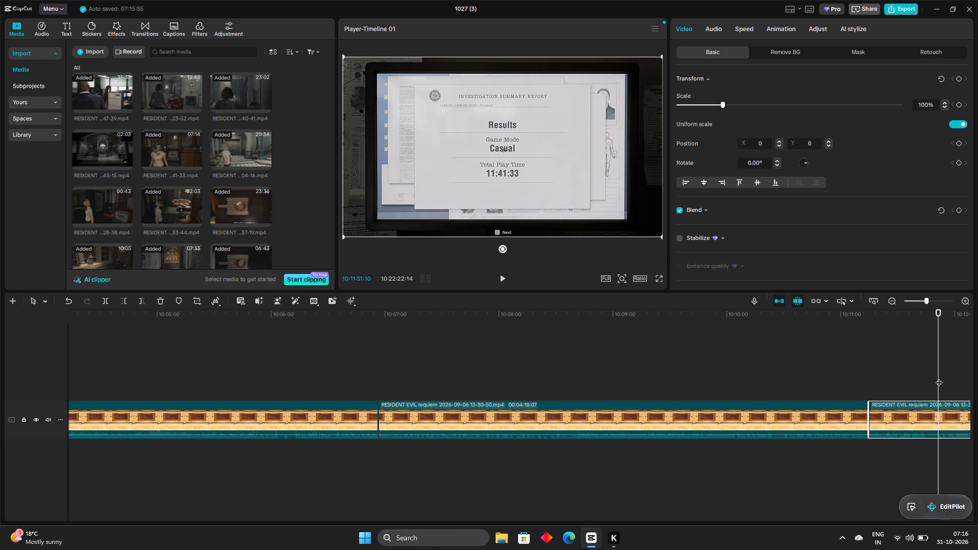
left_click_drag(938, 368, 951, 381)
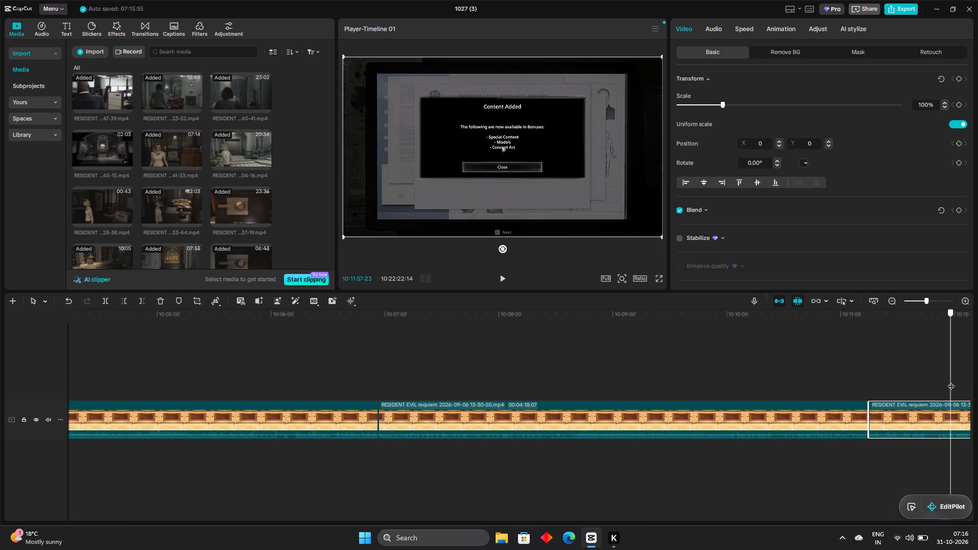
left_click_drag(951, 381, 967, 395)
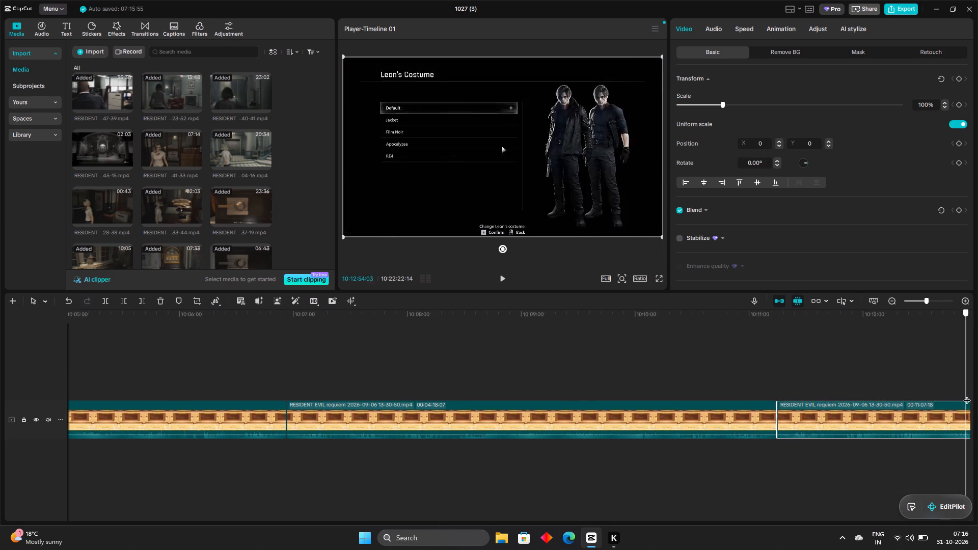
left_click_drag(967, 395, 782, 383)
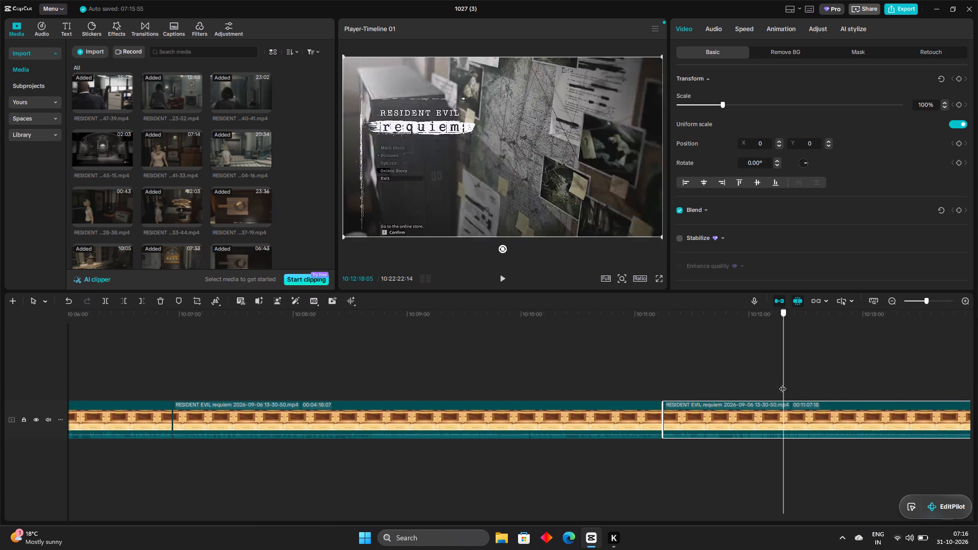
left_click_drag(782, 383, 771, 382)
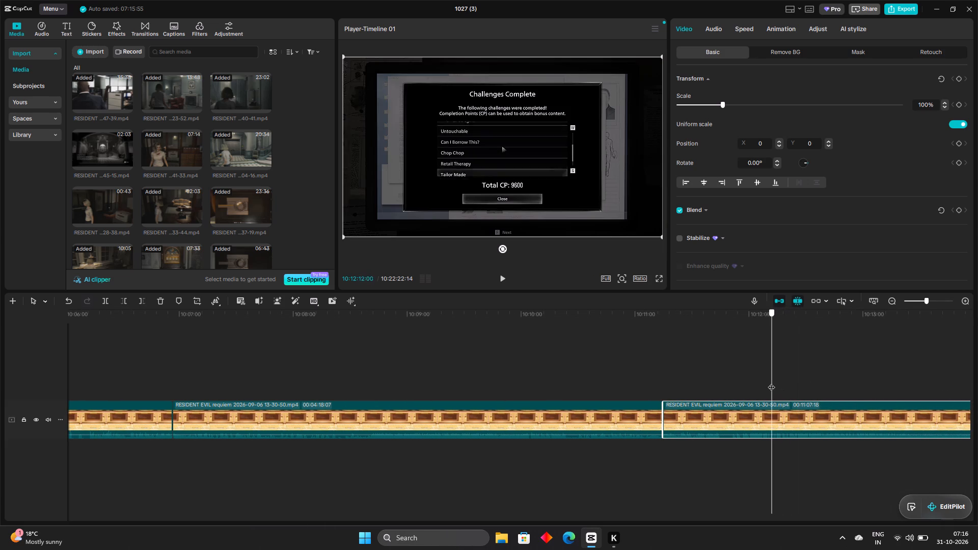
left_click_drag(771, 382, 785, 394)
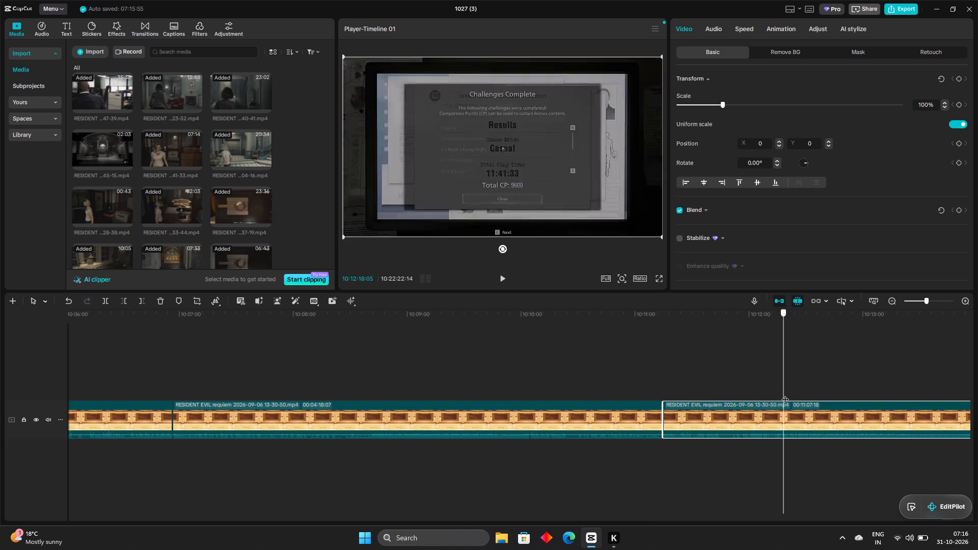
left_click_drag(785, 394, 790, 396)
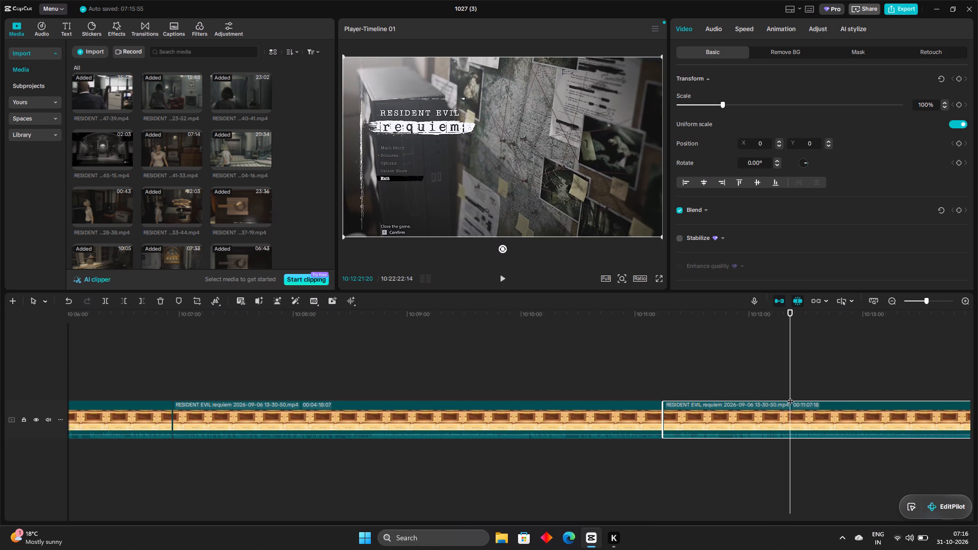
left_click(108, 302)
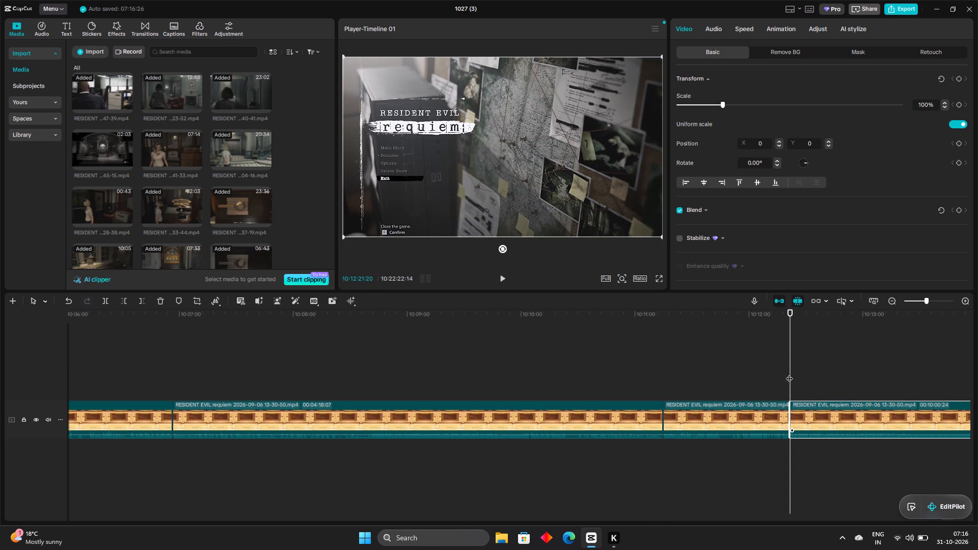
Split at 10:14:03:22 on the black frame before the behind-the-scenes video and delete the preceding bonus menu and Grace's Report section.
left_click_drag(790, 351, 801, 363)
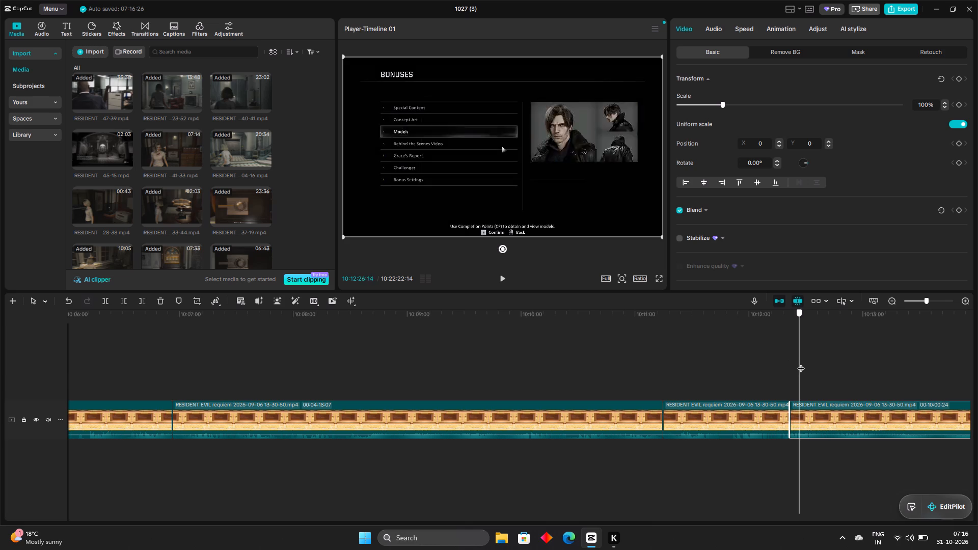
left_click_drag(801, 363, 838, 388)
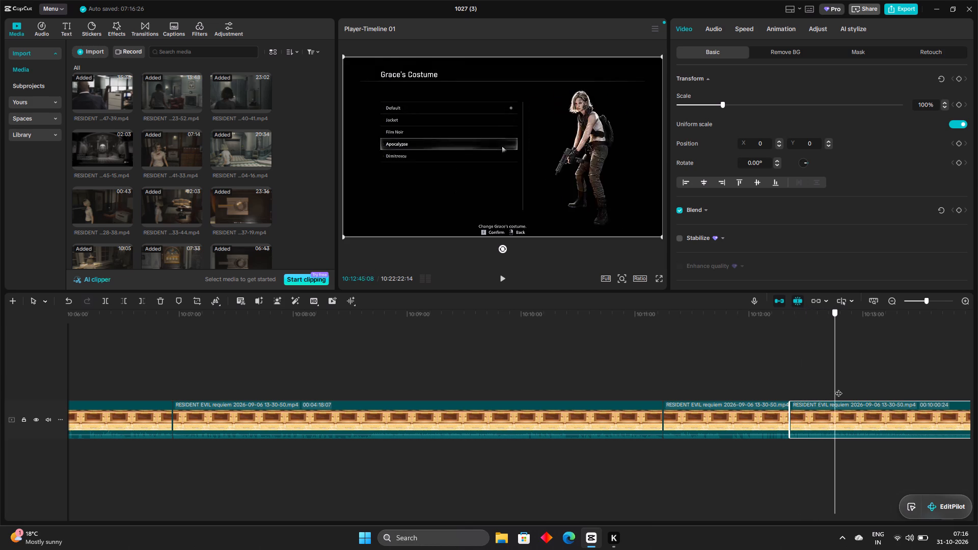
left_click_drag(838, 388, 872, 406)
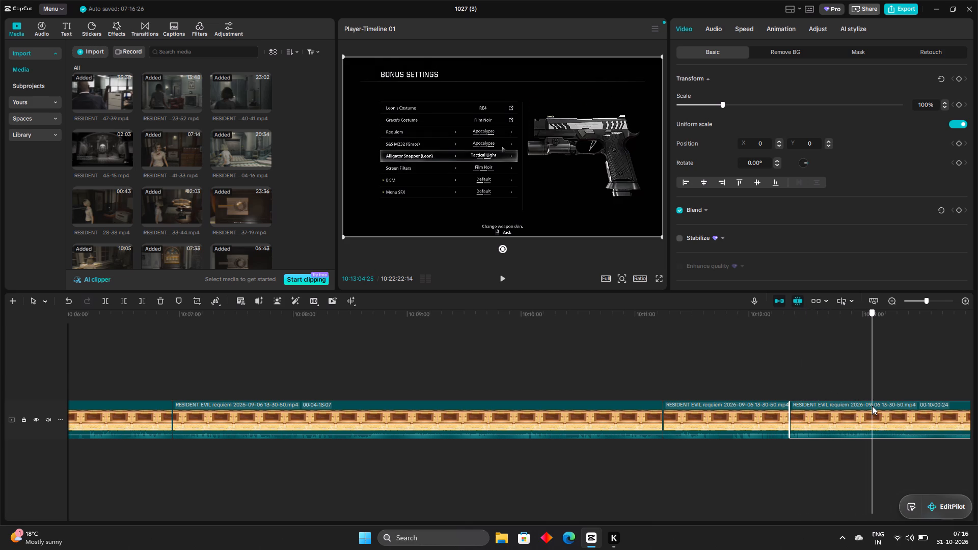
left_click_drag(872, 406, 913, 397)
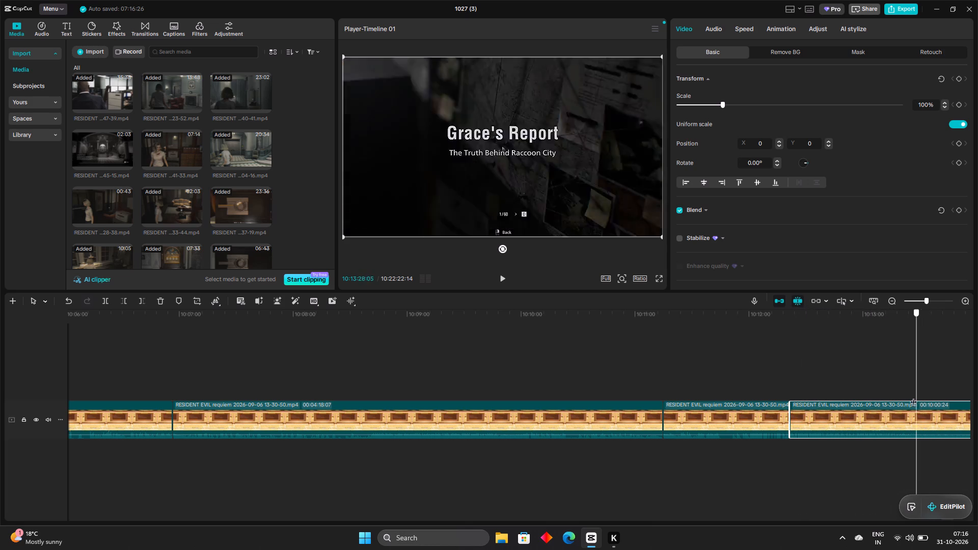
left_click_drag(913, 397, 921, 368)
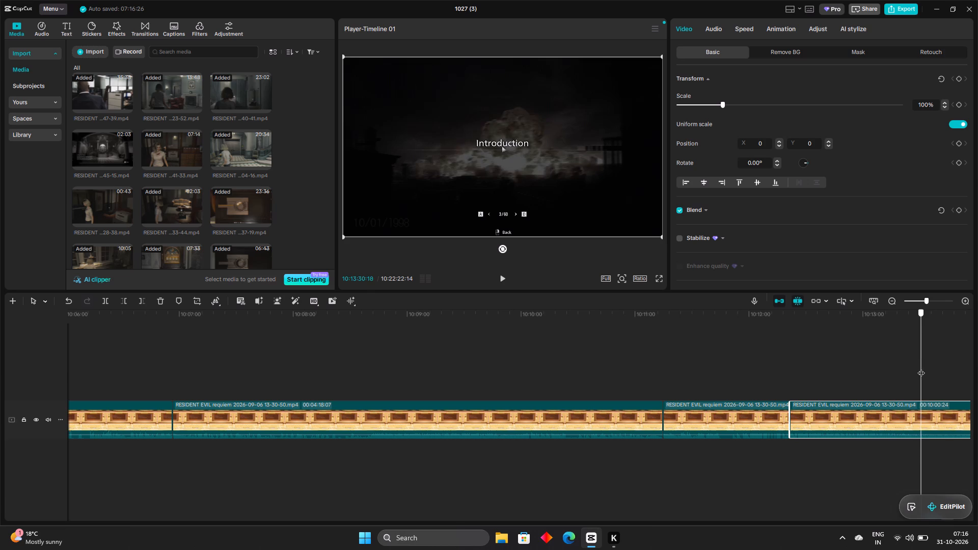
left_click_drag(921, 368, 934, 359)
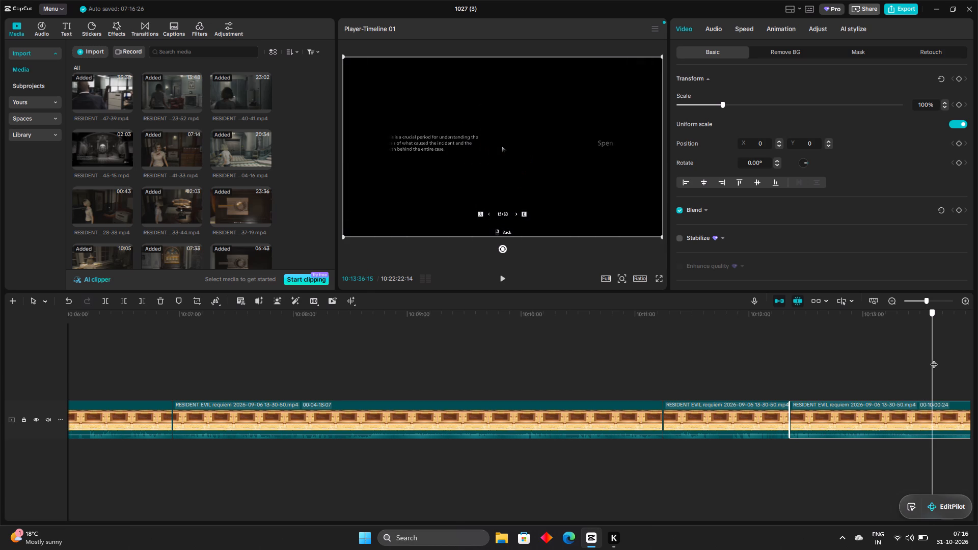
left_click_drag(934, 359, 861, 358)
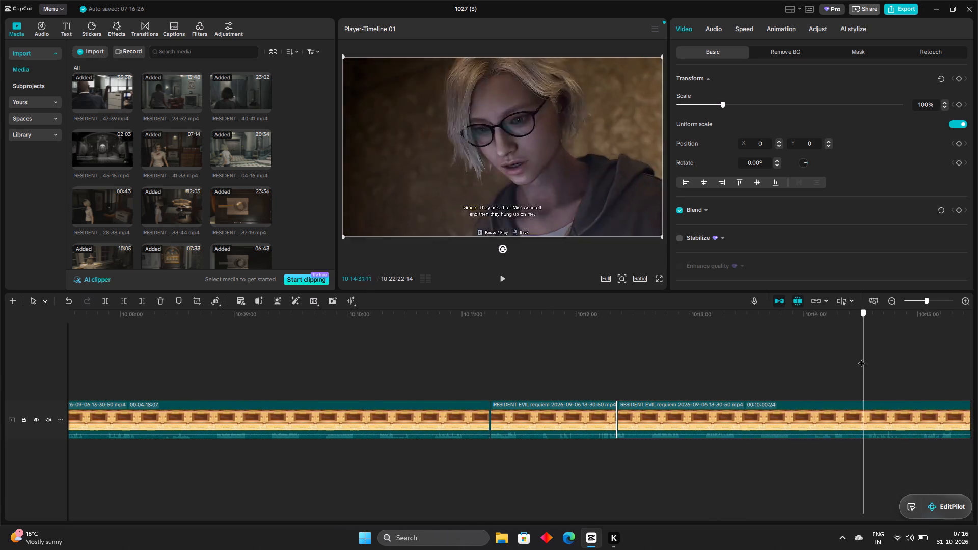
left_click_drag(861, 358, 797, 344)
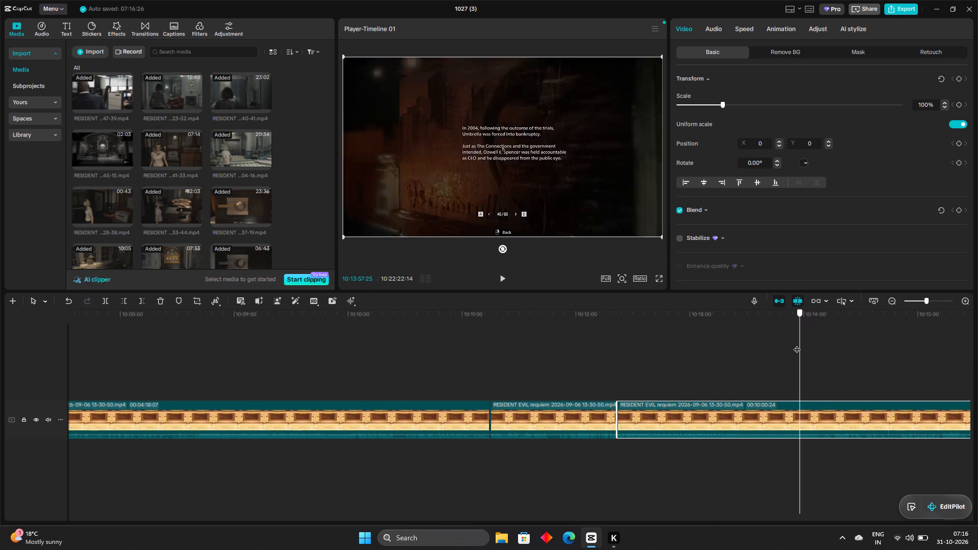
left_click_drag(797, 344, 812, 353)
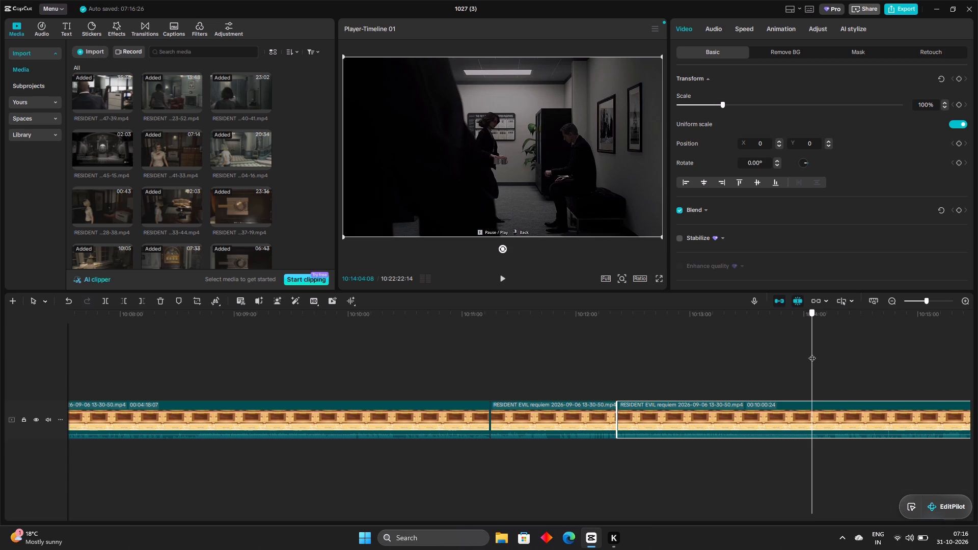
left_click_drag(812, 353, 812, 352)
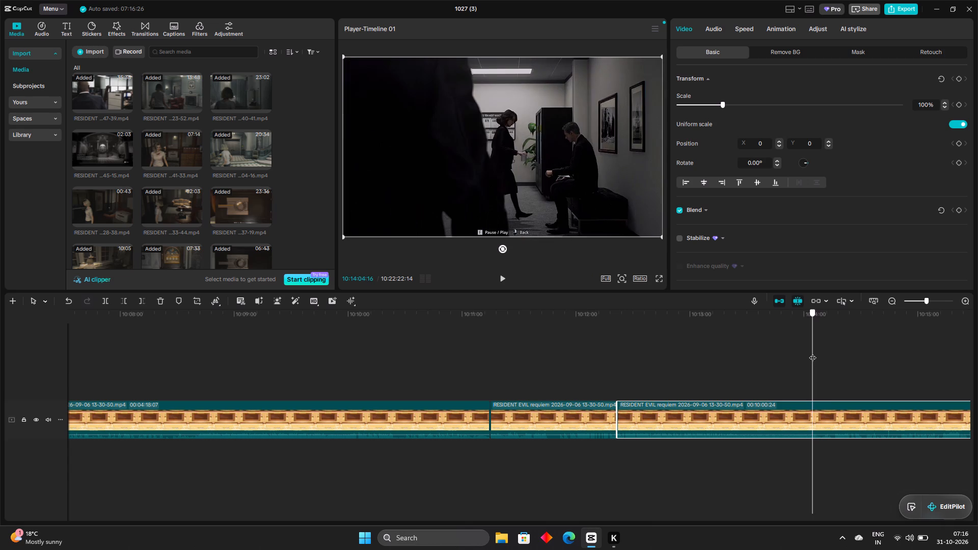
left_click_drag(812, 352, 811, 350)
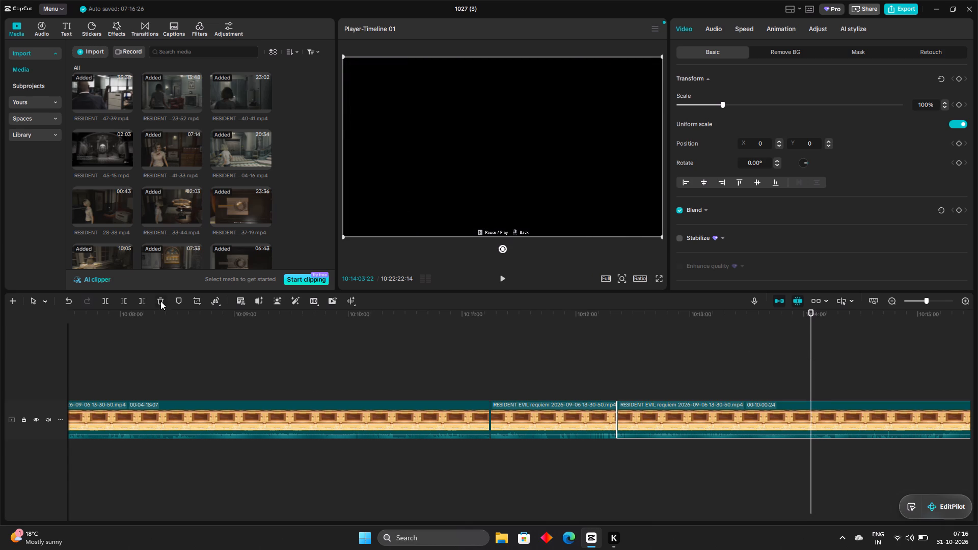
left_click(107, 302)
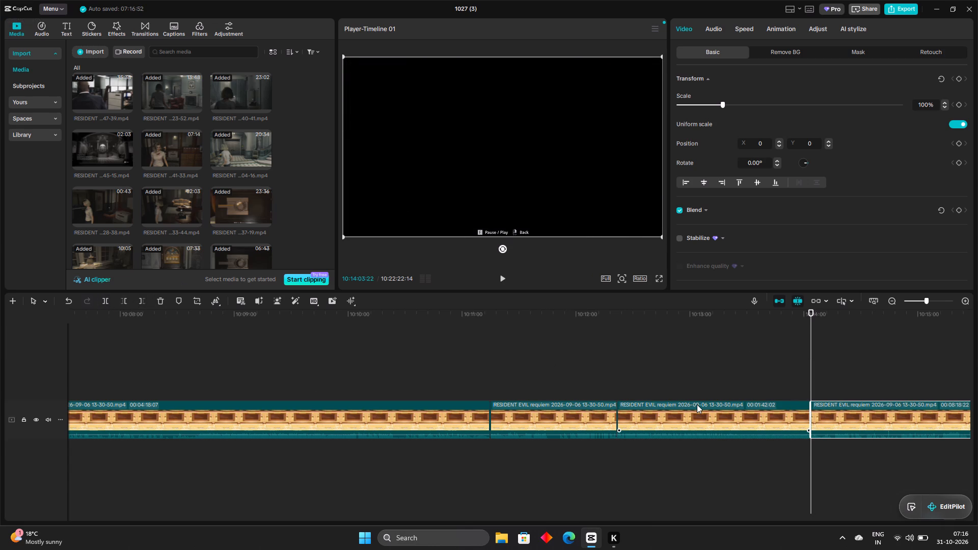
left_click(697, 404)
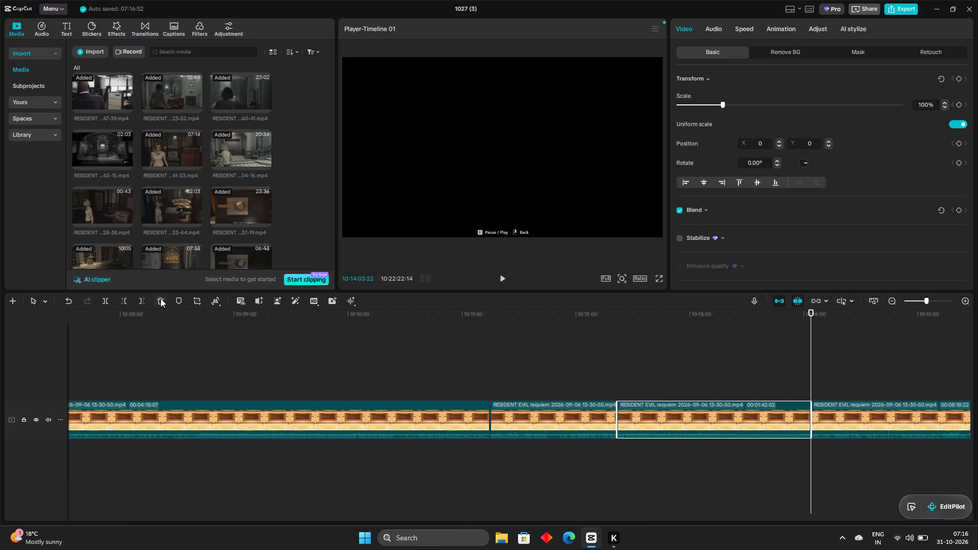
left_click(160, 298)
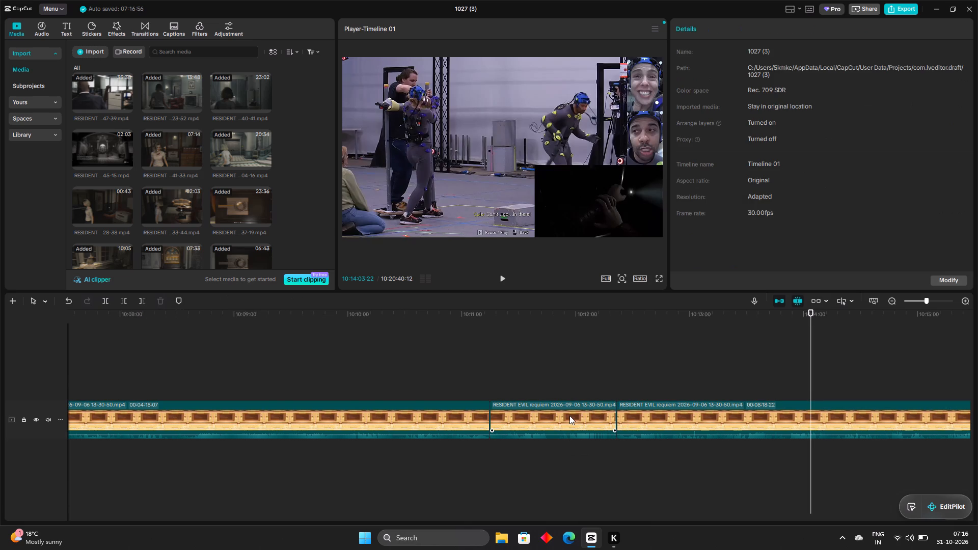
Select the clip between the splits and review its soldiers scene, results and Challenges Complete screens from 10:11:39:00 to 10:12:21:20.
left_click(569, 416)
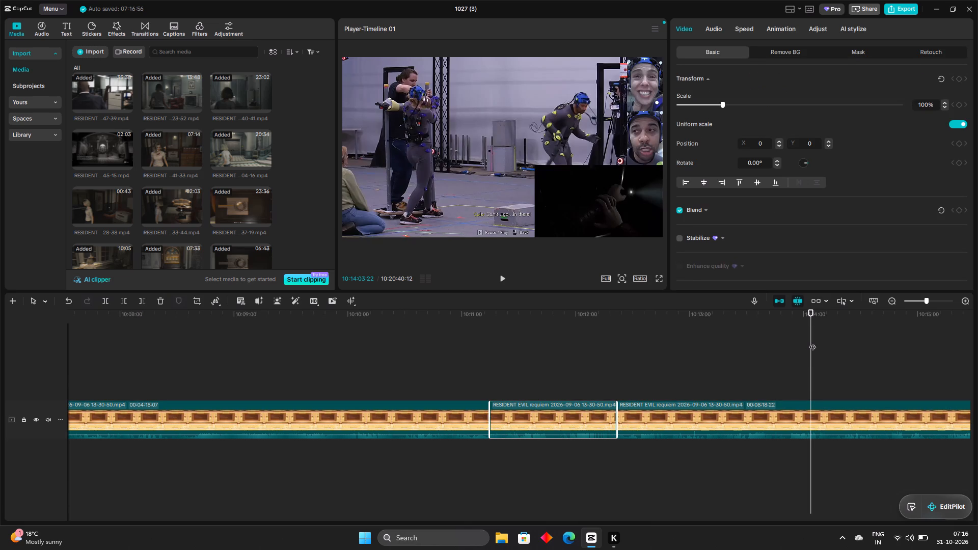
left_click_drag(812, 342, 538, 358)
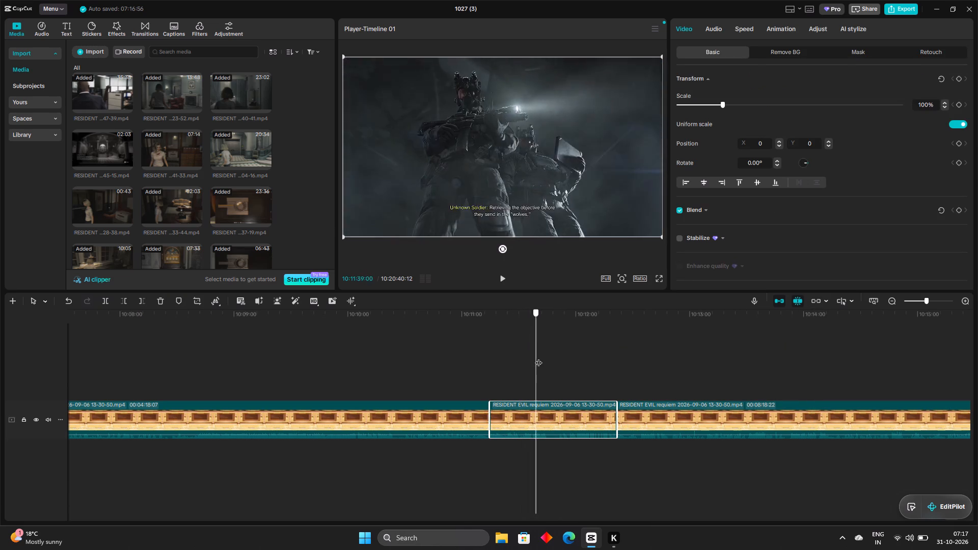
left_click_drag(538, 358, 583, 373)
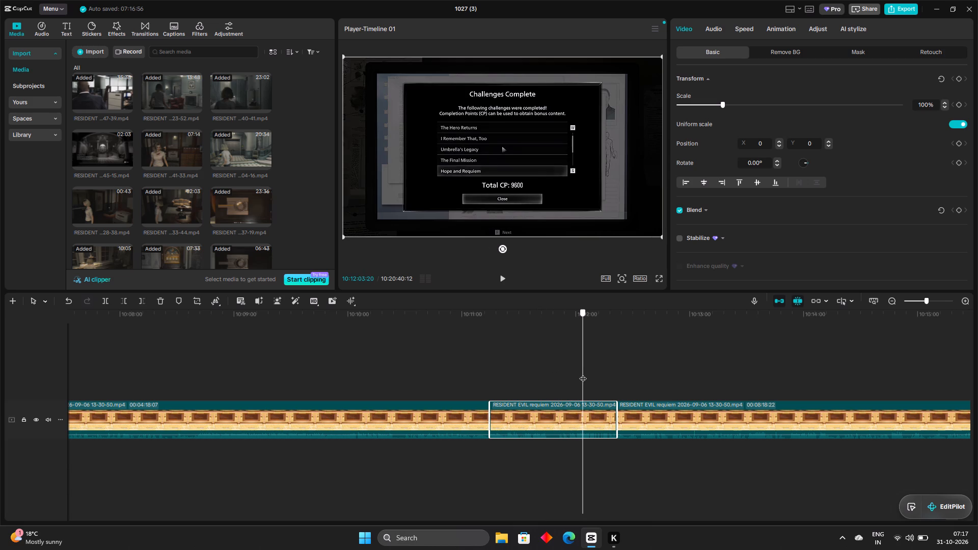
left_click_drag(583, 373, 611, 383)
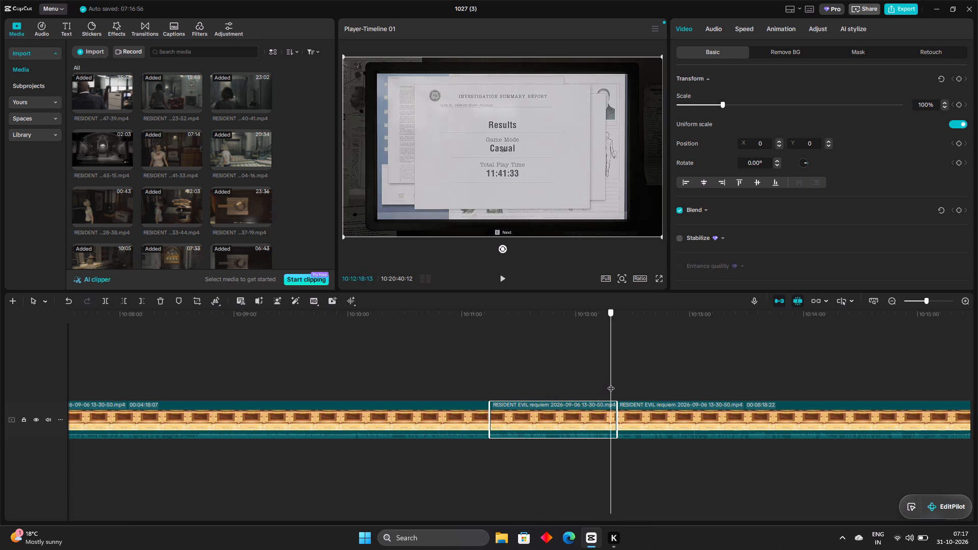
left_click_drag(611, 383, 614, 380)
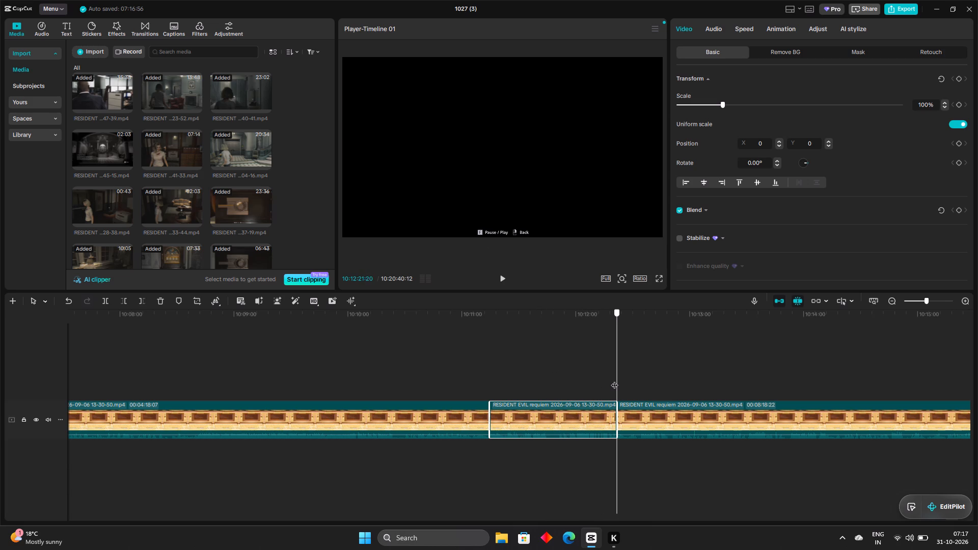
left_click_drag(614, 380, 546, 379)
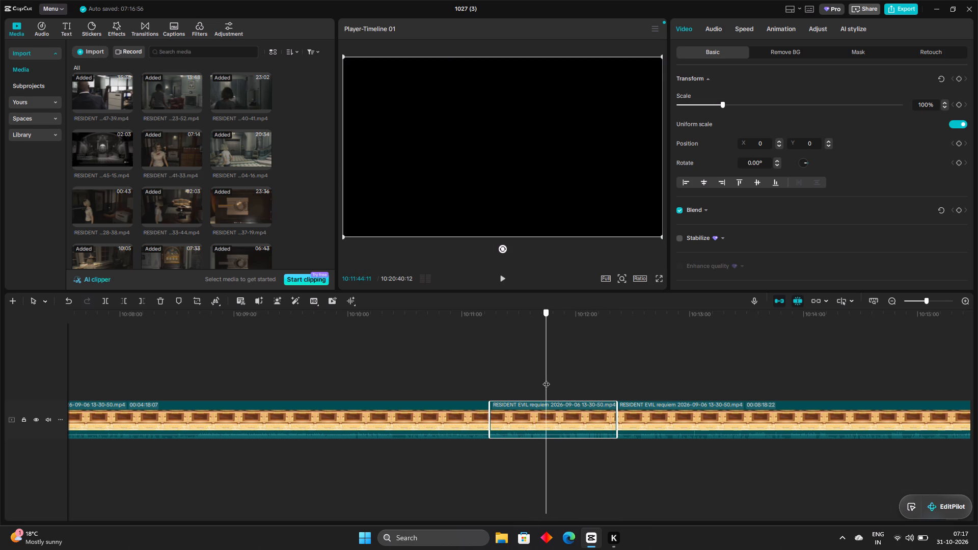
left_click_drag(546, 379, 558, 367)
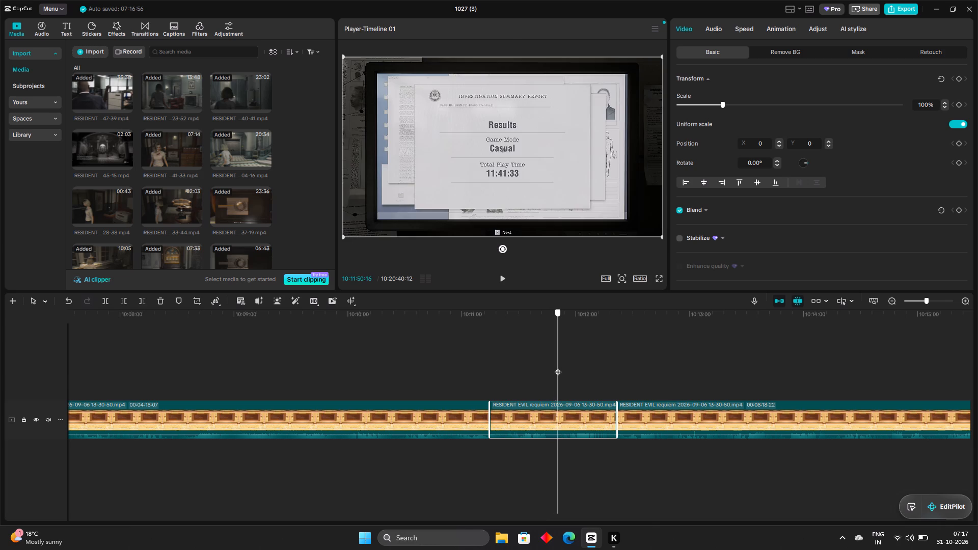
left_click_drag(558, 367, 570, 358)
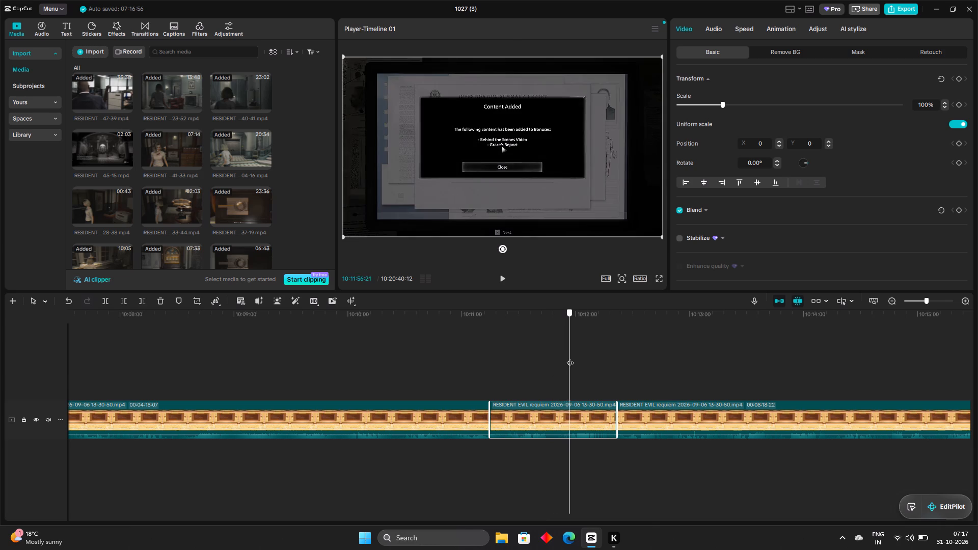
left_click_drag(570, 358, 593, 343)
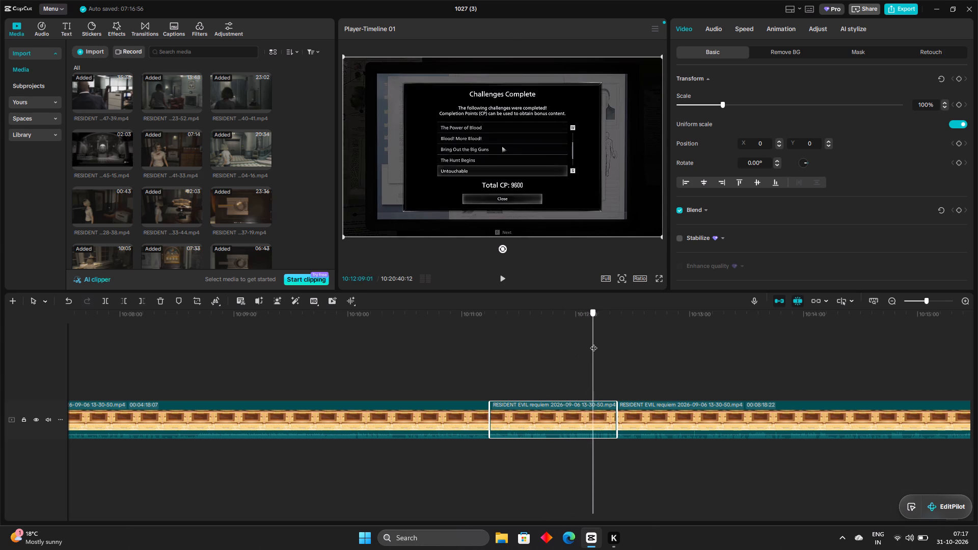
Review the behind-the-scenes motion-capture video from 10:12:58:12 to the shot of Grace lying down at 10:15:07:13.
left_click_drag(593, 343, 690, 344)
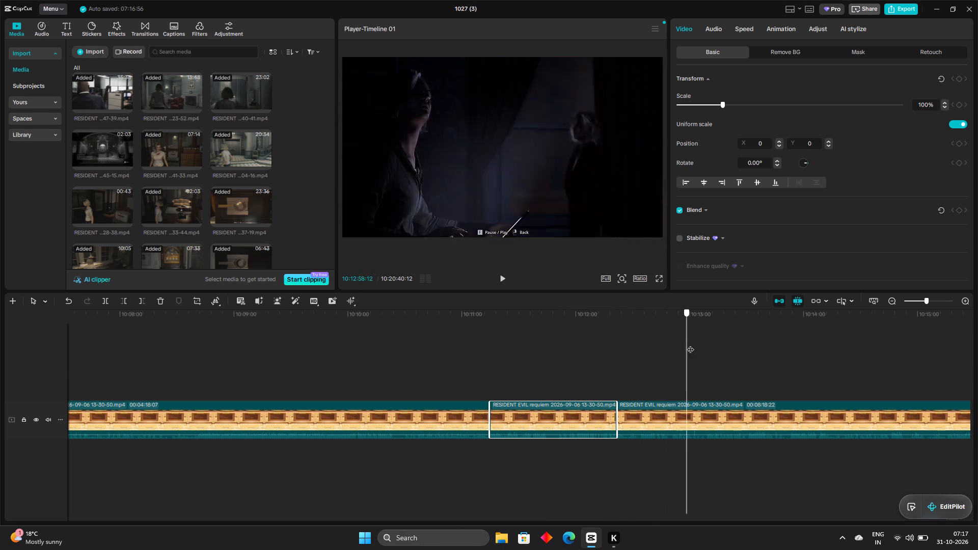
left_click_drag(690, 344, 755, 366)
left_click_drag(755, 366, 785, 377)
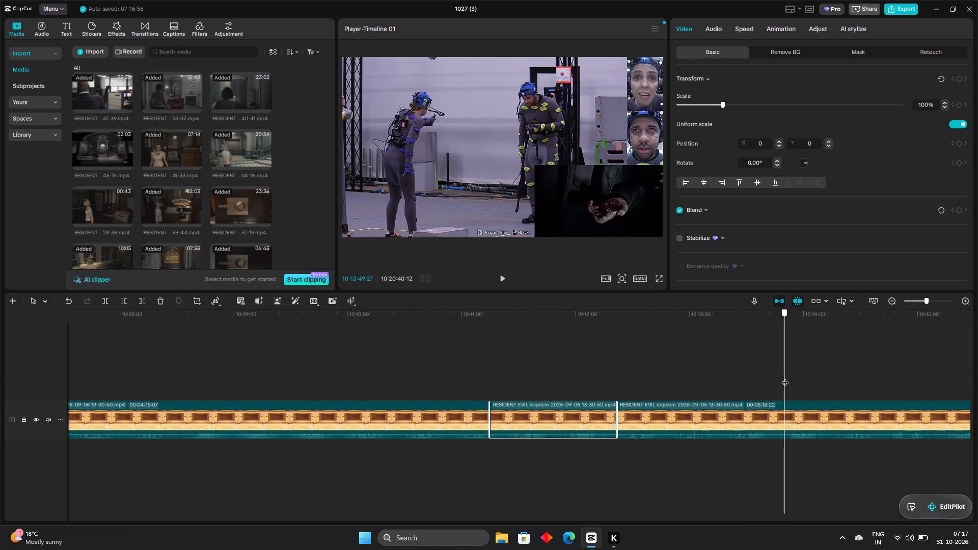
left_click_drag(785, 377, 834, 377)
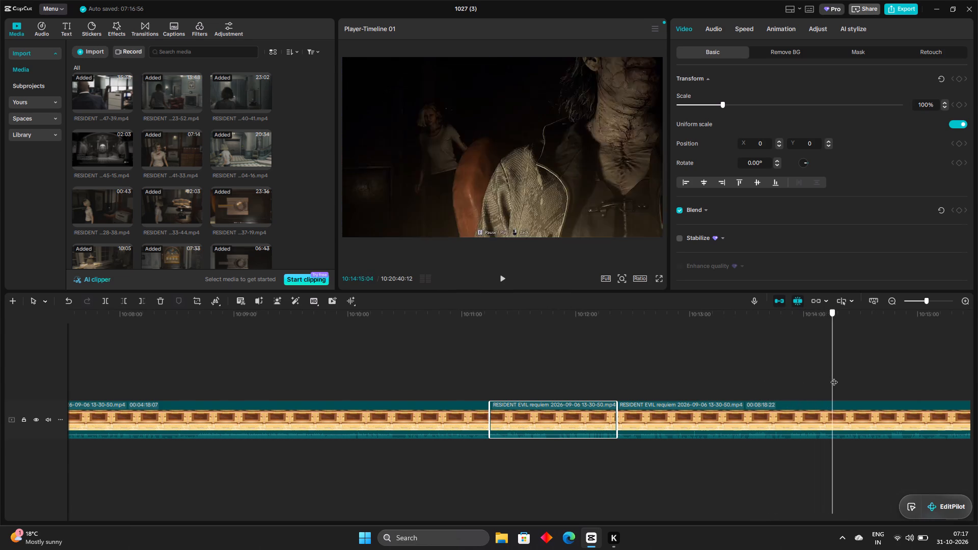
left_click_drag(834, 377, 857, 377)
left_click_drag(857, 377, 867, 380)
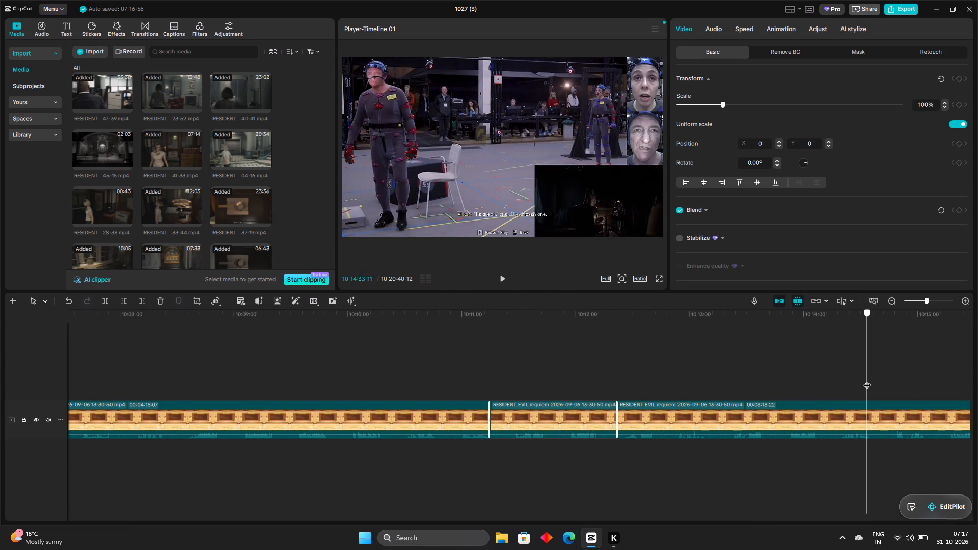
left_click_drag(867, 380, 908, 387)
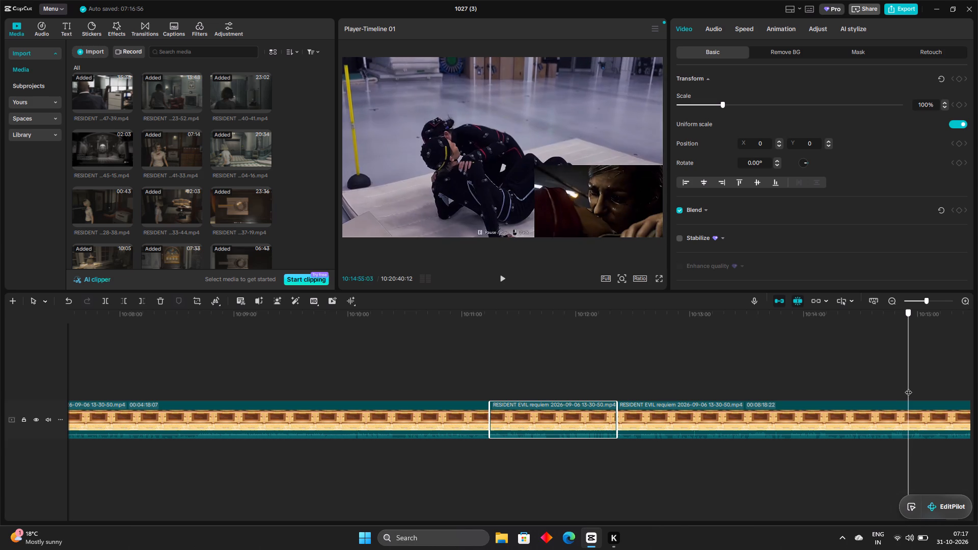
left_click_drag(908, 387, 932, 395)
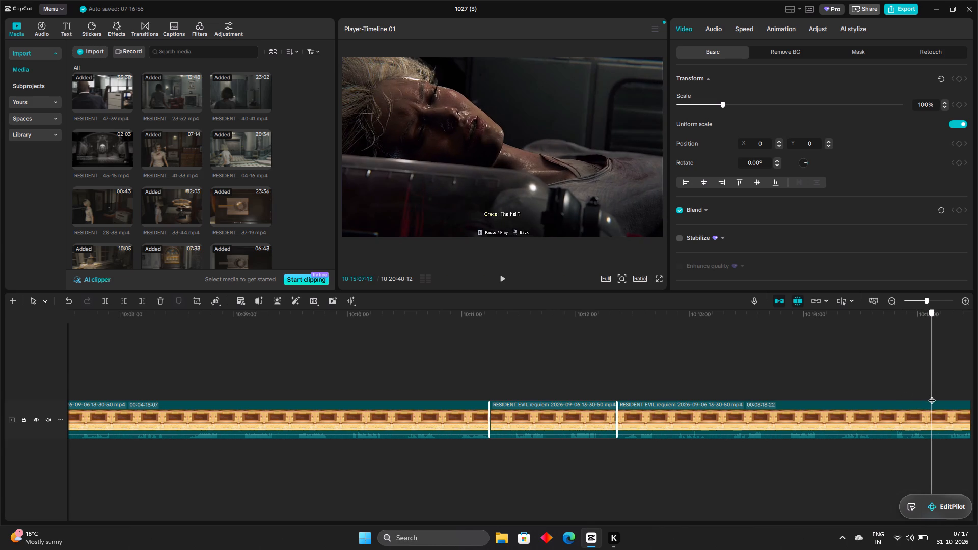
Continue reviewing the behind-the-scenes video from the cockpit scene at 10:15:55:00 to Leon's motion-capture shot at 10:17:45:07.
left_click_drag(932, 395, 898, 377)
left_click_drag(898, 377, 910, 381)
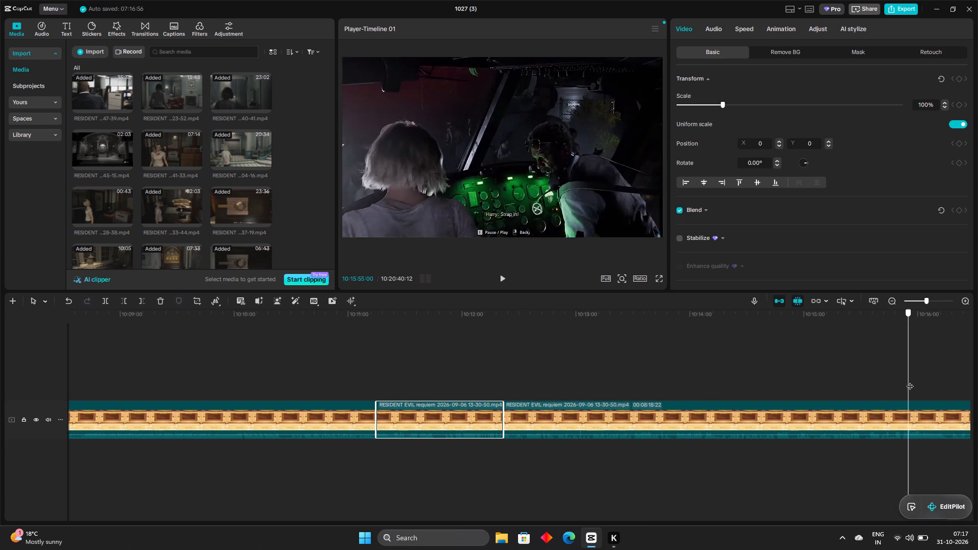
left_click_drag(910, 381, 960, 392)
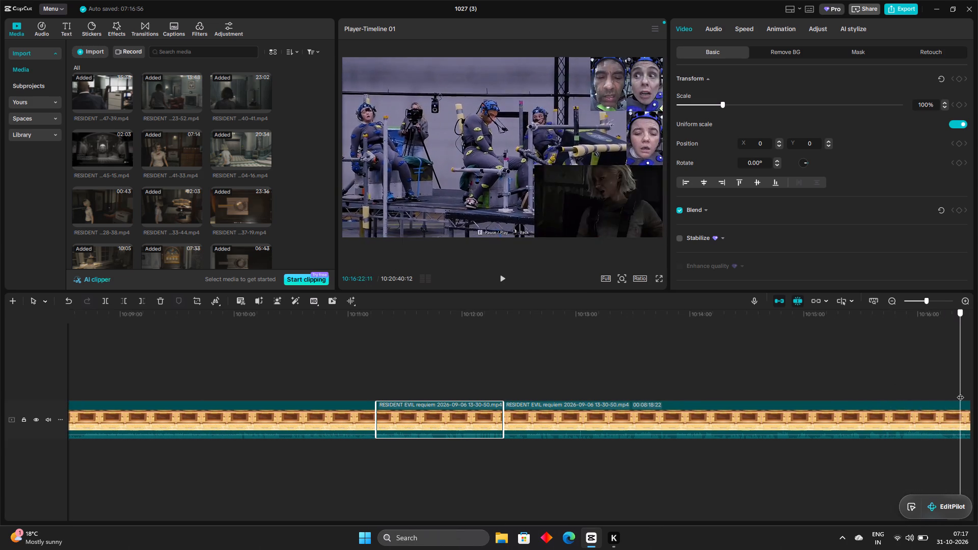
left_click_drag(960, 392, 746, 375)
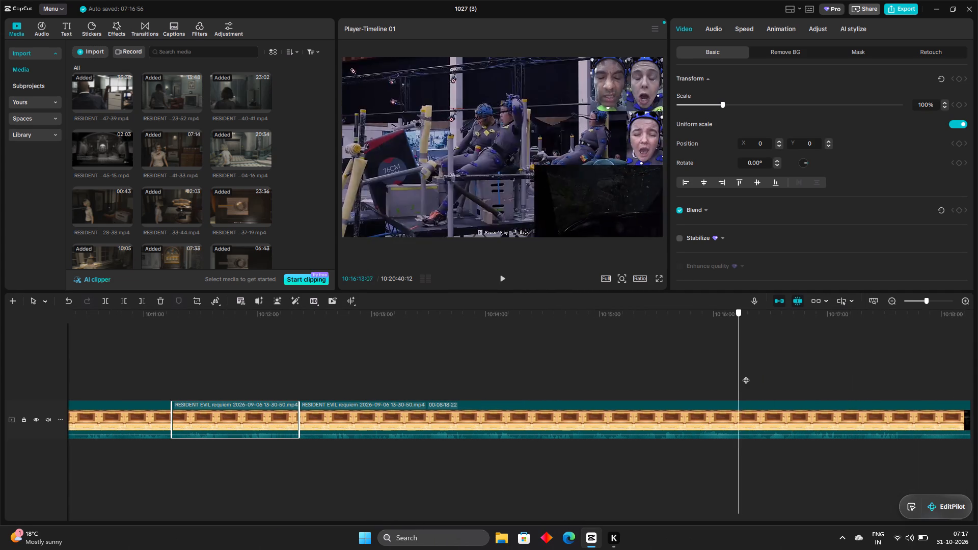
left_click_drag(746, 375, 791, 388)
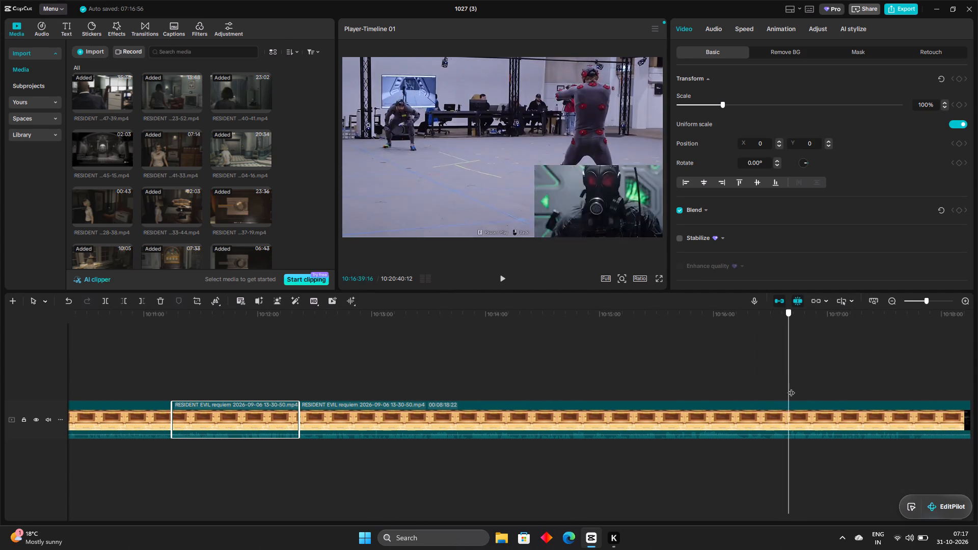
left_click_drag(791, 388, 822, 387)
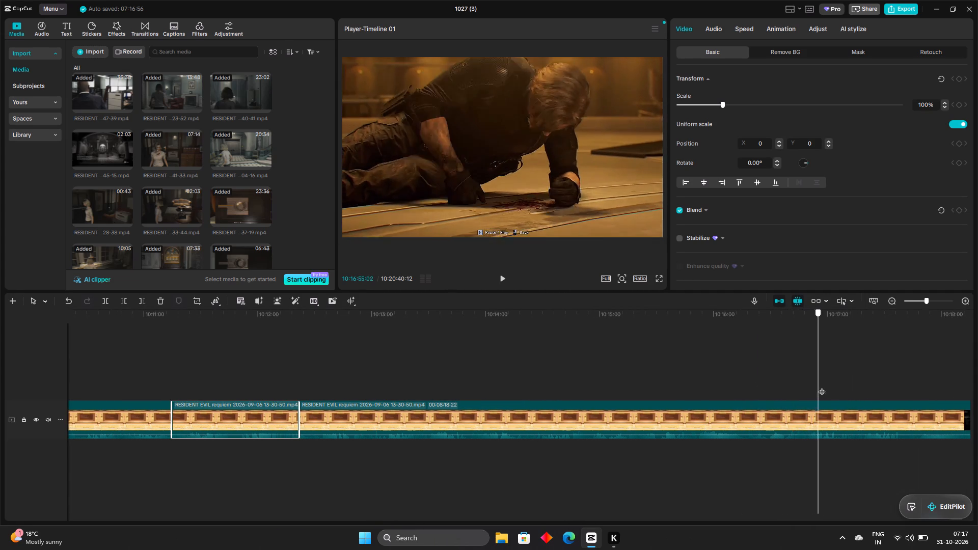
left_click_drag(822, 387, 858, 386)
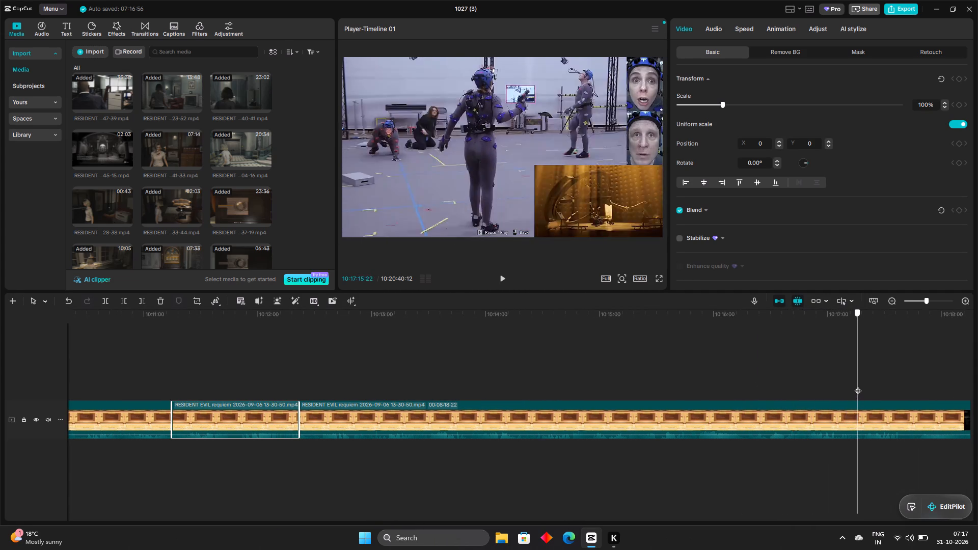
left_click_drag(858, 386, 882, 383)
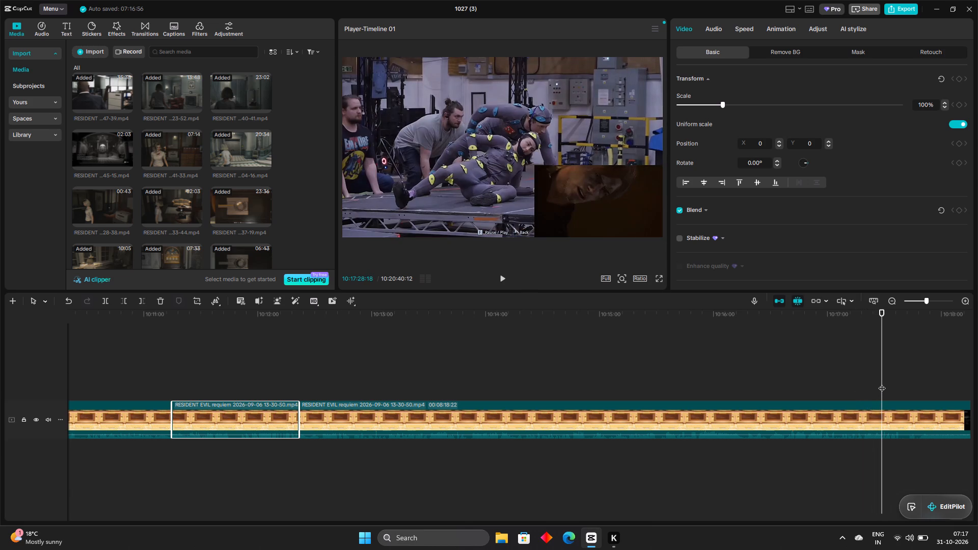
left_click_drag(882, 383, 914, 392)
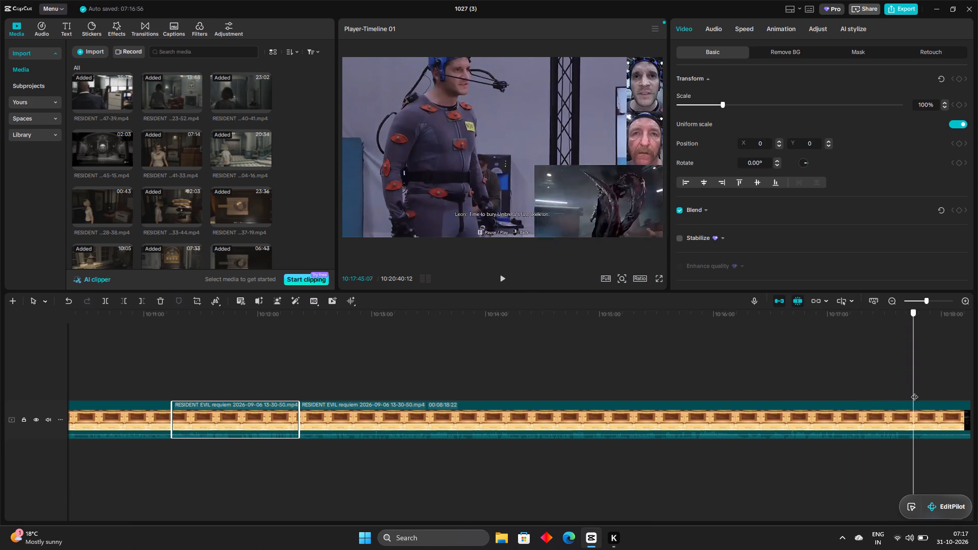
Split the clip at 10:17:48:06, on the black frame ending the behind-the-scenes video.
left_click_drag(914, 392, 912, 394)
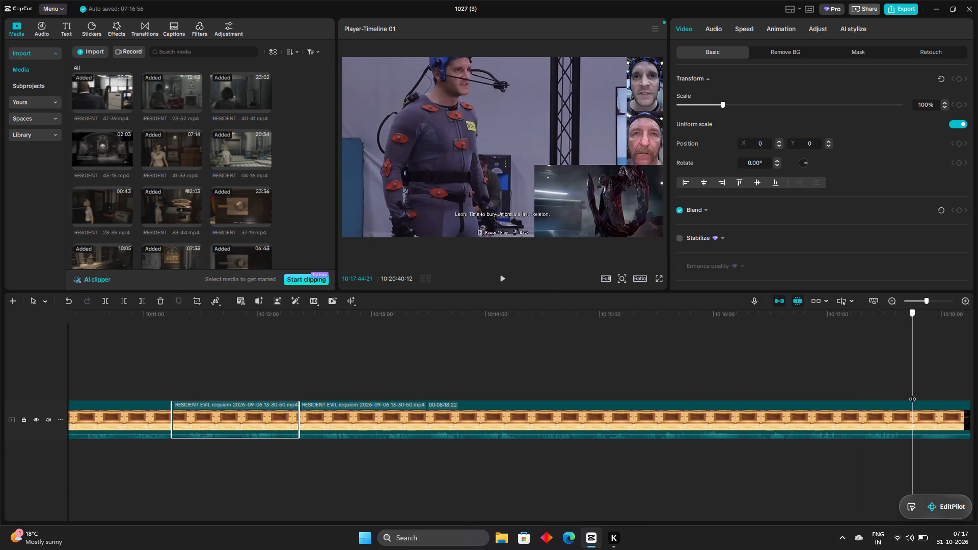
left_click_drag(912, 394, 919, 394)
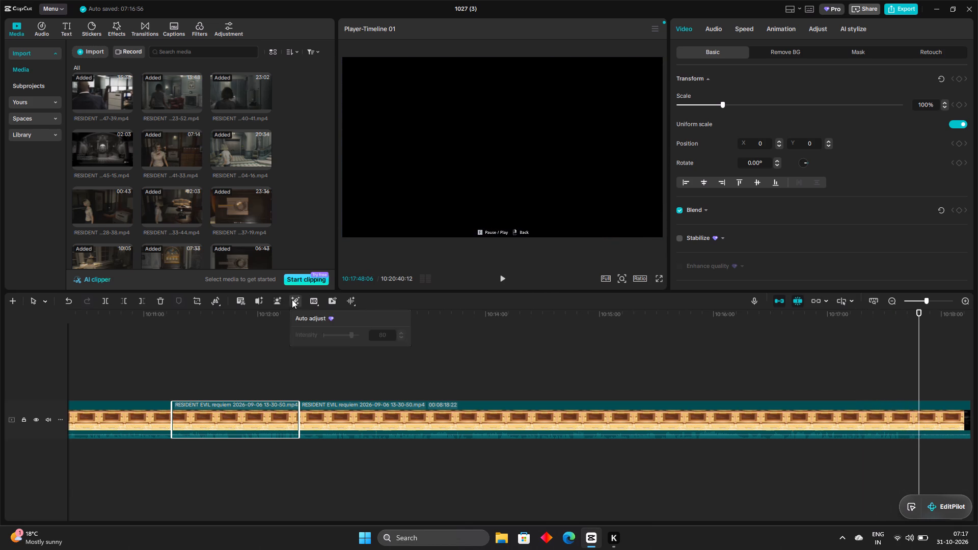
left_click(106, 299)
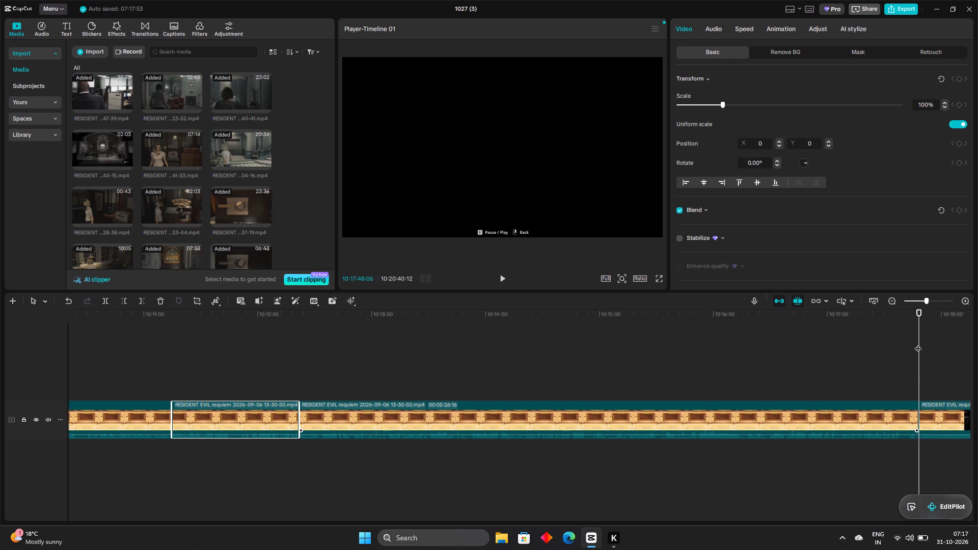
Review the Models and Concept Art menus and the titled artwork pages from 10:18:03:23 to 10:19:58:25.
left_click_drag(918, 343, 949, 363)
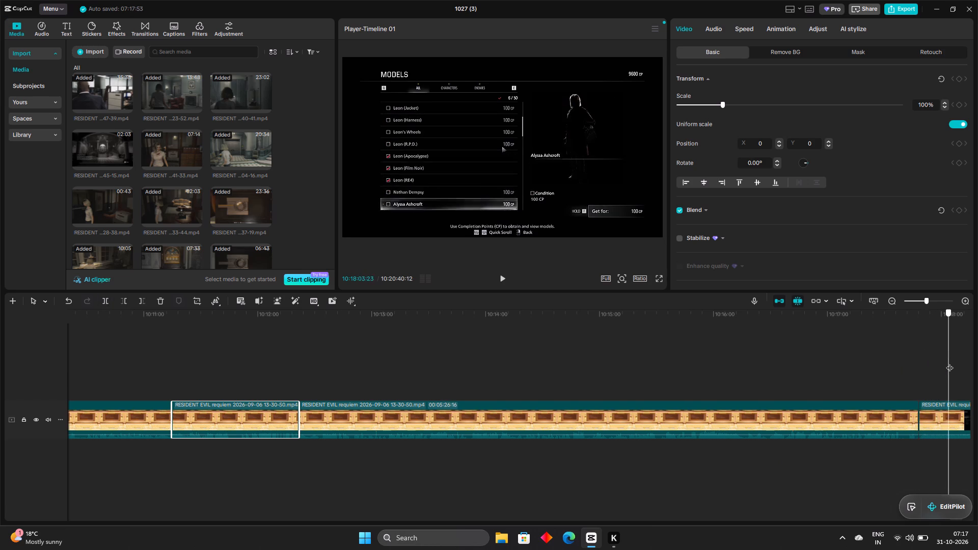
left_click_drag(949, 363, 961, 376)
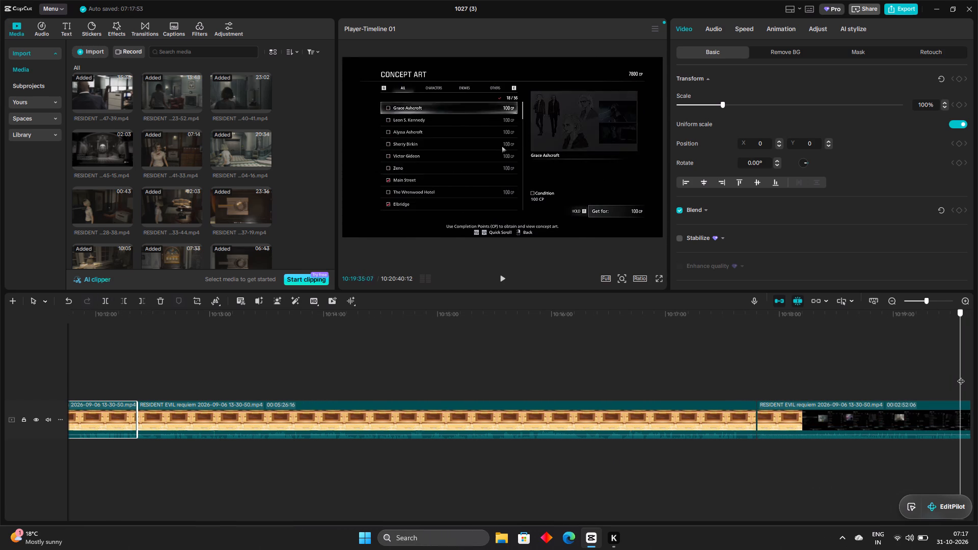
left_click_drag(961, 376, 818, 379)
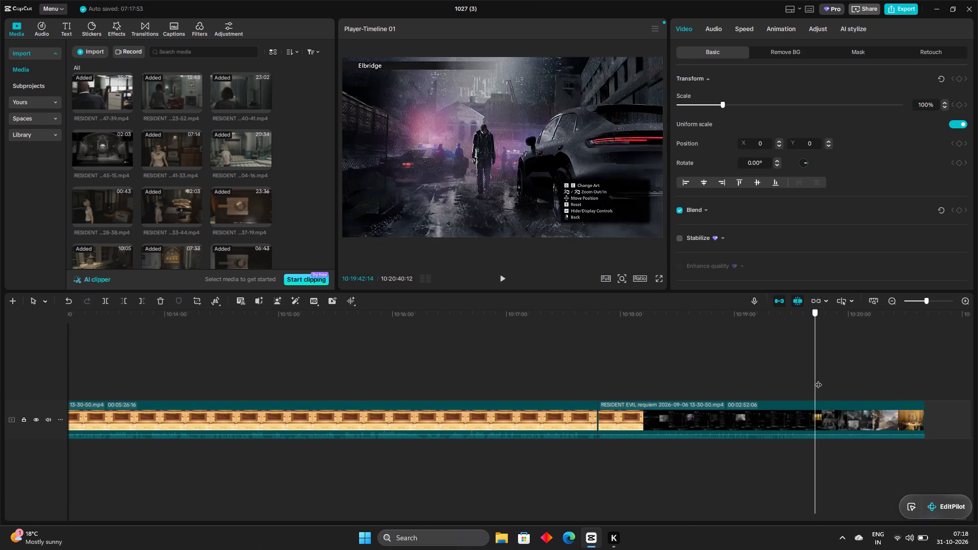
left_click_drag(818, 379, 803, 379)
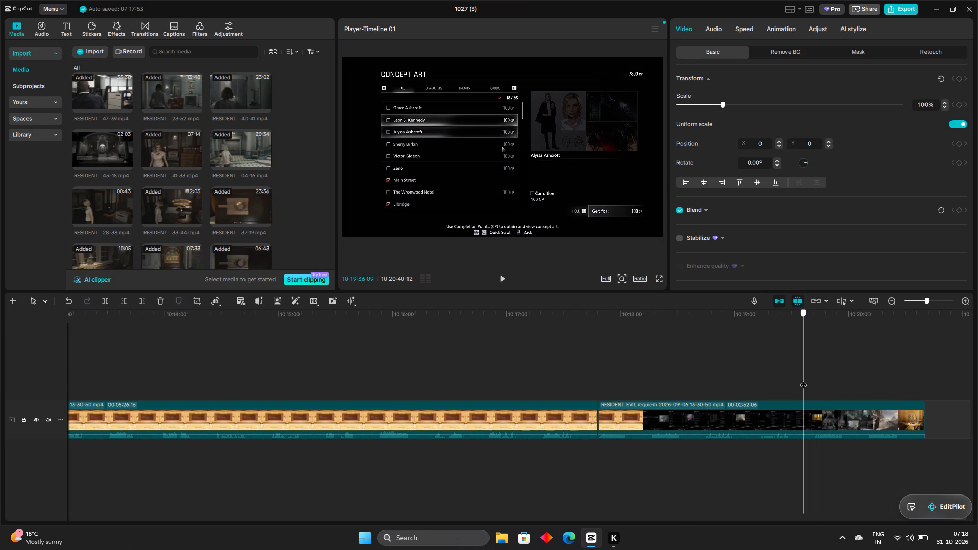
left_click_drag(803, 379, 820, 388)
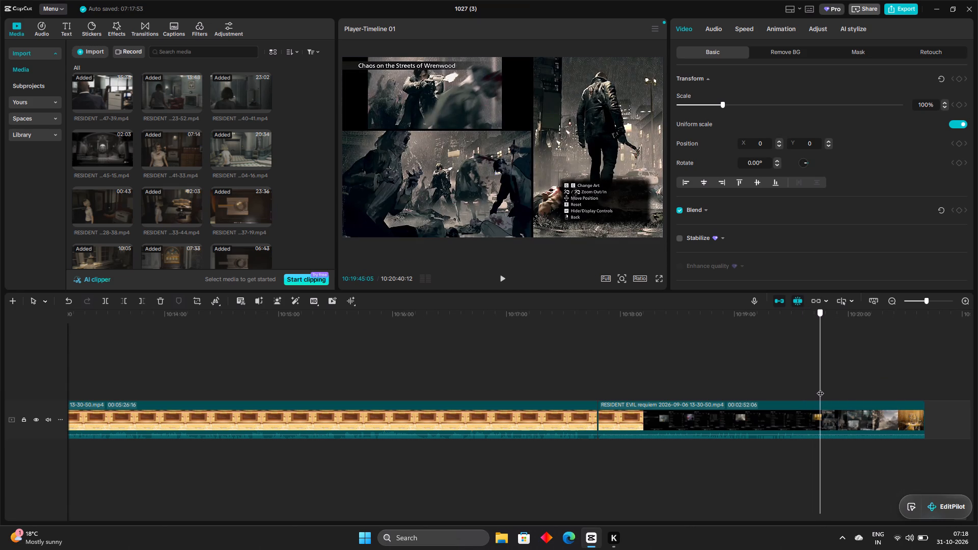
left_click_drag(820, 388, 813, 383)
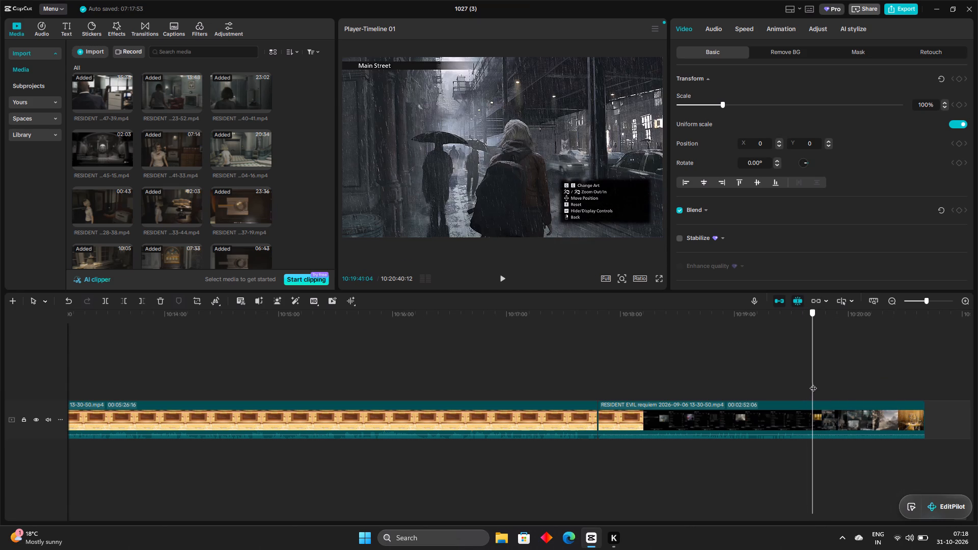
left_click_drag(813, 383, 831, 391)
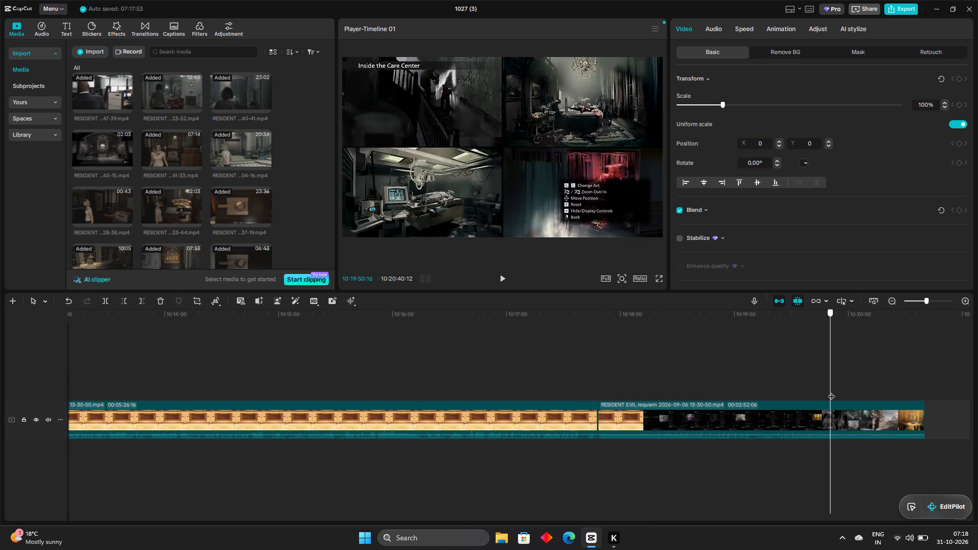
left_click_drag(831, 391, 839, 395)
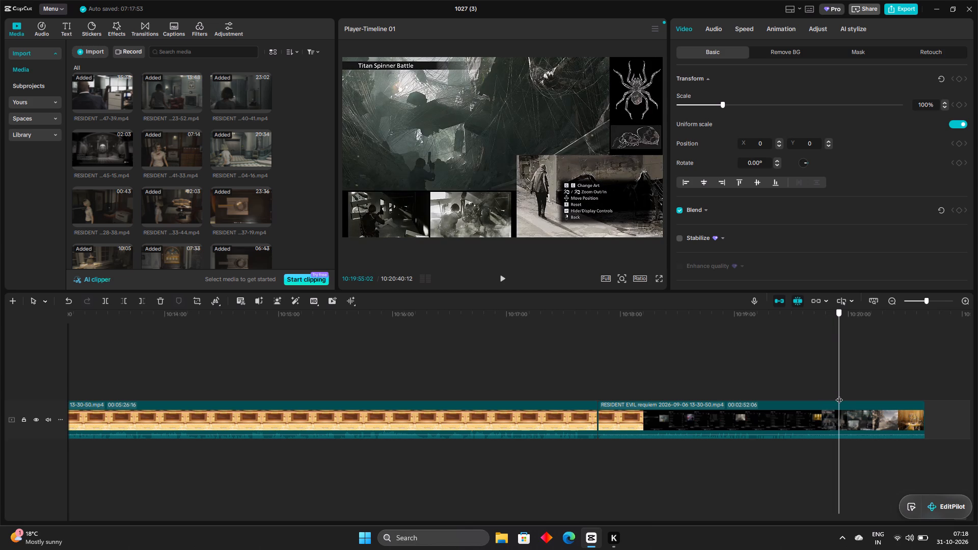
left_click_drag(839, 395, 833, 392)
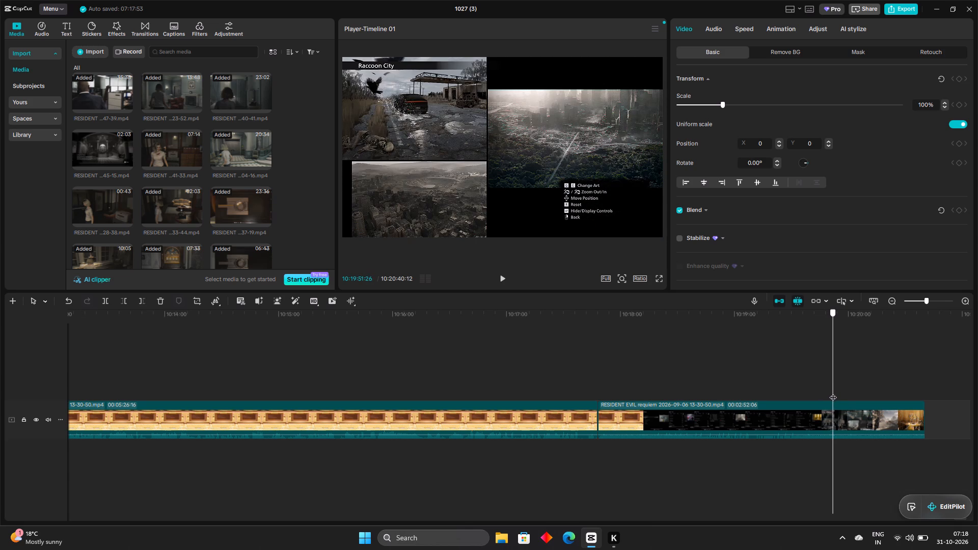
left_click_drag(833, 392, 839, 395)
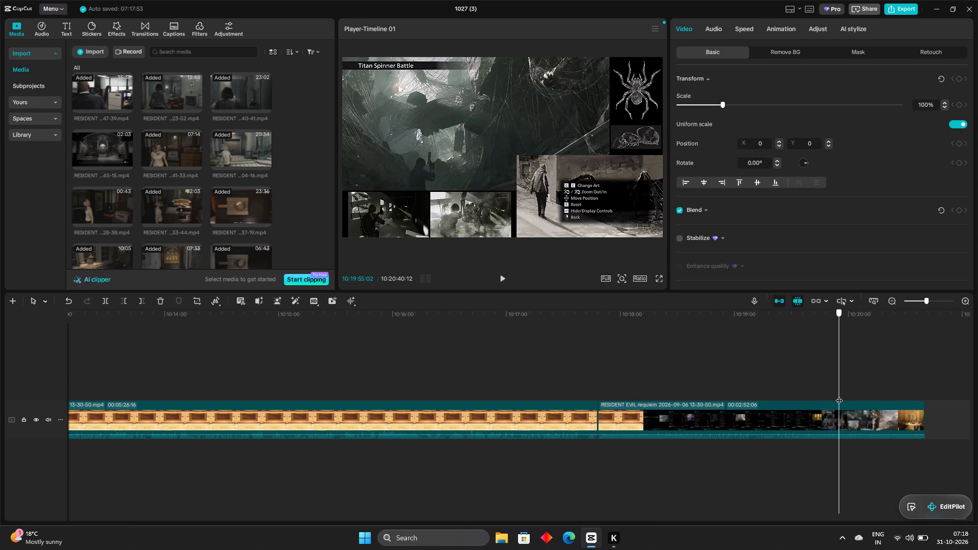
left_click_drag(839, 395, 846, 398)
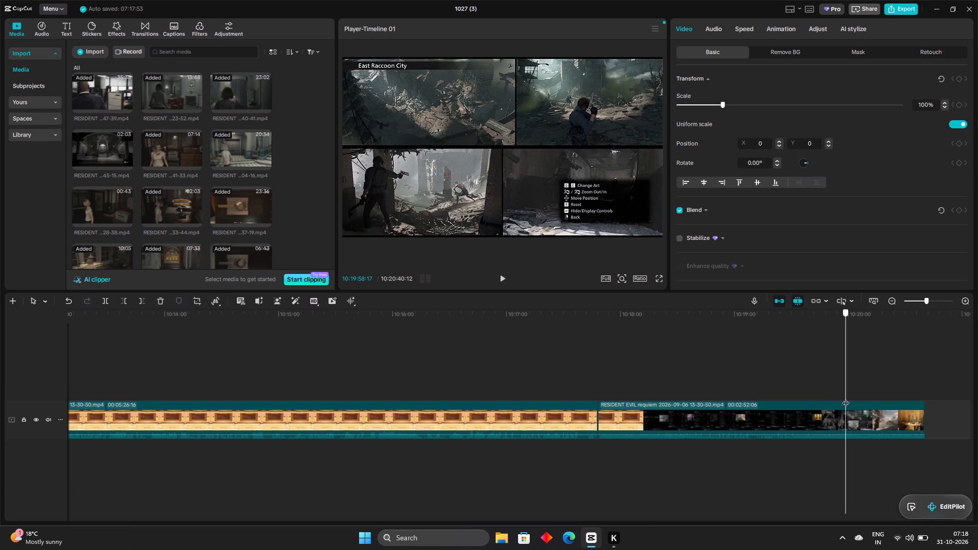
left_click_drag(846, 398, 846, 398)
Continue reviewing the concept art from the East Raccoon City artwork at 10:20:08:15 to the timeline's end at 10:20:40:12.
left_click_drag(846, 398, 866, 409)
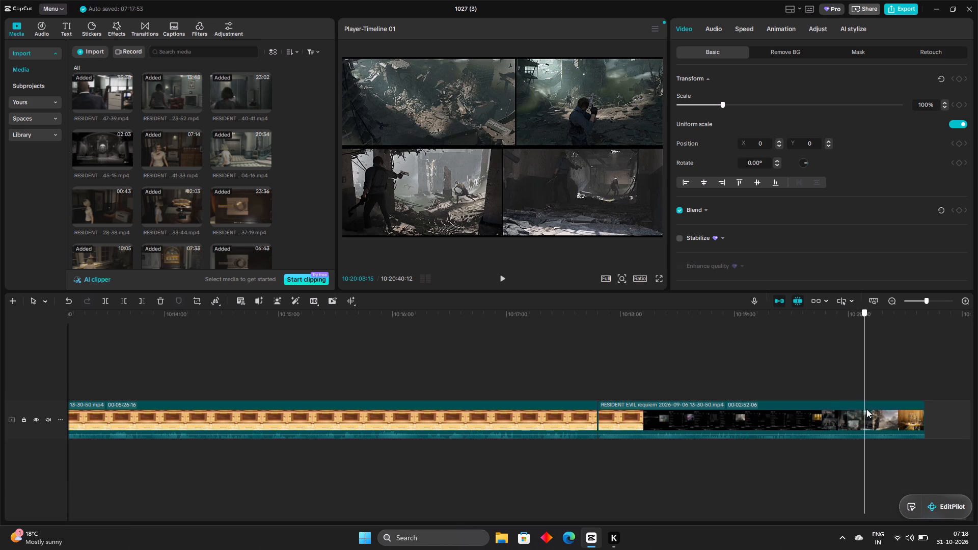
left_click_drag(866, 409, 876, 417)
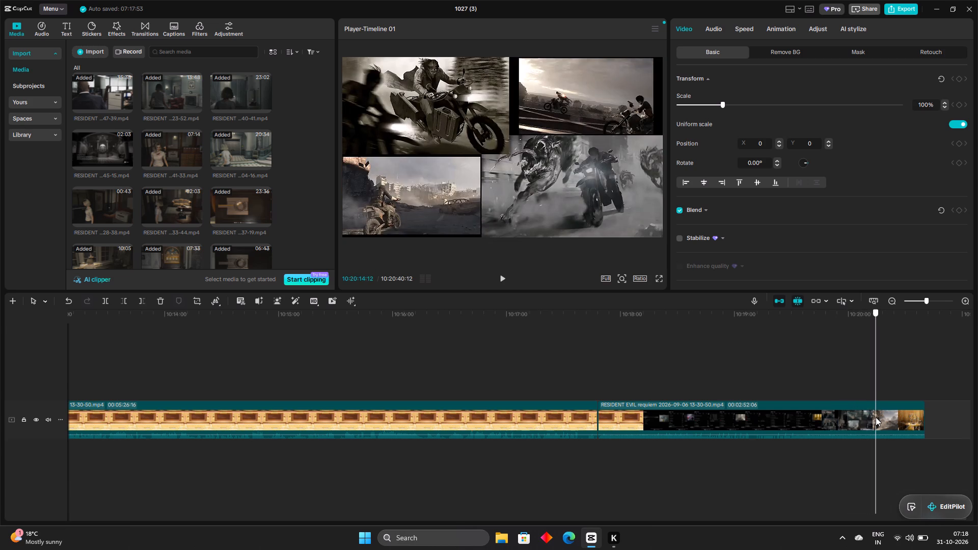
left_click_drag(876, 417, 876, 417)
left_click_drag(876, 417, 878, 420)
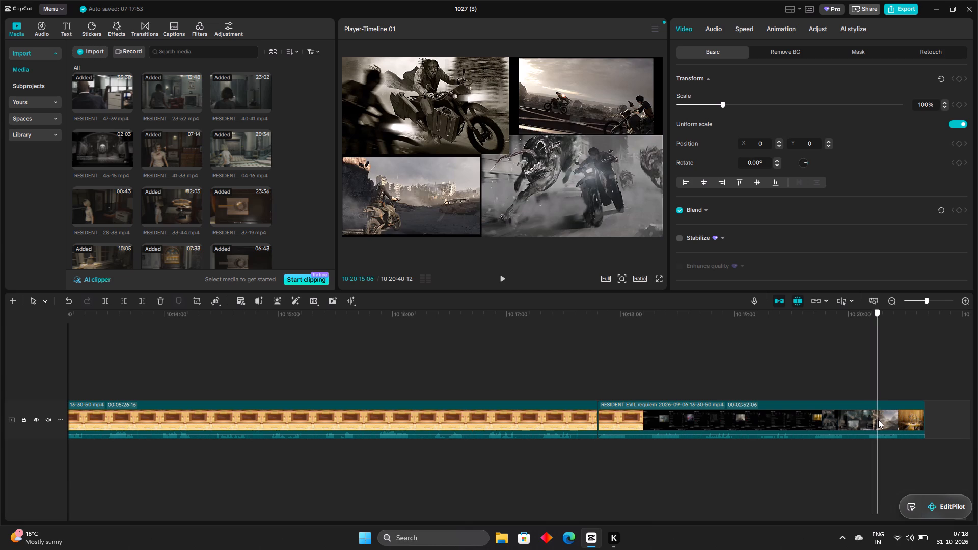
left_click_drag(878, 420, 886, 425)
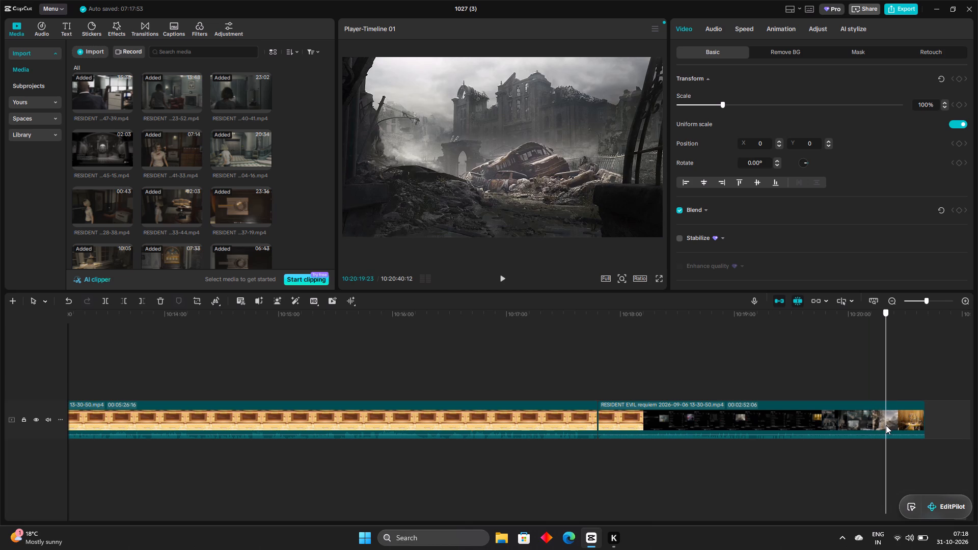
left_click_drag(886, 425, 895, 419)
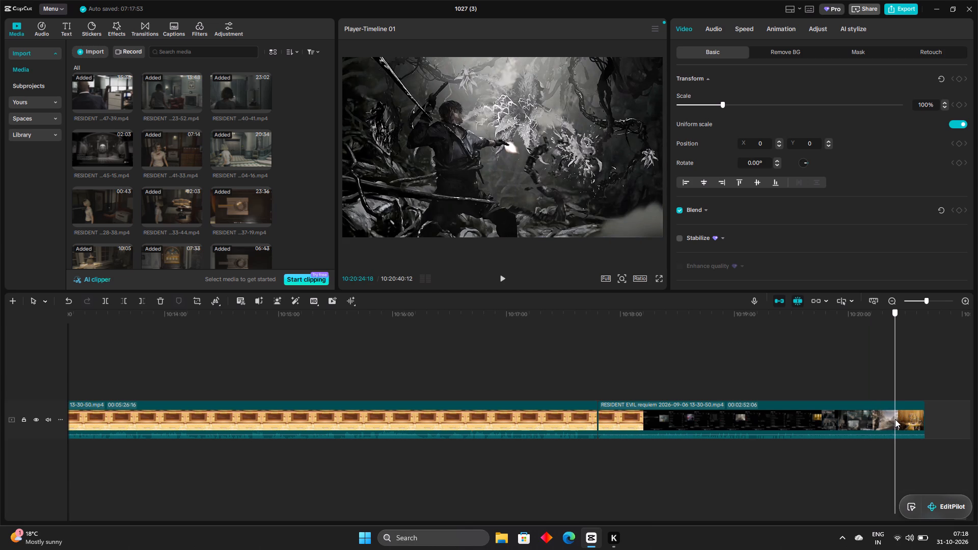
left_click_drag(895, 419, 900, 414)
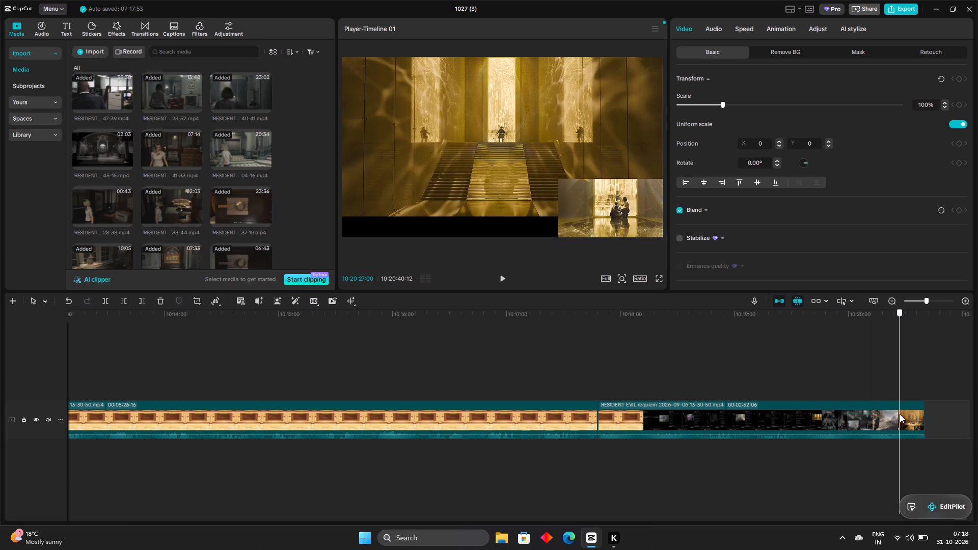
left_click_drag(900, 414, 902, 424)
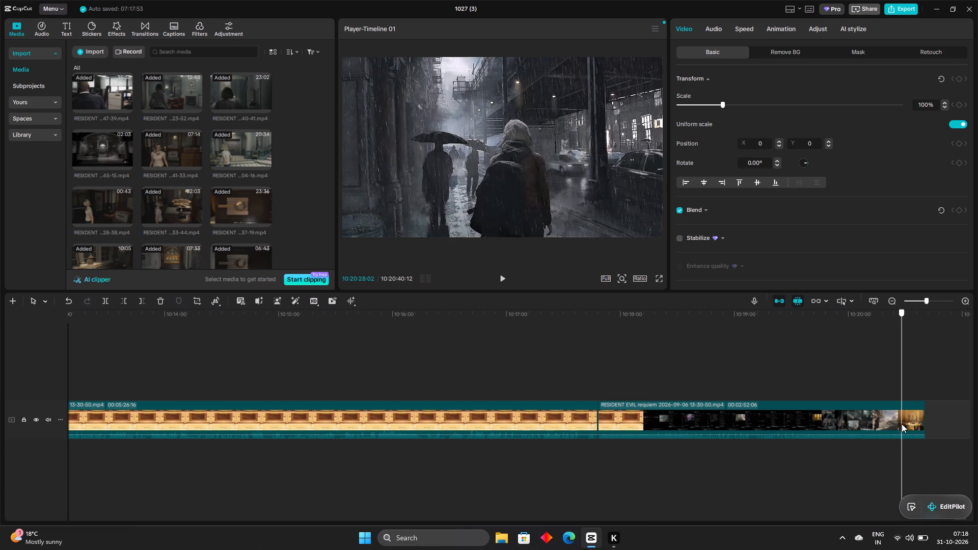
left_click_drag(902, 424, 905, 430)
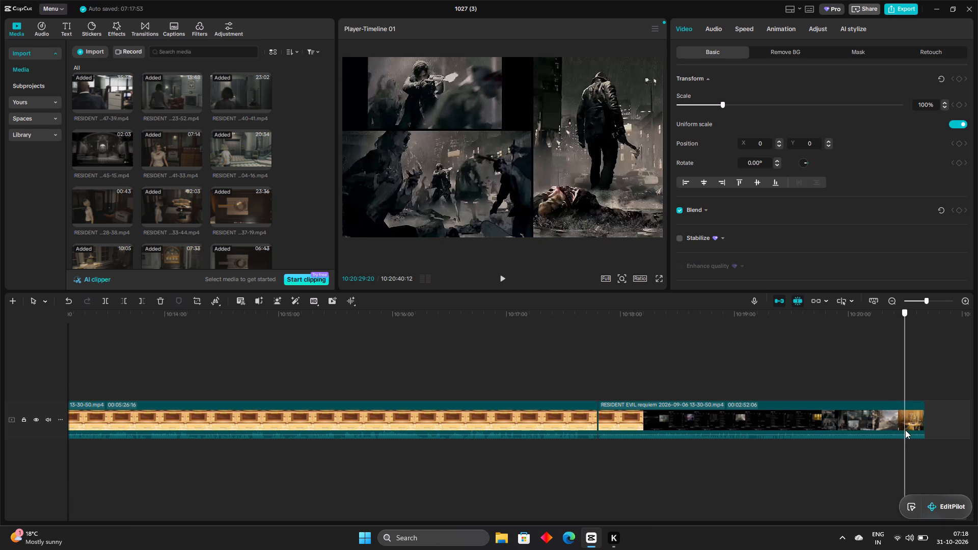
left_click_drag(905, 430, 910, 436)
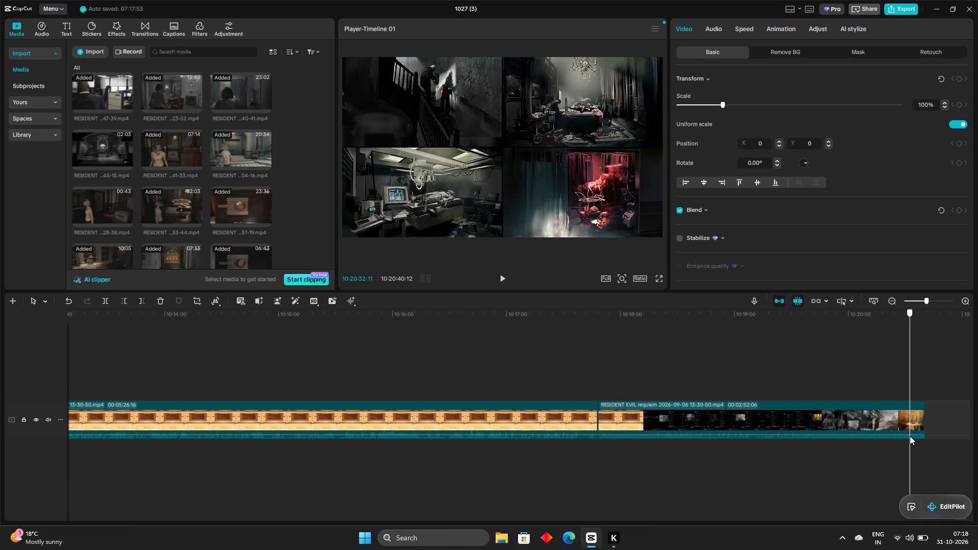
left_click_drag(910, 436, 913, 446)
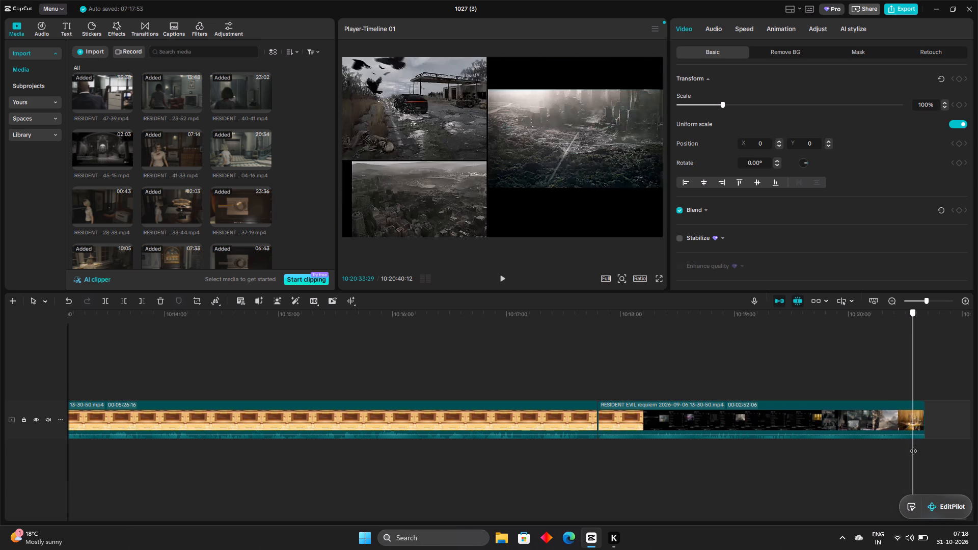
left_click_drag(913, 446, 916, 441)
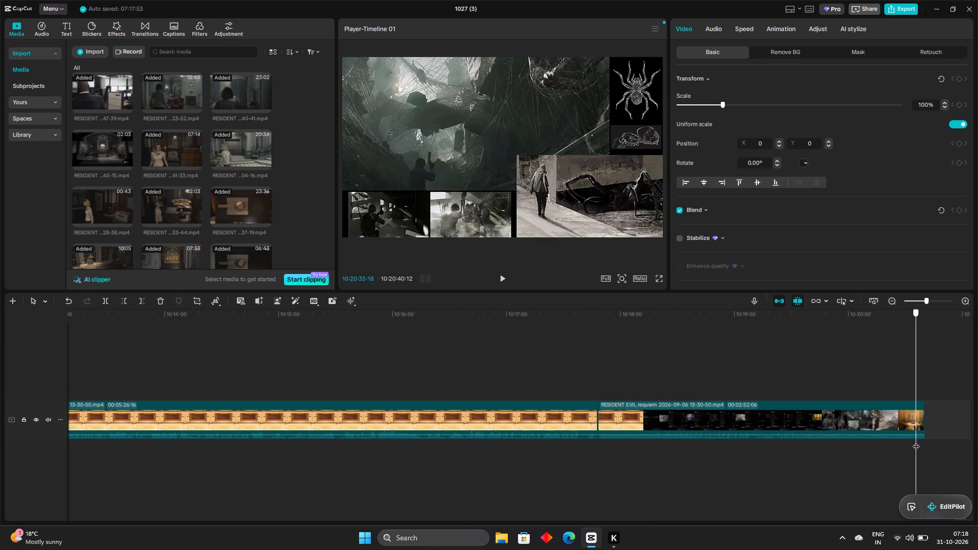
left_click_drag(916, 441, 918, 436)
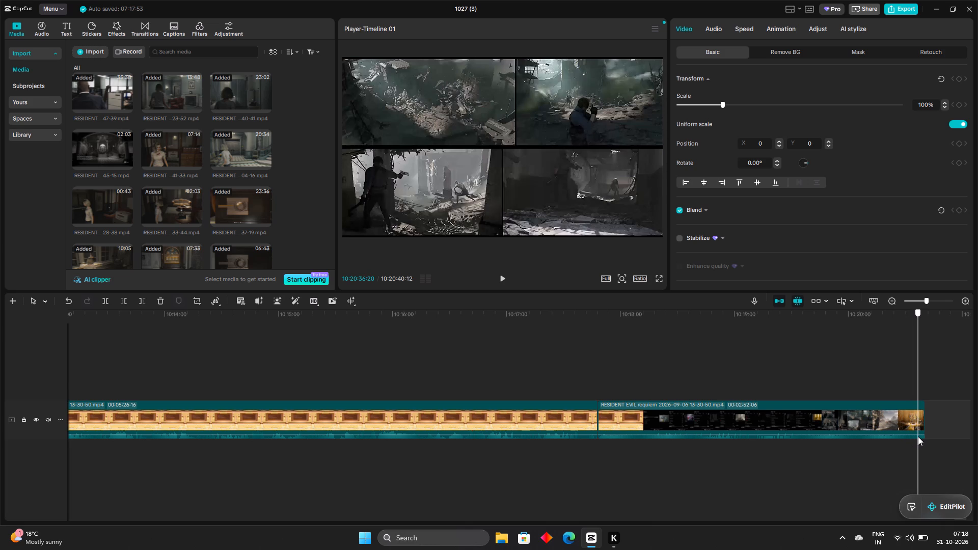
left_click_drag(918, 436, 929, 407)
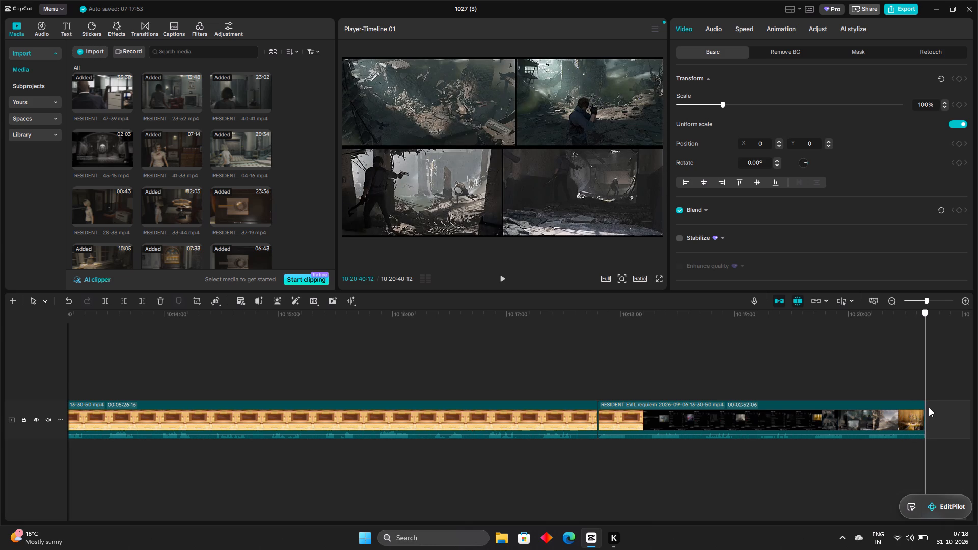
left_click_drag(929, 407, 930, 404)
Delete the final clip of bonus menus and concept art that follows the split at 10:17:48:06.
left_click(914, 421)
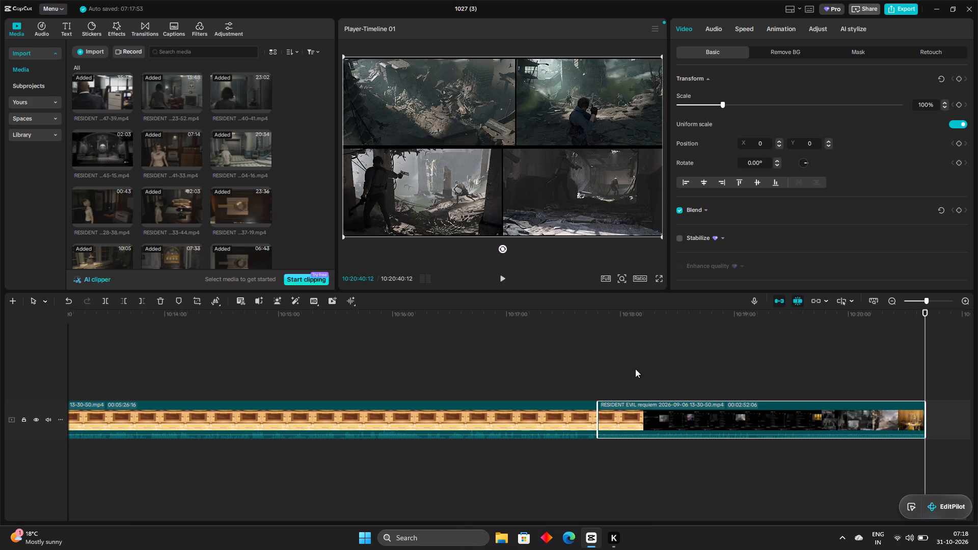
left_click(611, 344)
left_click_drag(611, 344, 705, 358)
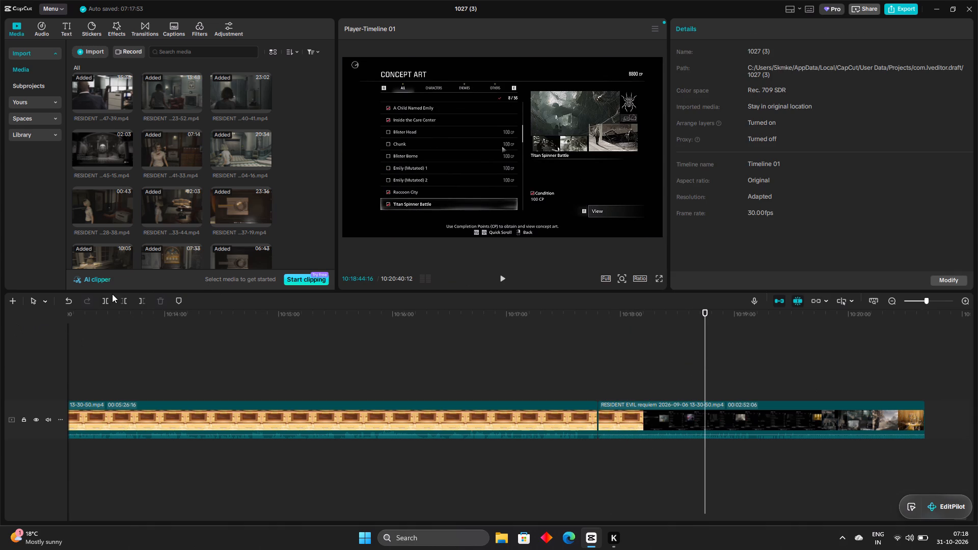
left_click(694, 415)
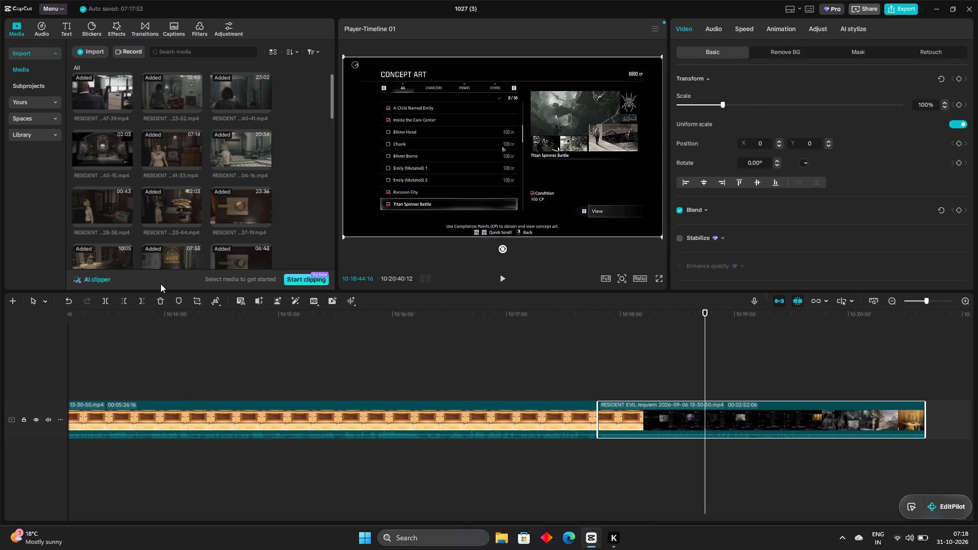
left_click(157, 301)
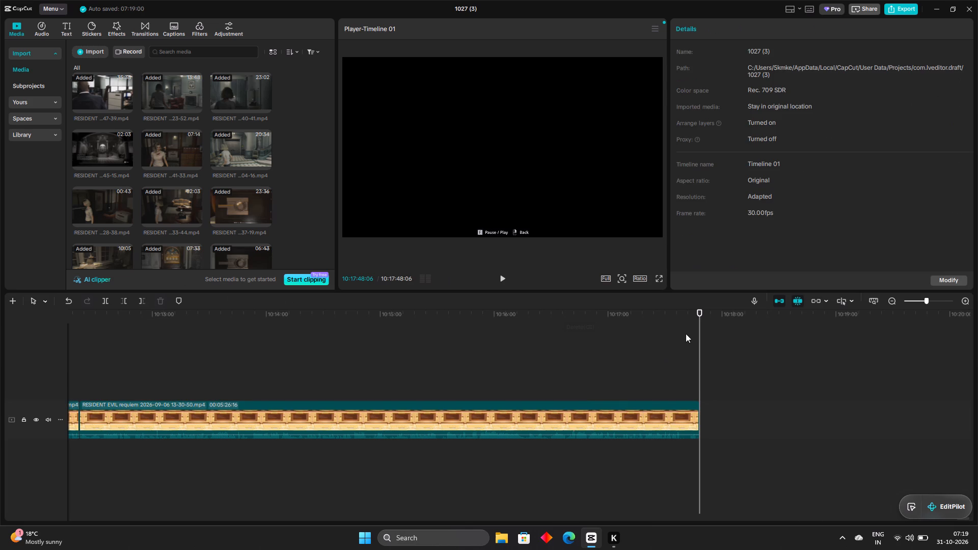
left_click(697, 340)
left_click(697, 340)
Add a default text clip at 00:30:02:03, above the Resident Evil requiem footage.
left_click_drag(701, 329, 107, 360)
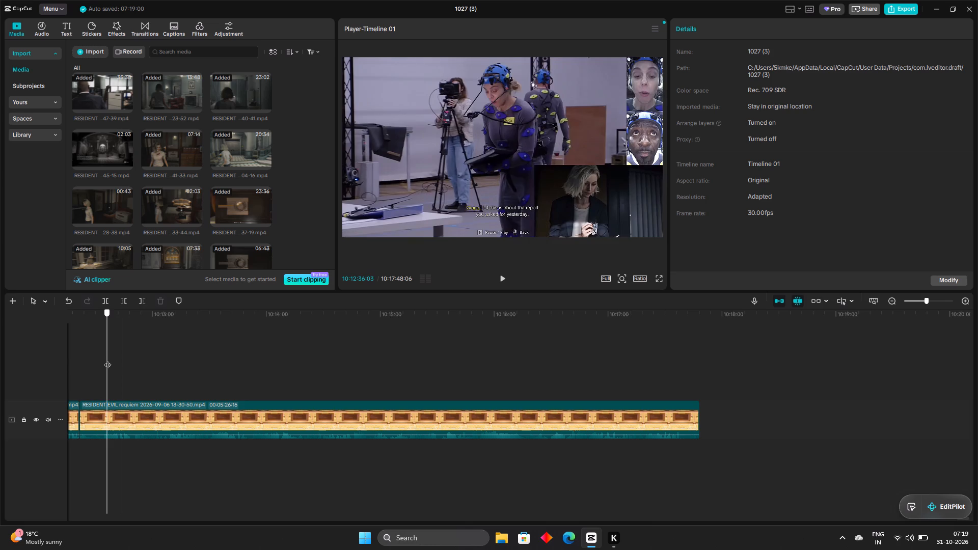
left_click_drag(107, 360, 71, 343)
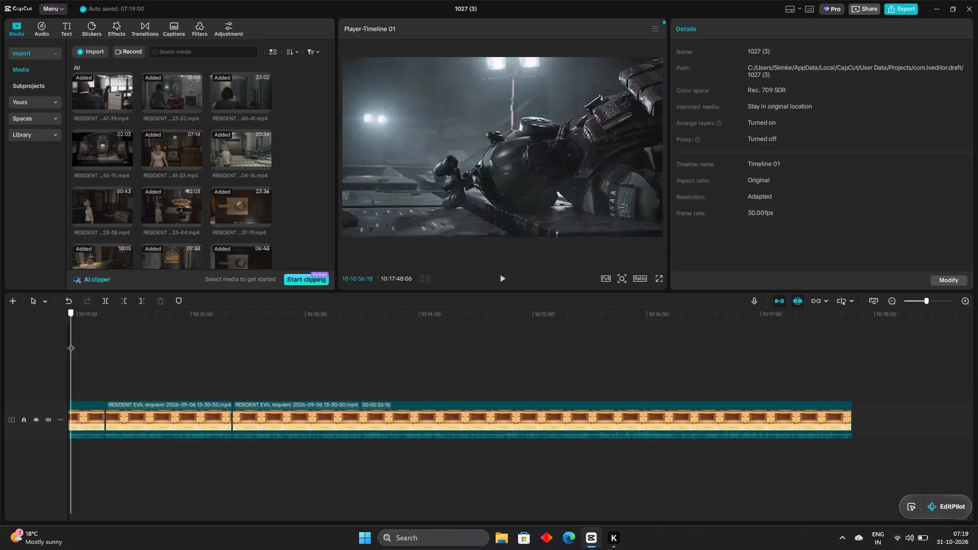
left_click_drag(71, 343, 405, 385)
scroll(405, 385, "down", 12, "ctrl")
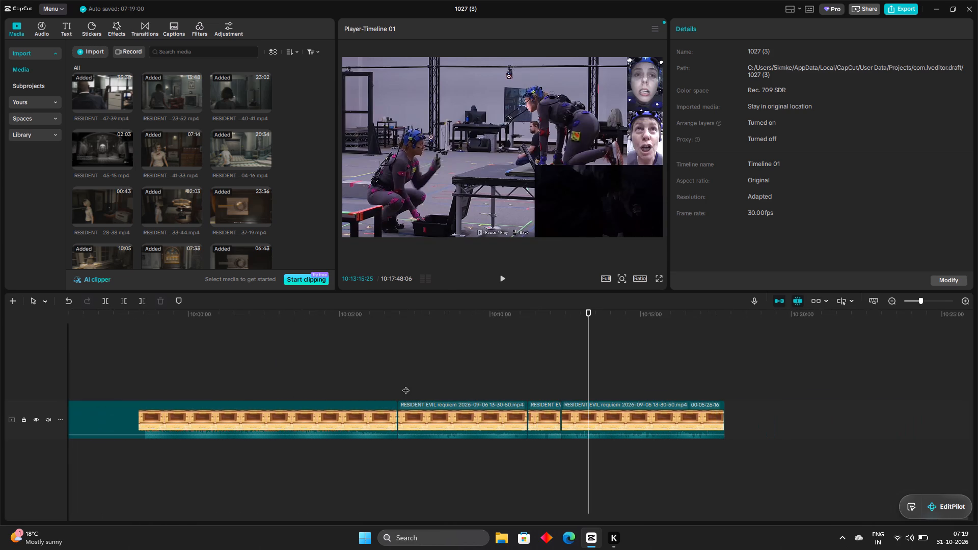
scroll(405, 385, "down", 12, "ctrl")
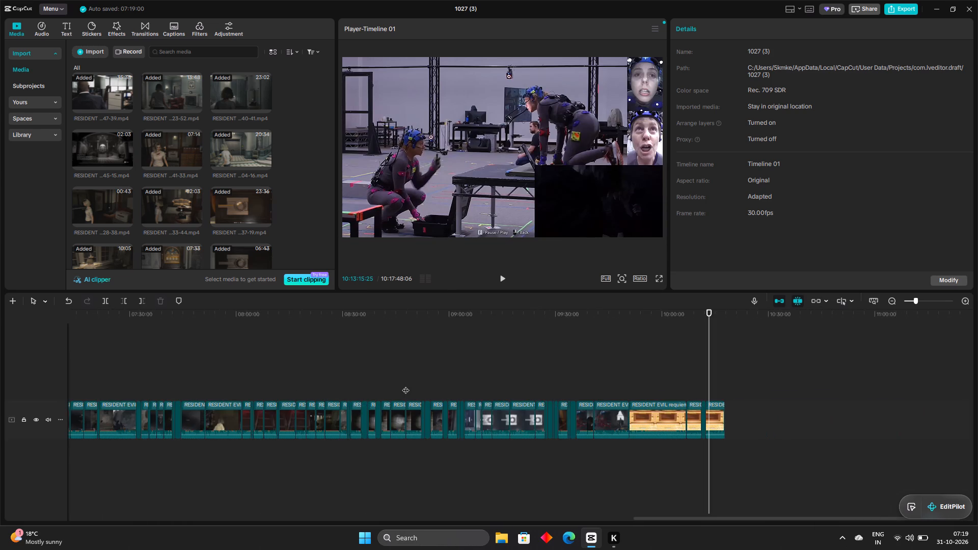
scroll(405, 385, "down", 9, "ctrl")
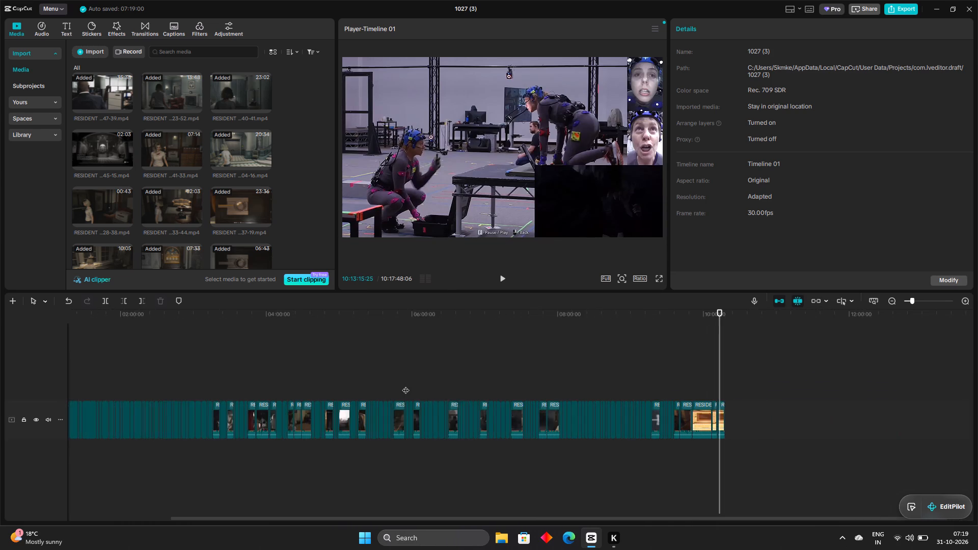
scroll(405, 385, "down", 6, "ctrl")
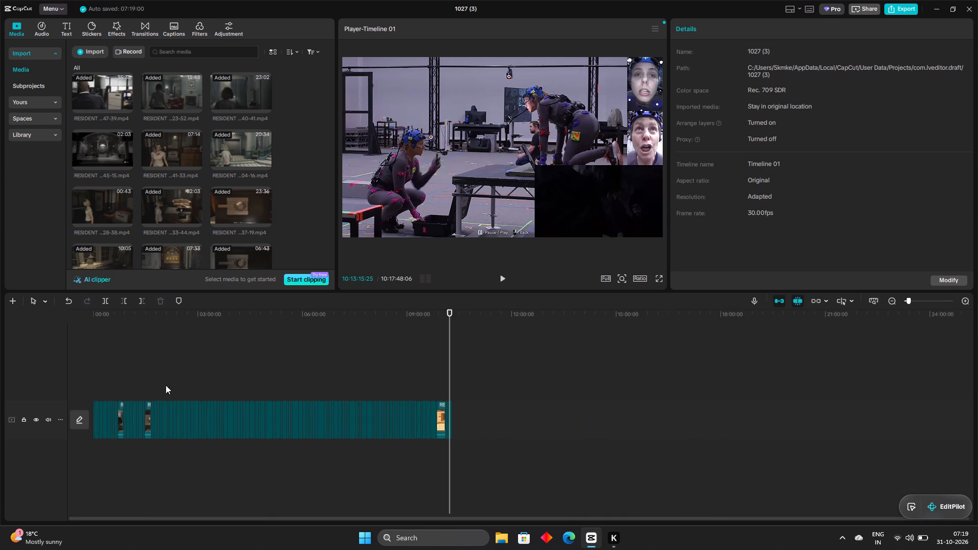
left_click(108, 376)
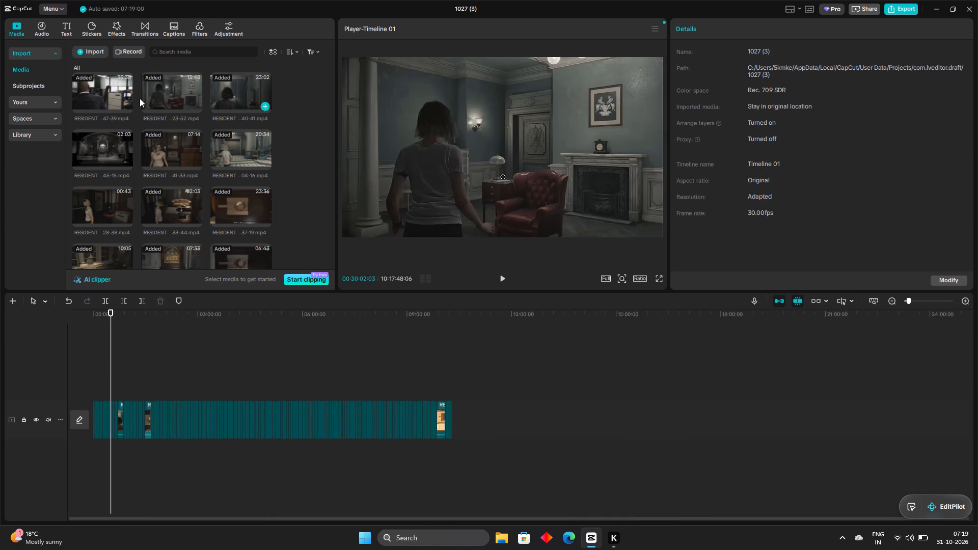
left_click(66, 30)
left_click(98, 66)
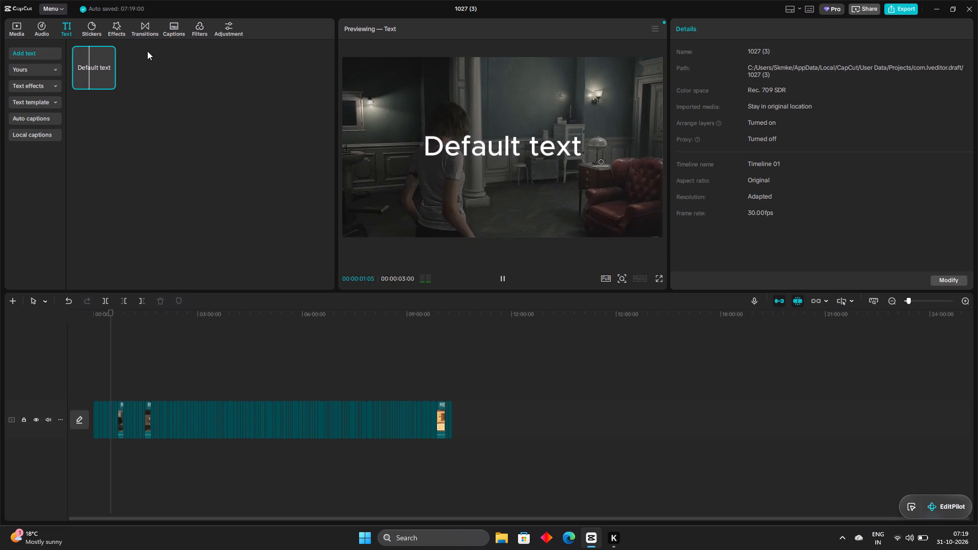
left_click(110, 81)
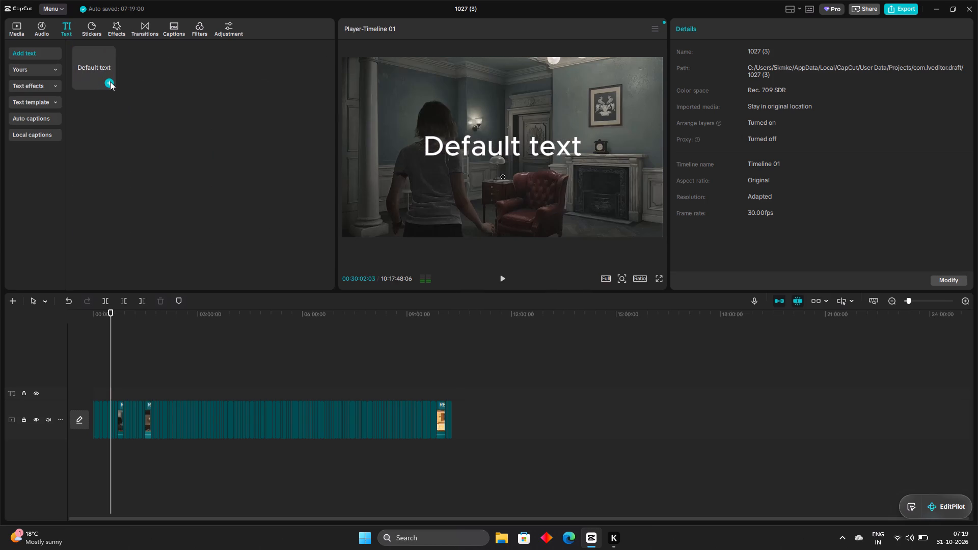
Replace the default wording of the new text clip with "Rankopt".
double_click(726, 84)
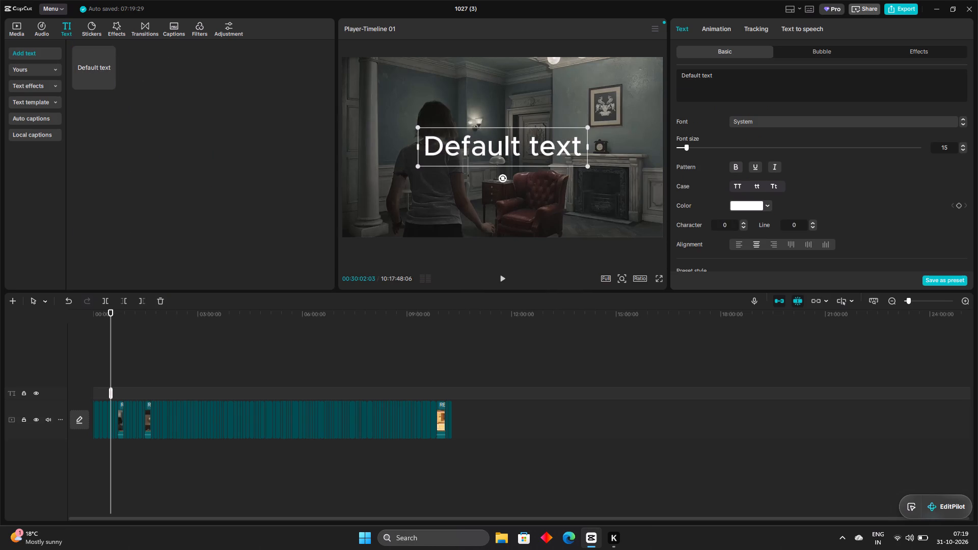
key("BackSpace")
key("BackSpace")
key("BackSpace")
key("BackSpace")
key("BackSpace")
key("BackSpace")
key("BackSpace")
key("BackSpace")
key("BackSpace")
key("BackSpace")
key("BackSpace")
key("BackSpace")
key("BackSpace")
key("BackSpace")
key("BackSpace")
key("BackSpace")
key("BackSpace")
key("BackSpace")
key("BackSpace")
key("BackSpace")
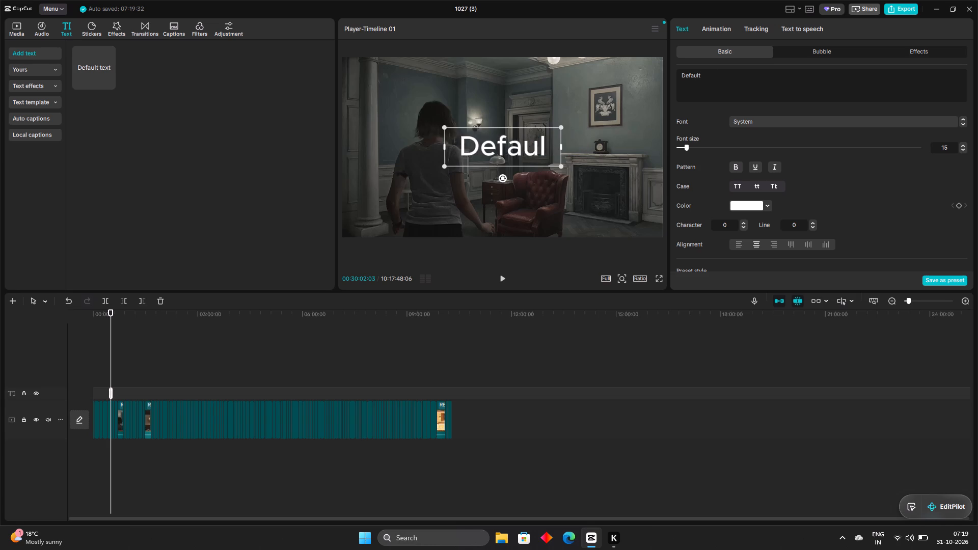
key("shift+r")
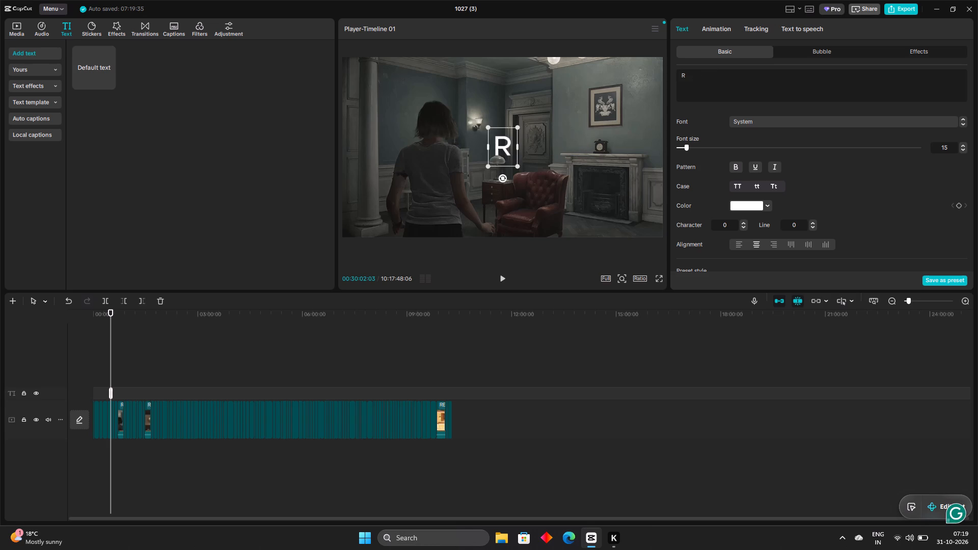
type("anko")
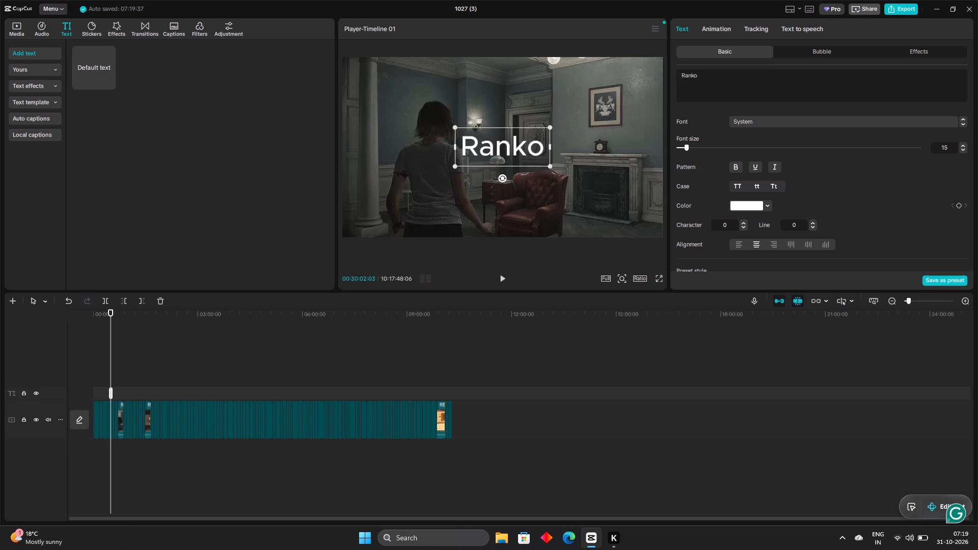
type("pt")
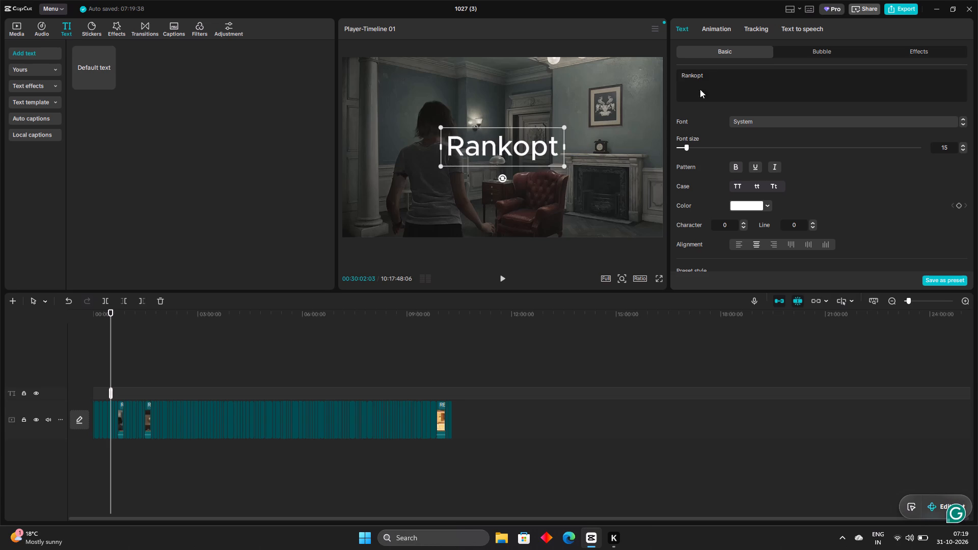
Scale the Rankopt text to about 58% and place it in the video frame's lower-right corner, at about X 1438, Y -851.
left_click_drag(564, 166, 559, 163)
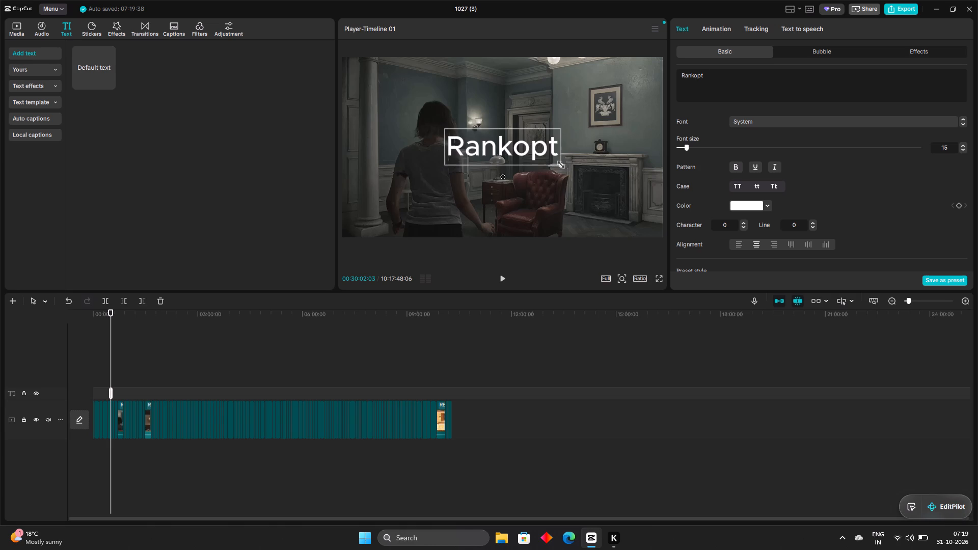
left_click_drag(559, 163, 527, 144)
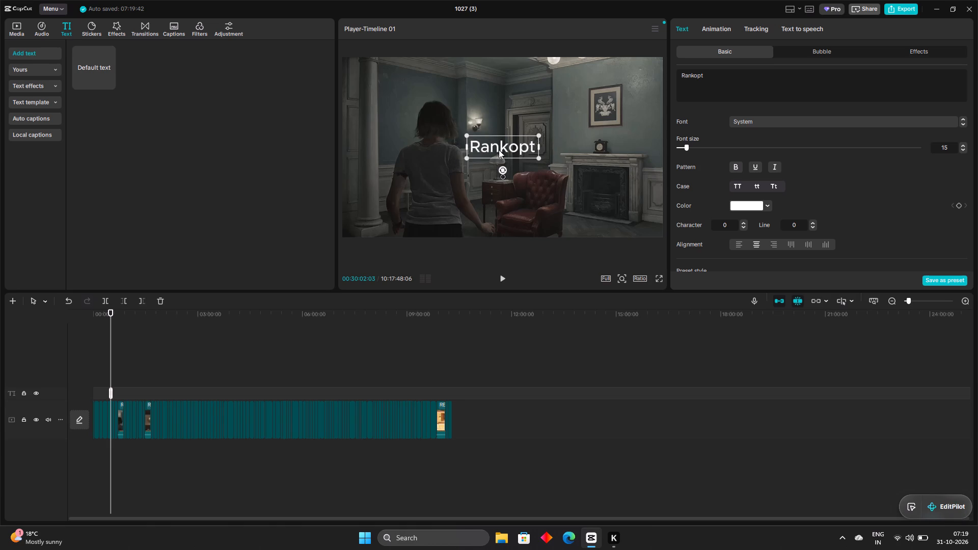
left_click_drag(501, 145, 607, 222)
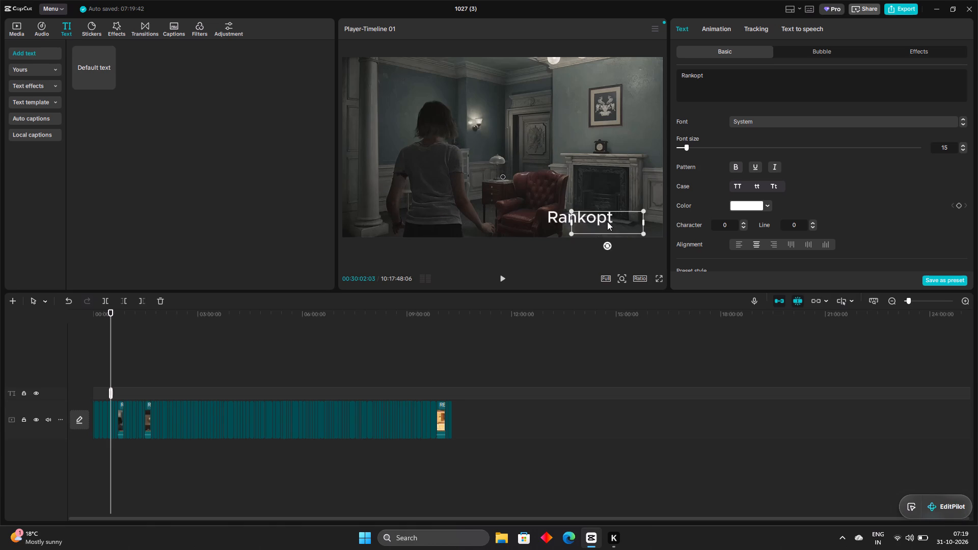
left_click_drag(607, 222, 618, 214)
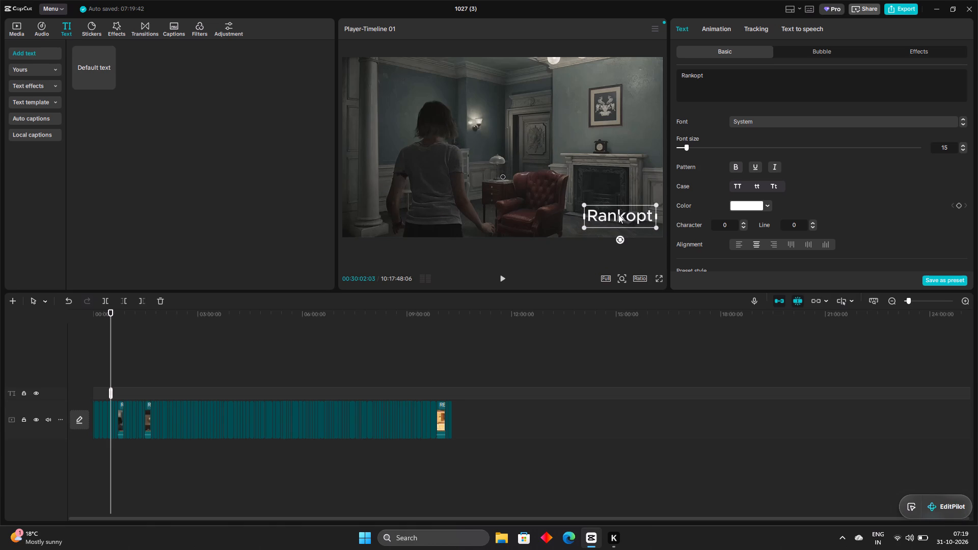
left_click_drag(618, 214, 620, 216)
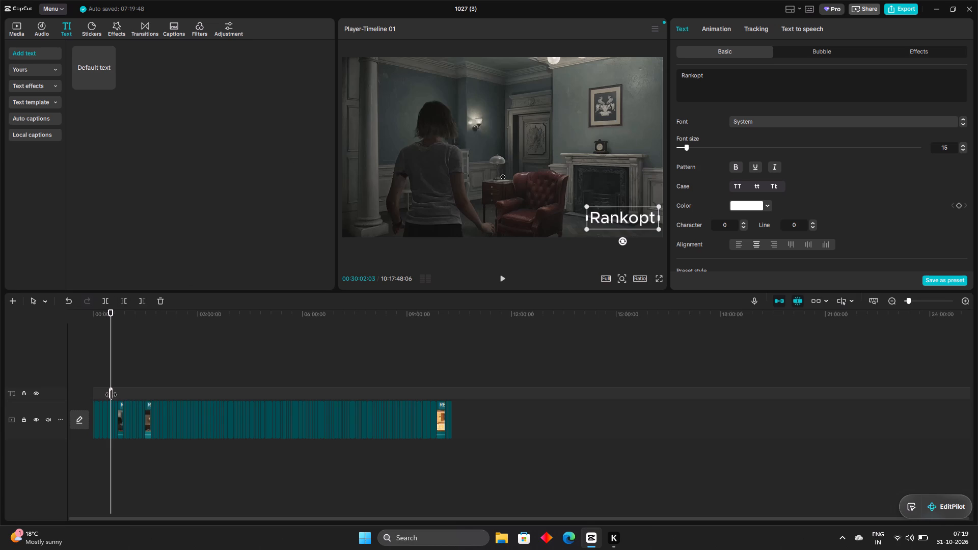
Extend the Rankopt text clip in both directions to span the footage from the timeline's start to its end at 10:17:48:06.
left_click_drag(111, 395, 450, 385)
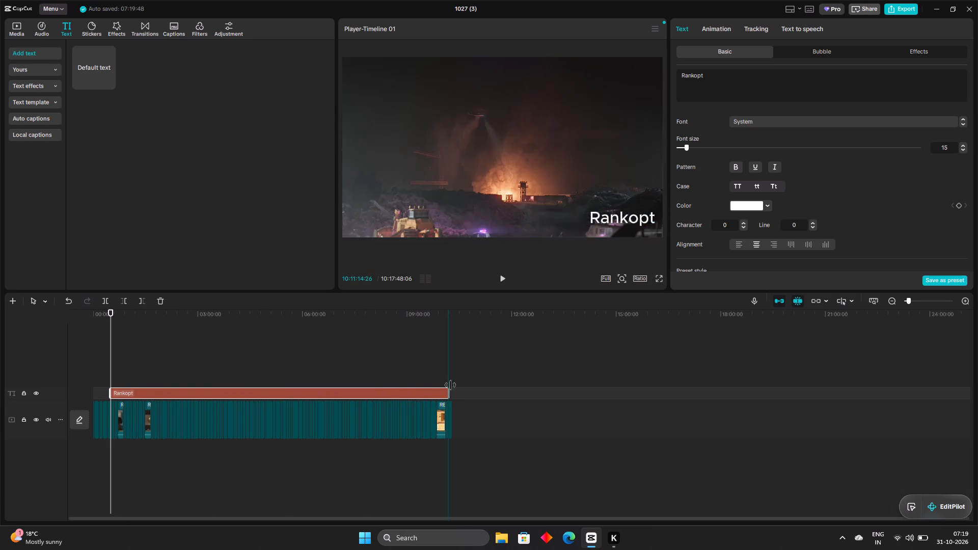
left_click_drag(450, 385, 454, 392)
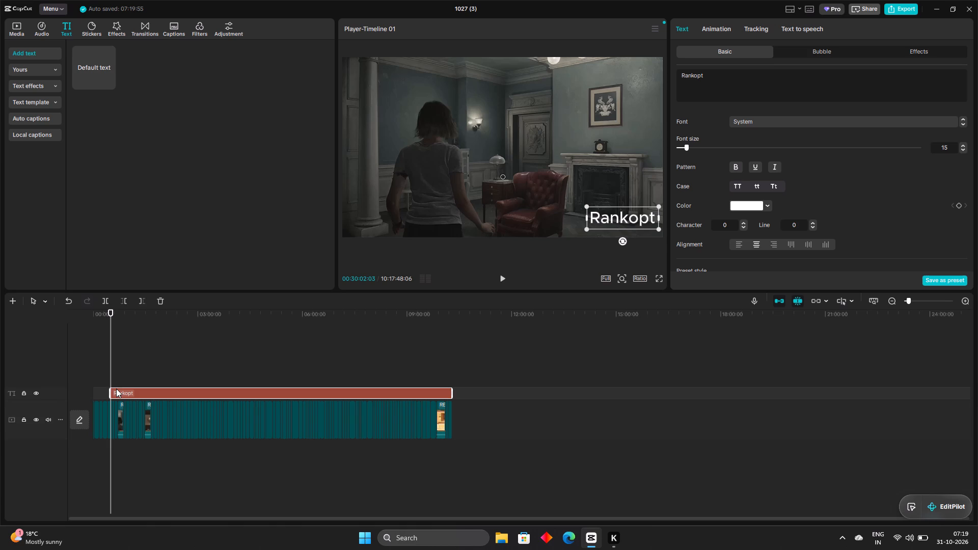
left_click_drag(111, 392, 63, 397)
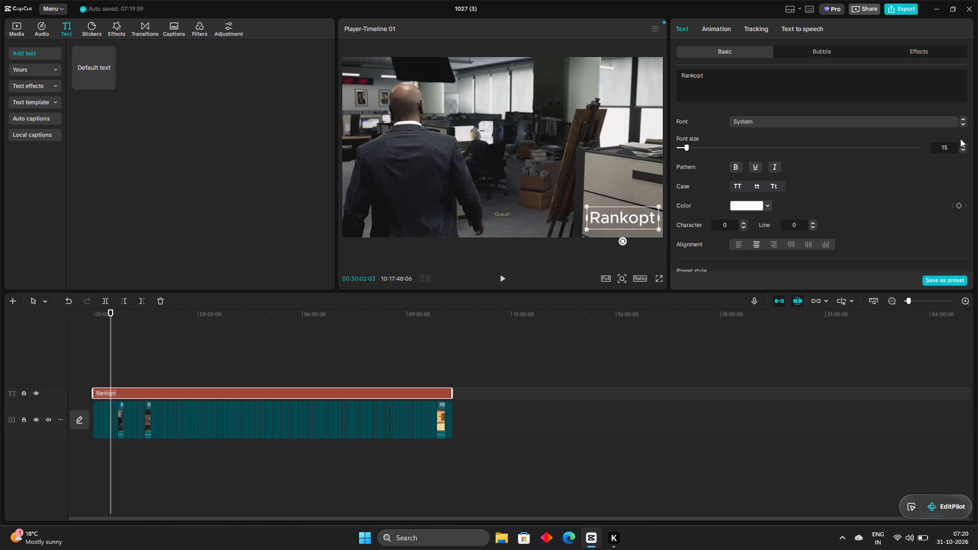
Set the Rankopt text's font size to 14.
double_click(703, 150)
left_click_drag(703, 150, 686, 150)
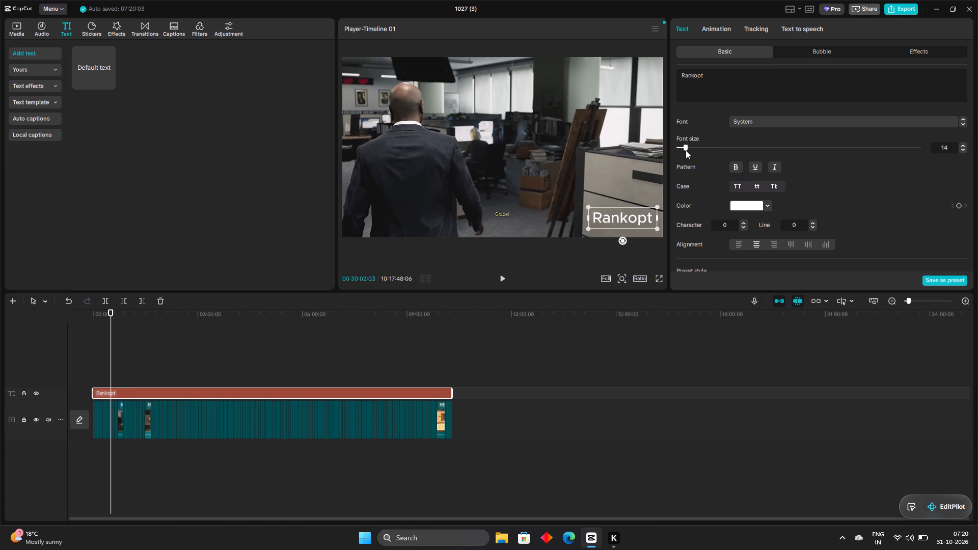
left_click_drag(686, 150, 688, 151)
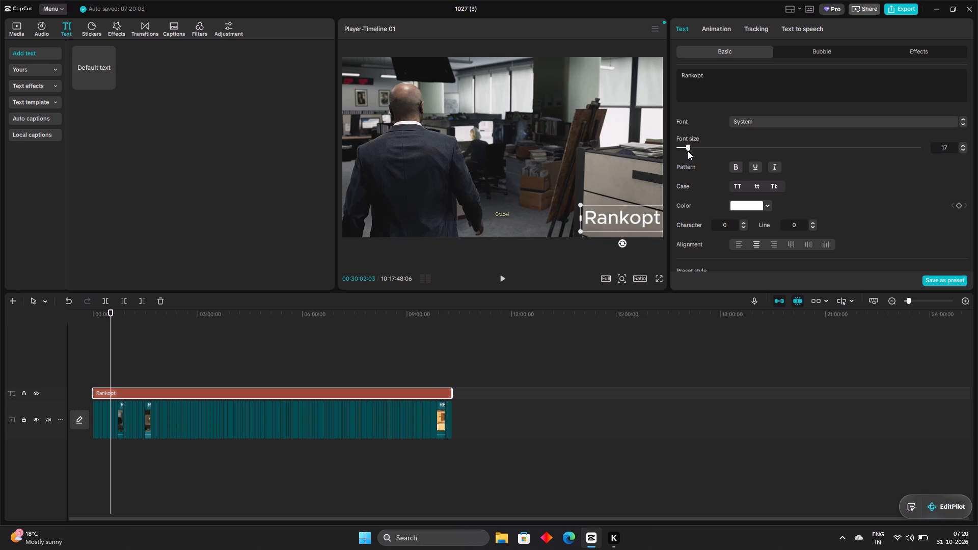
left_click_drag(688, 151, 686, 152)
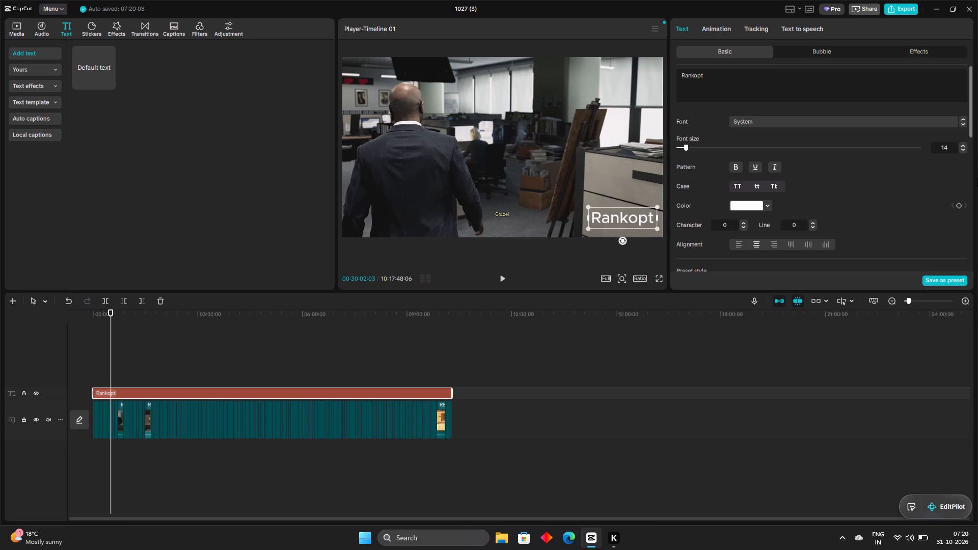
Lower the Rankopt text's blend opacity to well under half for a faint watermark look.
left_click_drag(972, 131, 974, 151)
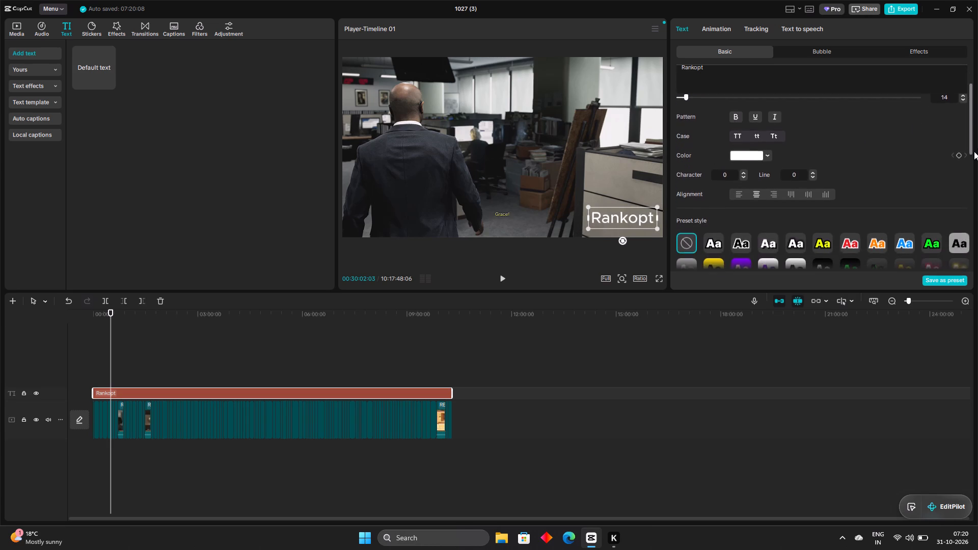
left_click_drag(974, 151, 977, 204)
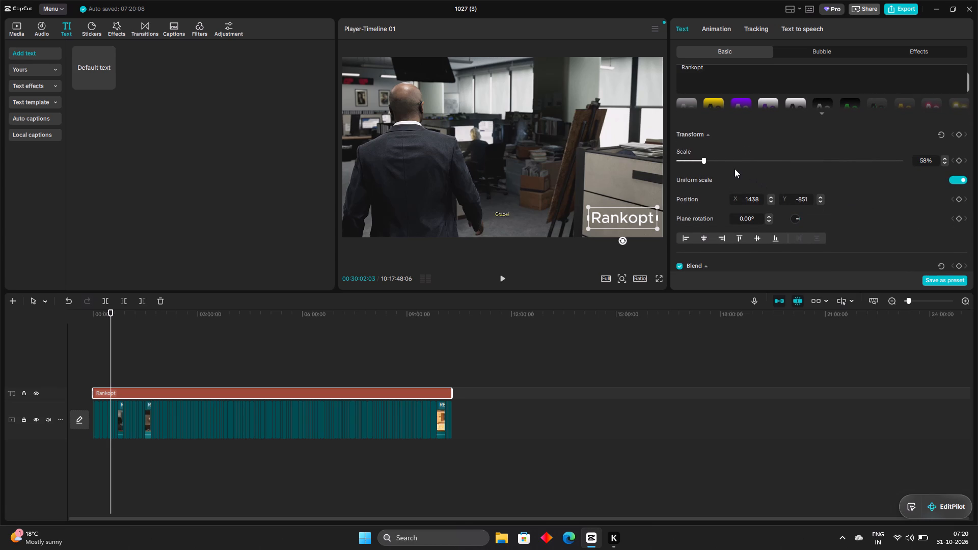
left_click_drag(970, 201, 974, 217)
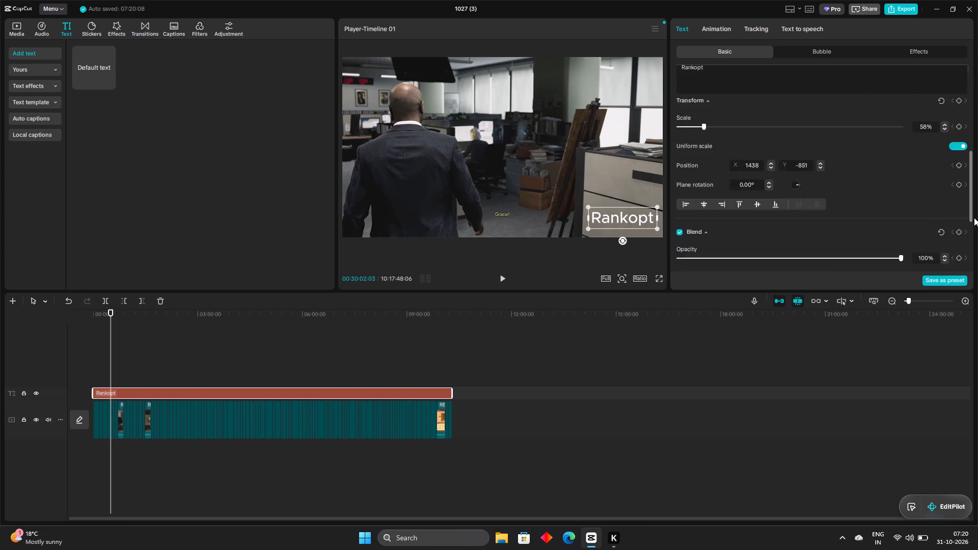
left_click_drag(974, 217, 976, 245)
left_click_drag(796, 162, 787, 161)
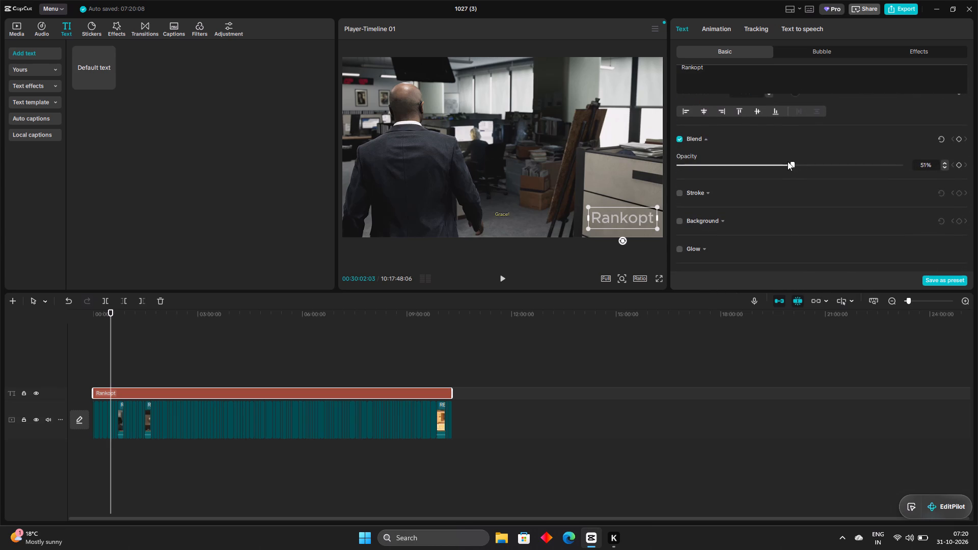
left_click_drag(787, 161, 736, 165)
left_click(525, 360)
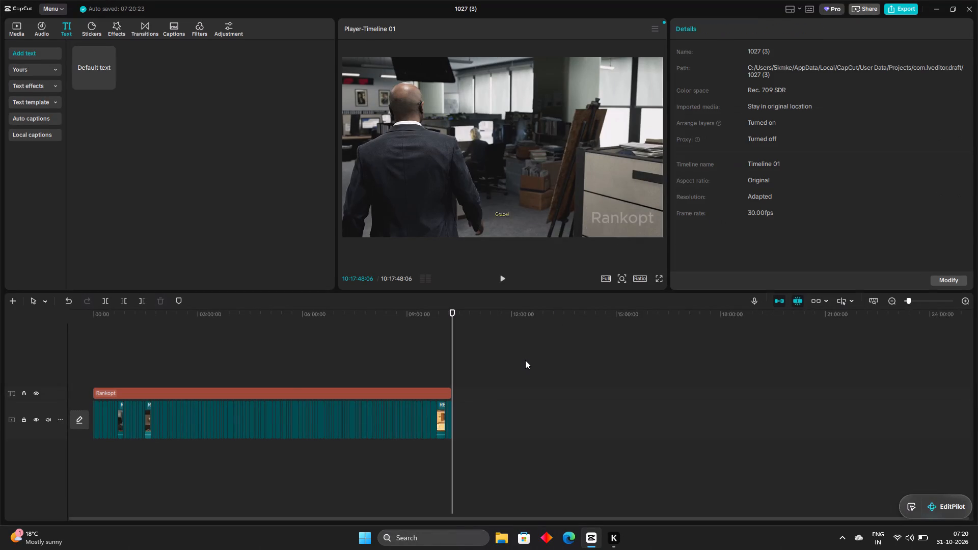
Pull the start edge of the Rankopt text clip fully to the beginning of the timeline.
left_click(99, 395)
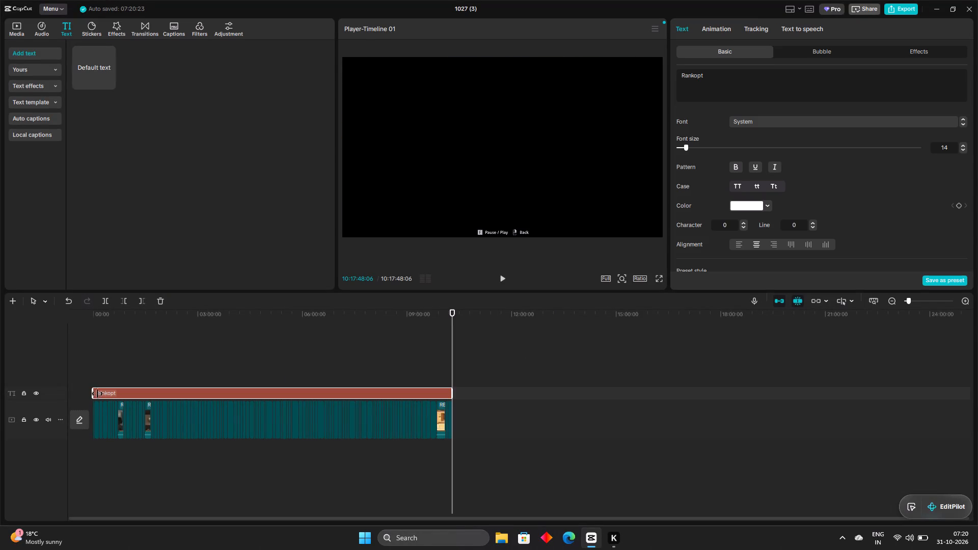
left_click_drag(94, 392, 80, 393)
Shrink the Rankopt watermark slightly and reposition it in the lower-left corner of the video frame.
left_click_drag(452, 367, 442, 372)
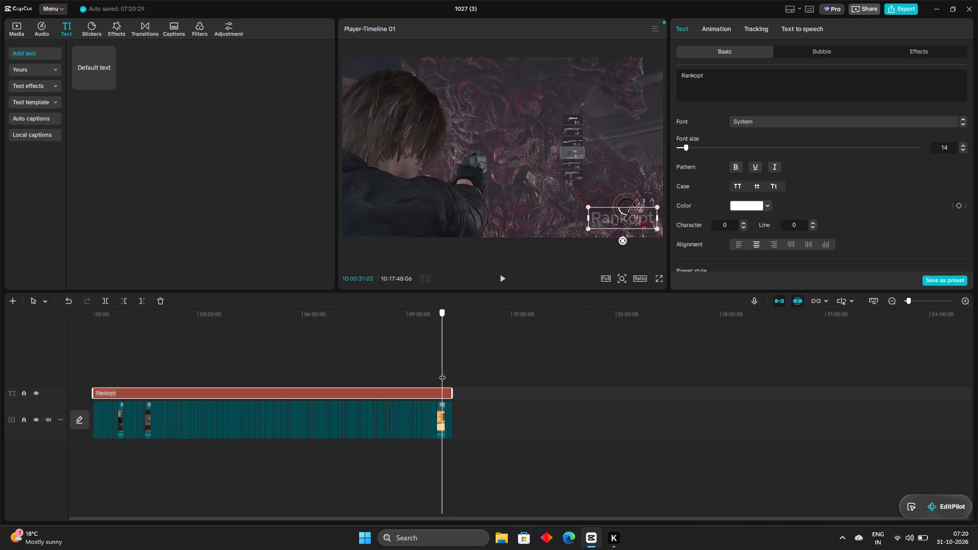
left_click_drag(442, 372, 312, 393)
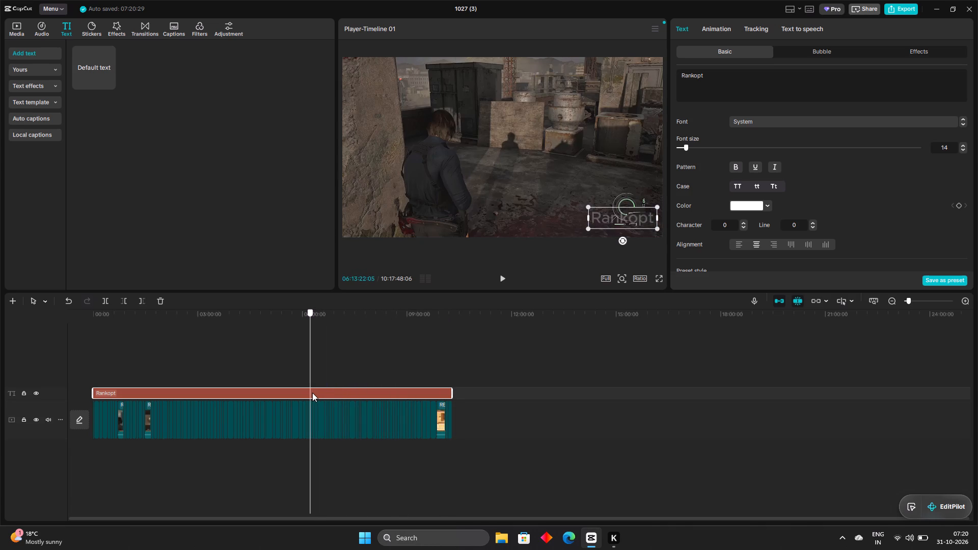
left_click_drag(312, 393, 342, 388)
left_click_drag(598, 219, 484, 219)
left_click_drag(543, 207, 531, 217)
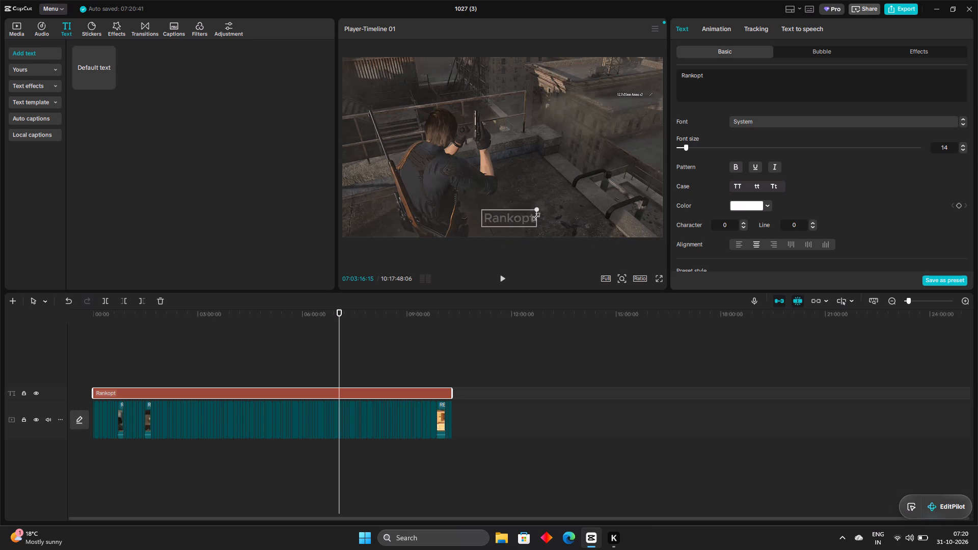
left_click_drag(531, 217, 533, 217)
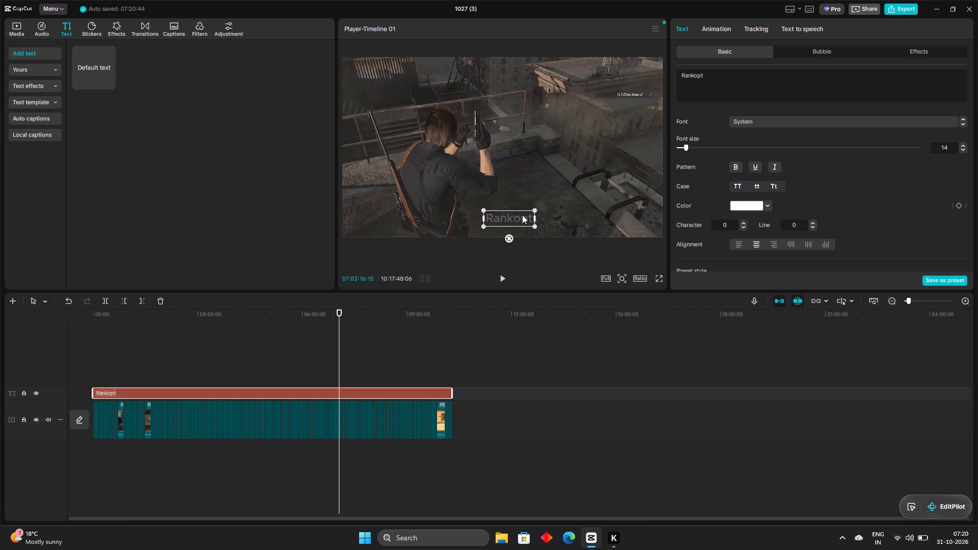
left_click_drag(522, 215, 495, 78)
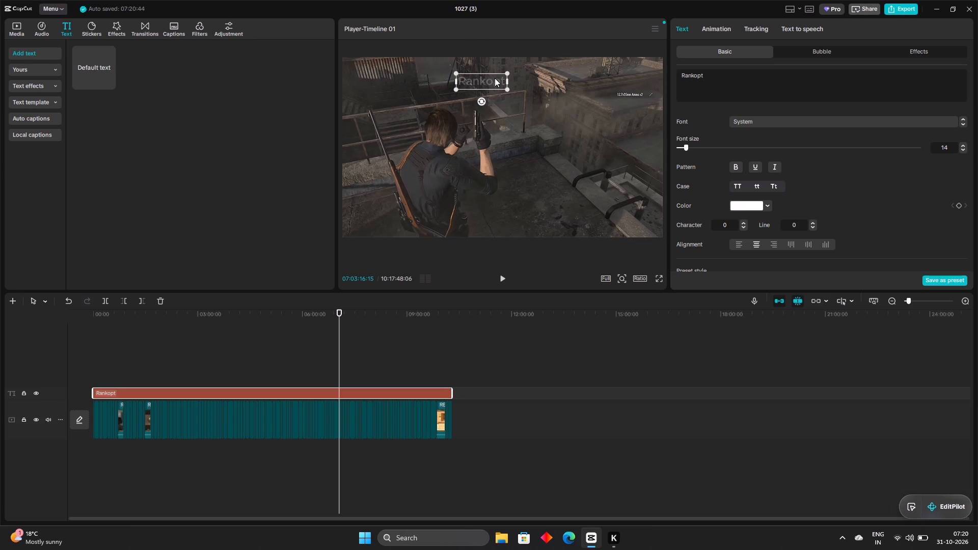
left_click_drag(495, 78, 393, 218)
Play the footage full screen to check the watermark's look and placement, and return to the editor.
left_click(505, 277)
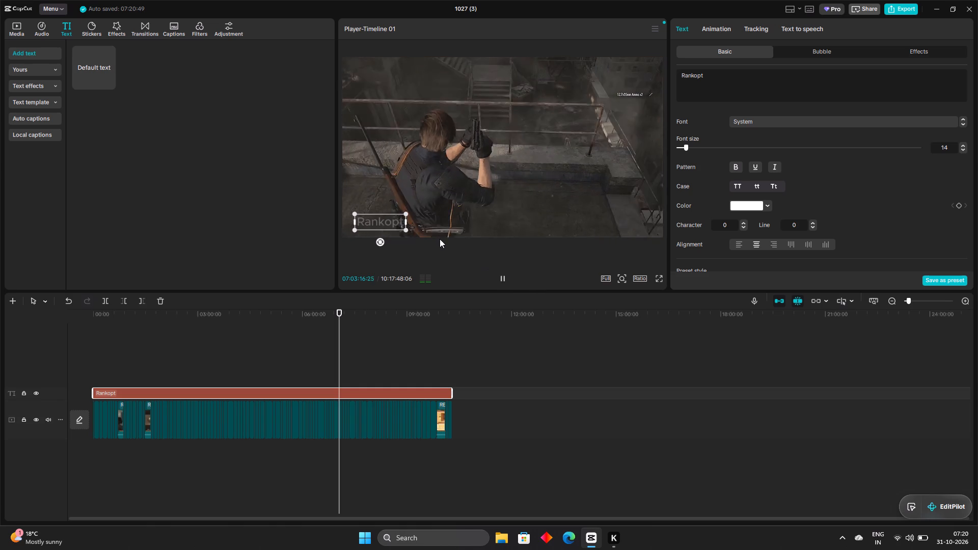
left_click(662, 278)
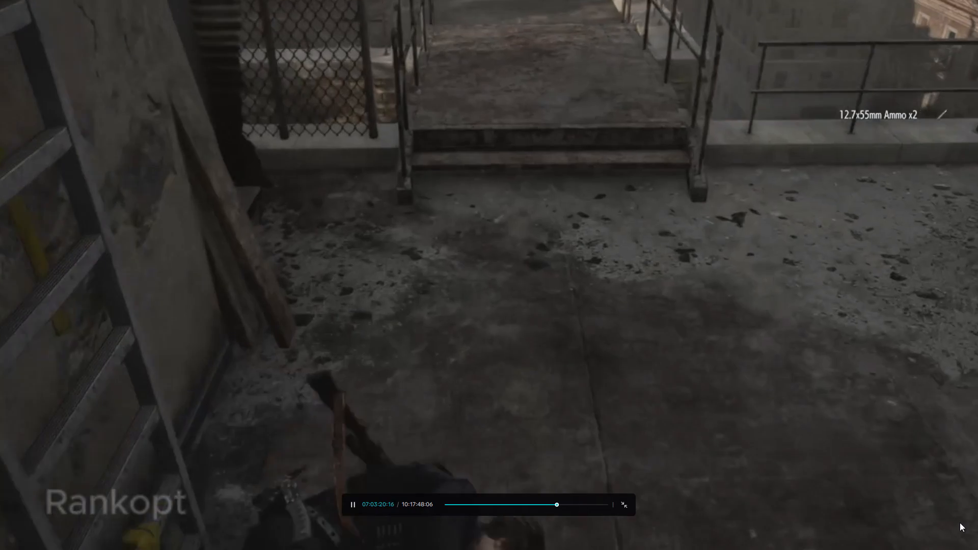
double_click(796, 350)
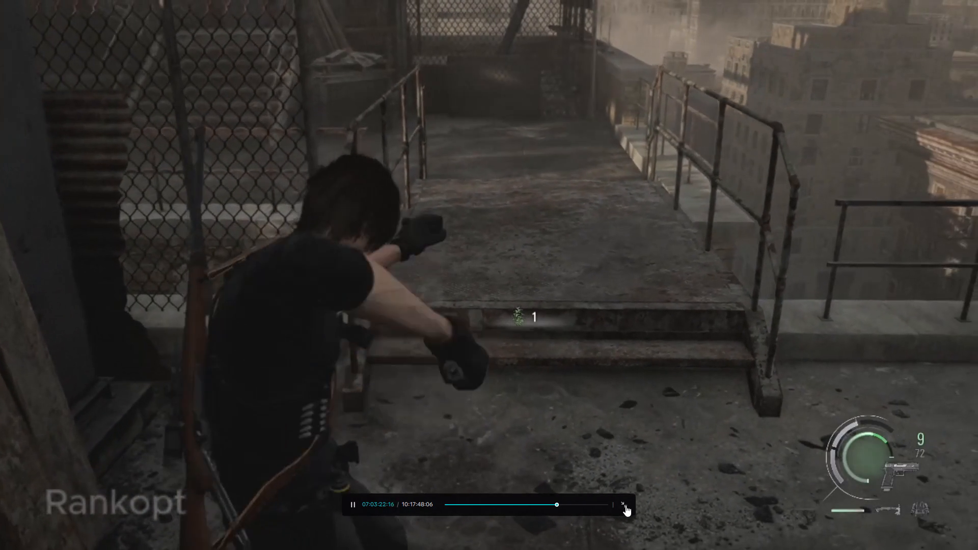
left_click(626, 505)
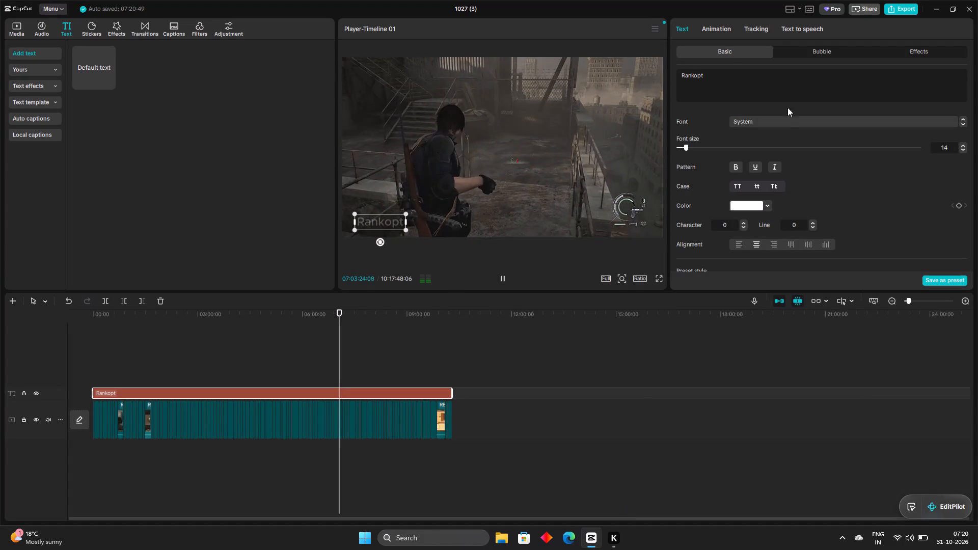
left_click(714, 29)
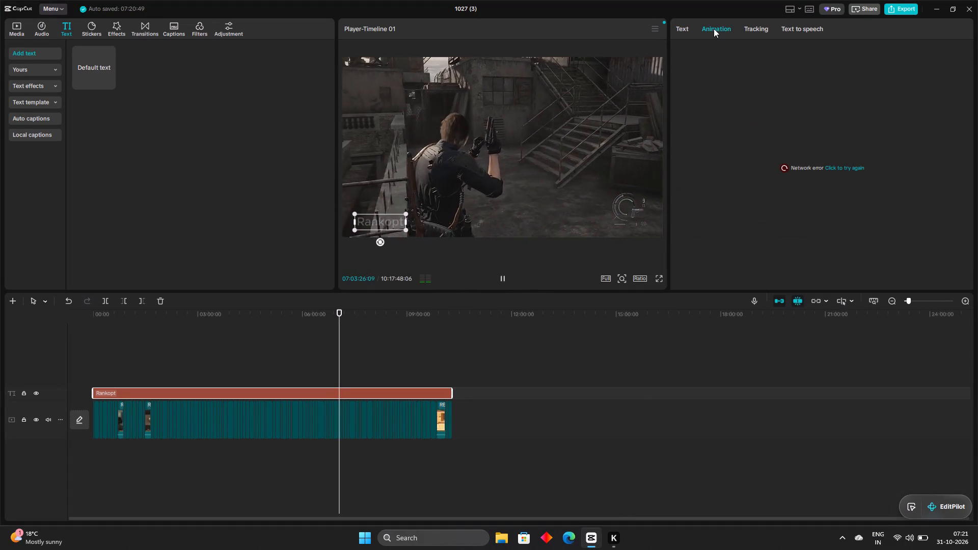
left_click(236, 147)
Select all footage clips on the main video track and set their scale to 99%.
left_click(243, 437)
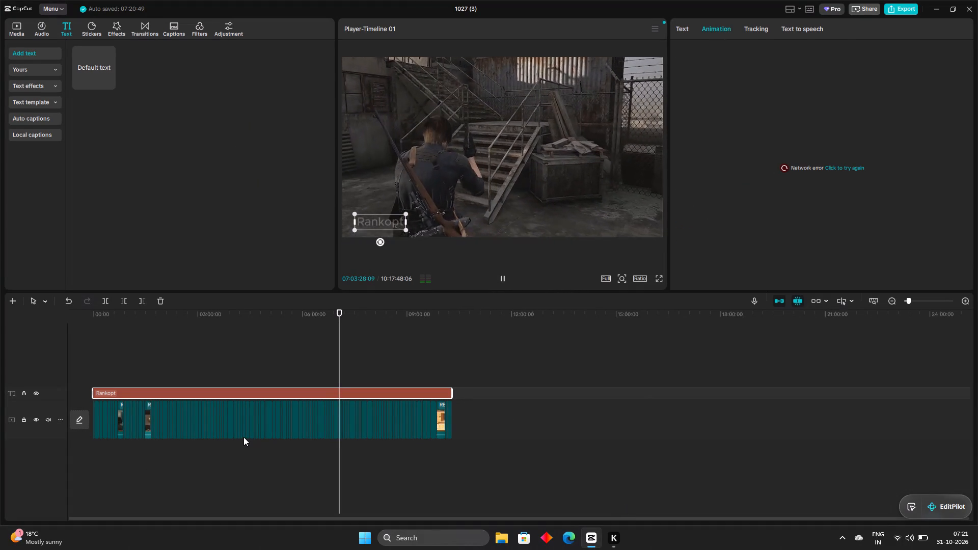
left_click_drag(574, 443, 155, 439)
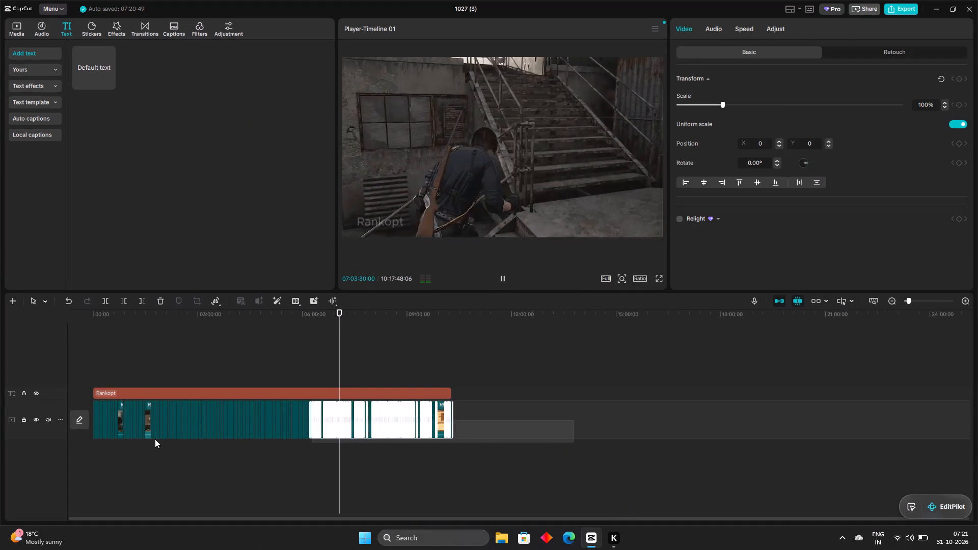
left_click_drag(155, 439, 94, 414)
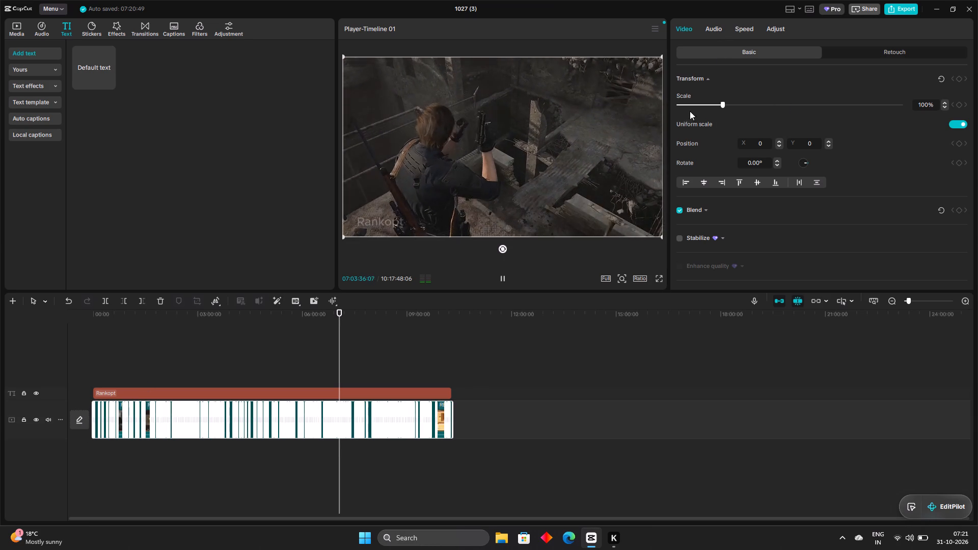
left_click_drag(739, 106, 868, 96)
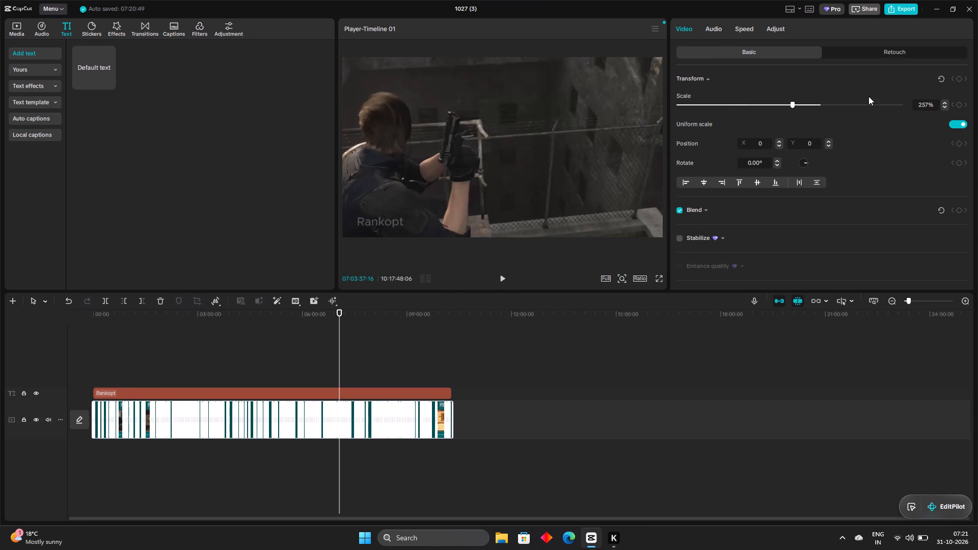
left_click_drag(868, 96, 707, 105)
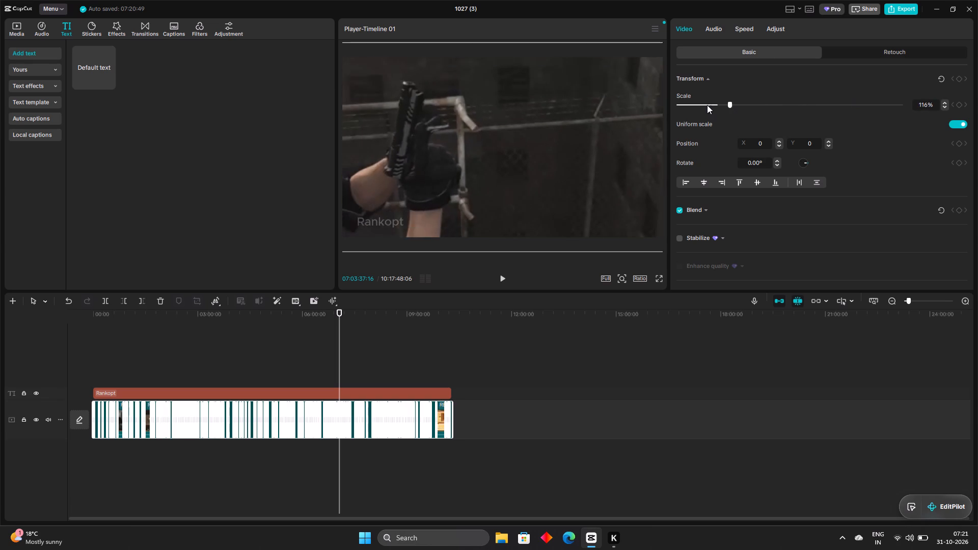
left_click_drag(707, 105, 591, 106)
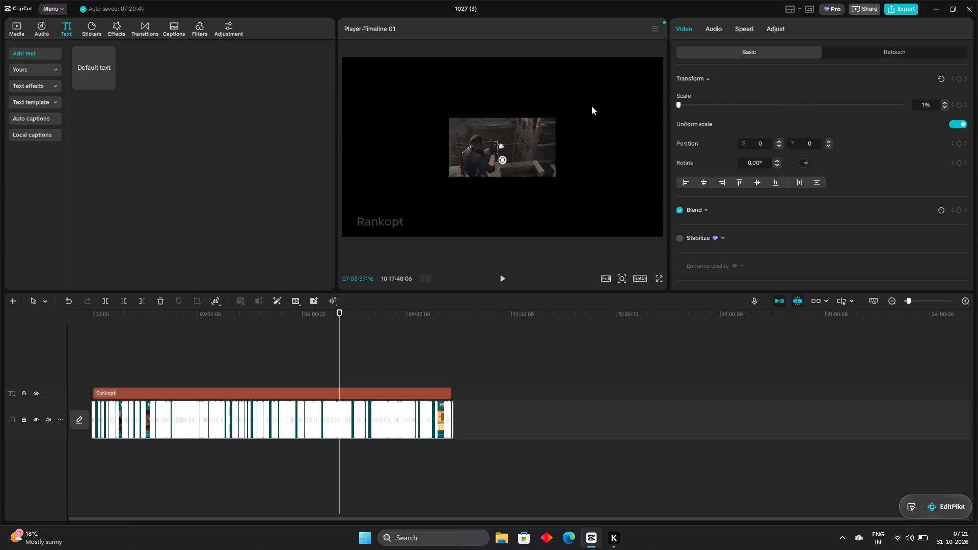
left_click_drag(591, 106, 690, 108)
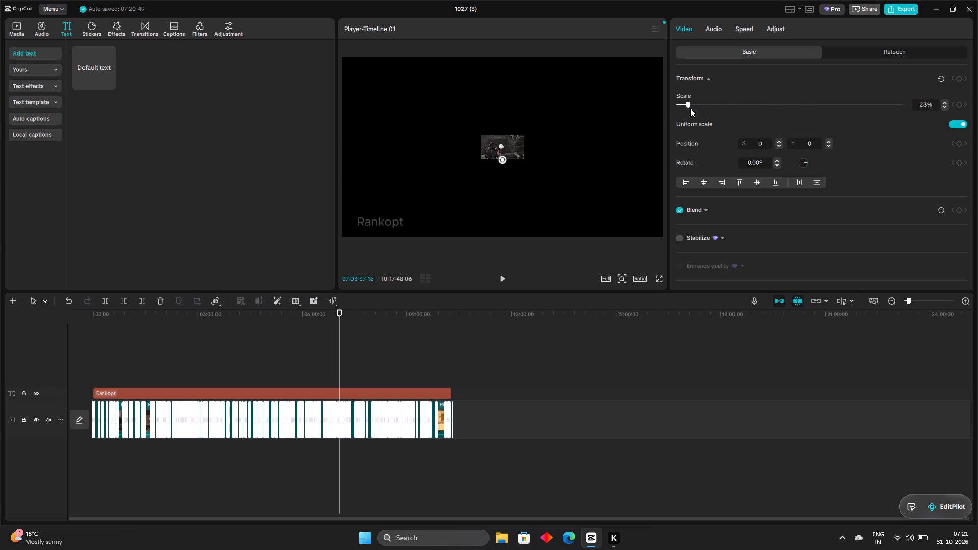
left_click_drag(690, 108, 702, 107)
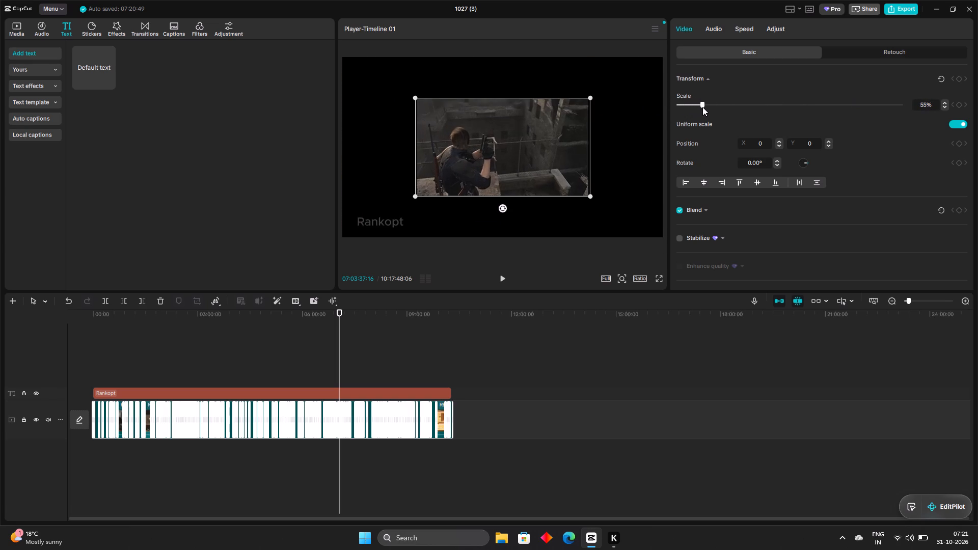
left_click_drag(702, 107, 715, 107)
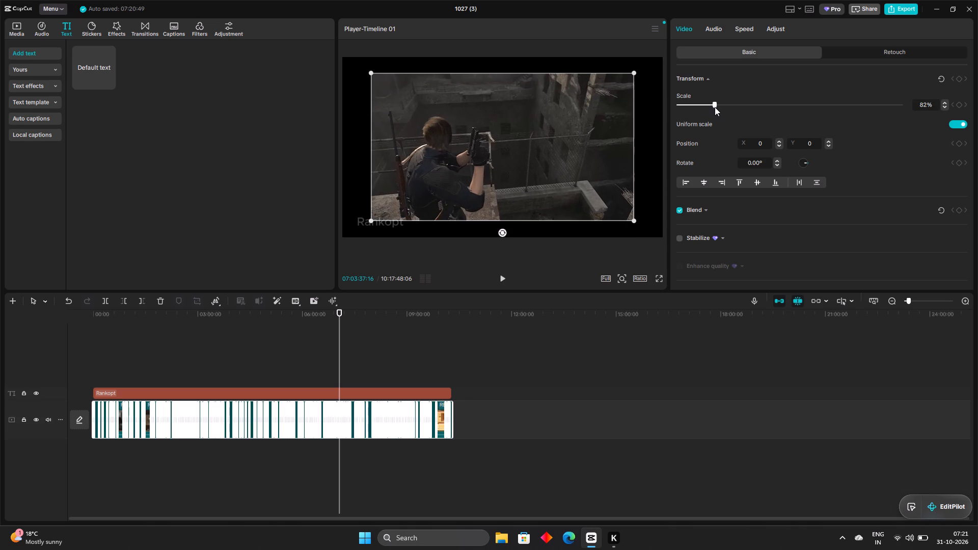
left_click_drag(715, 107, 718, 107)
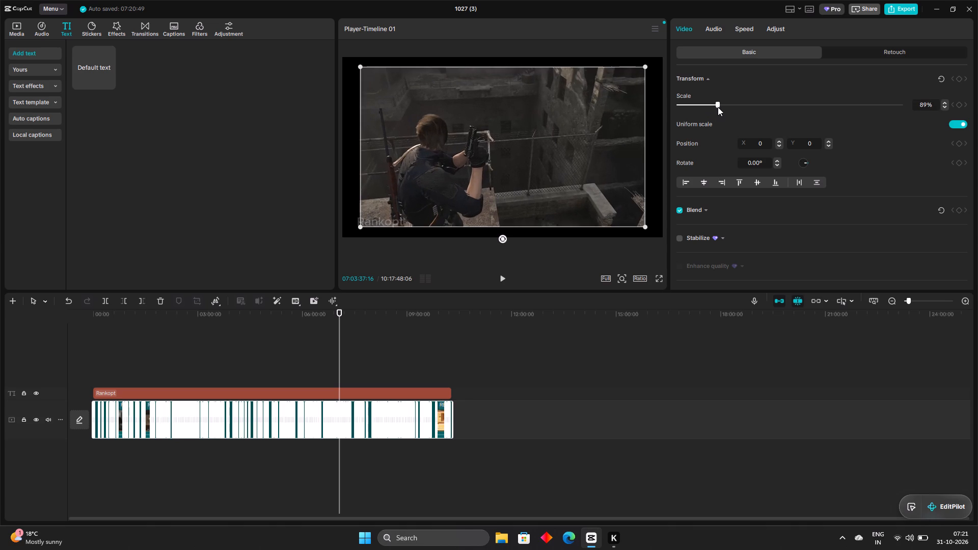
left_click_drag(718, 107, 720, 107)
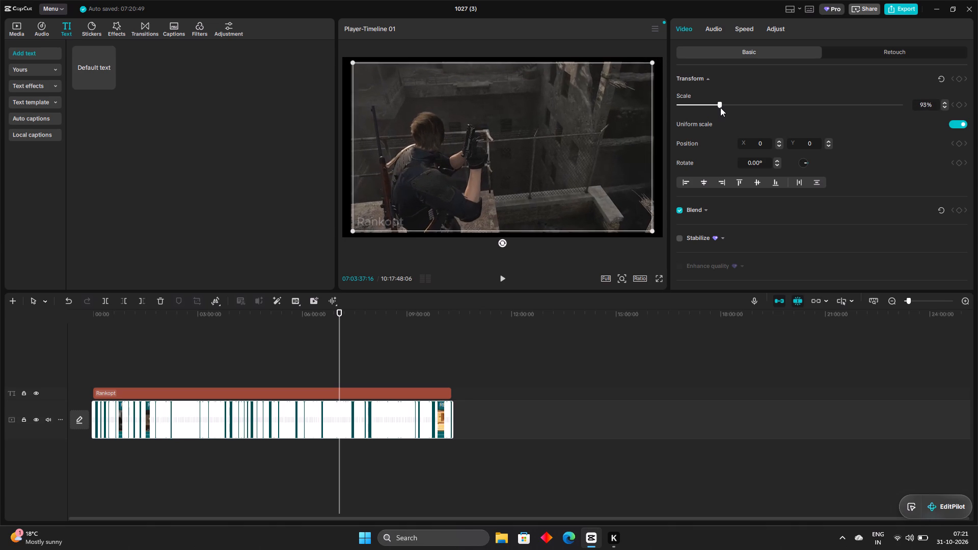
left_click_drag(720, 107, 722, 108)
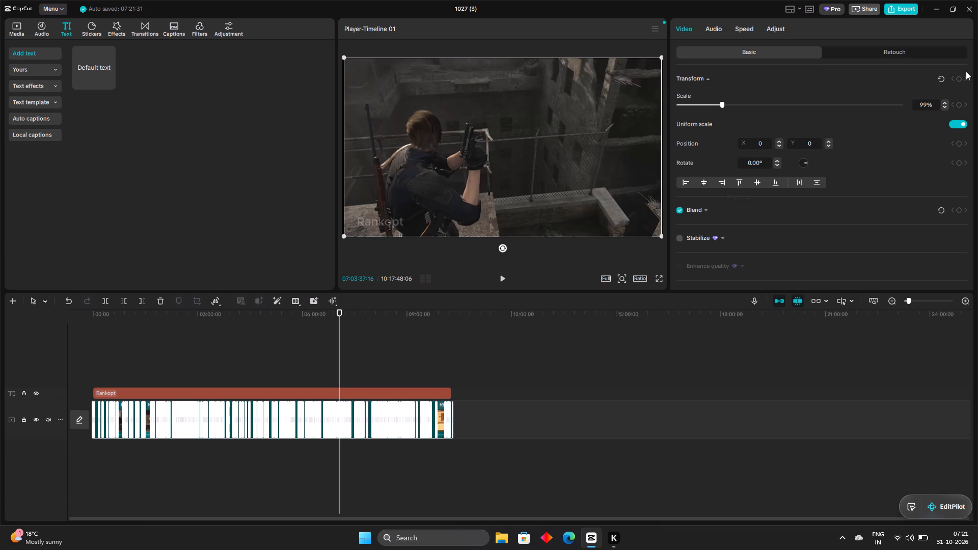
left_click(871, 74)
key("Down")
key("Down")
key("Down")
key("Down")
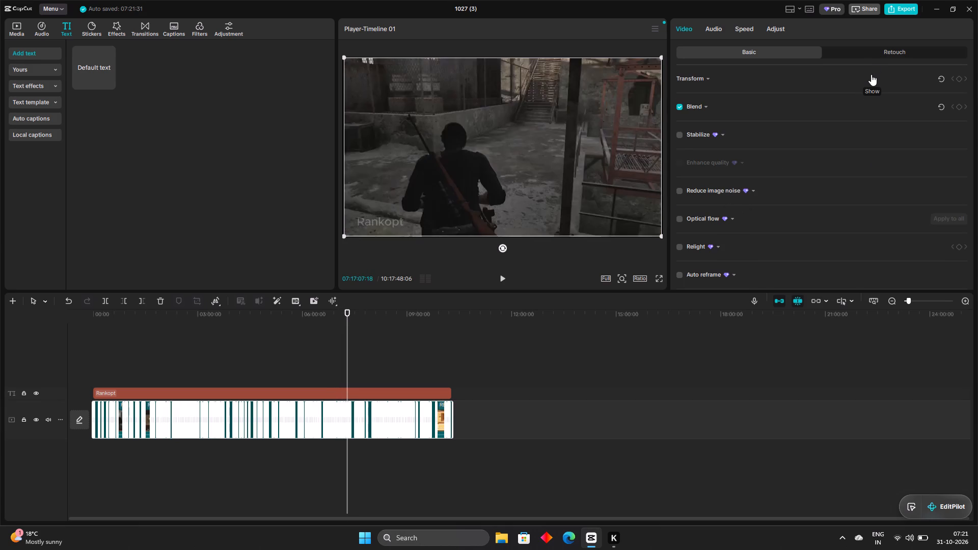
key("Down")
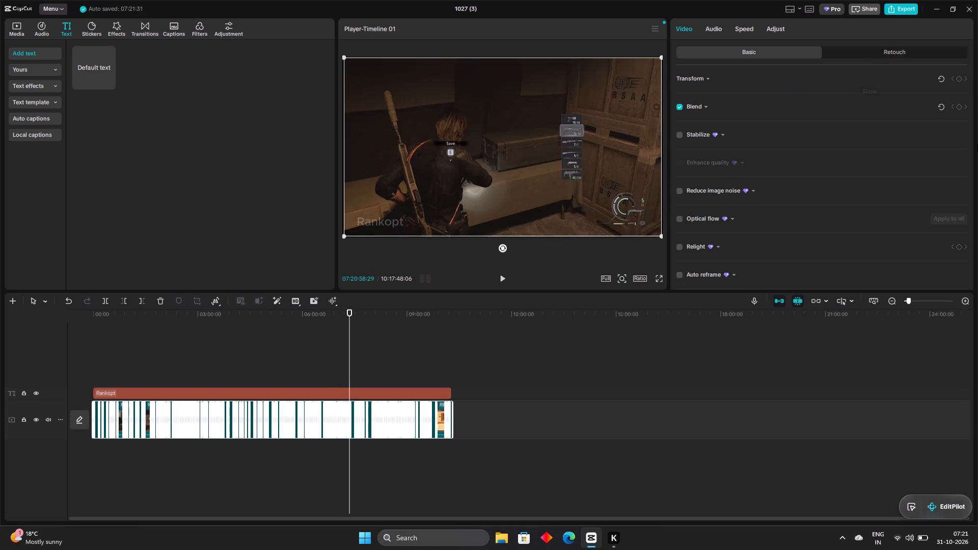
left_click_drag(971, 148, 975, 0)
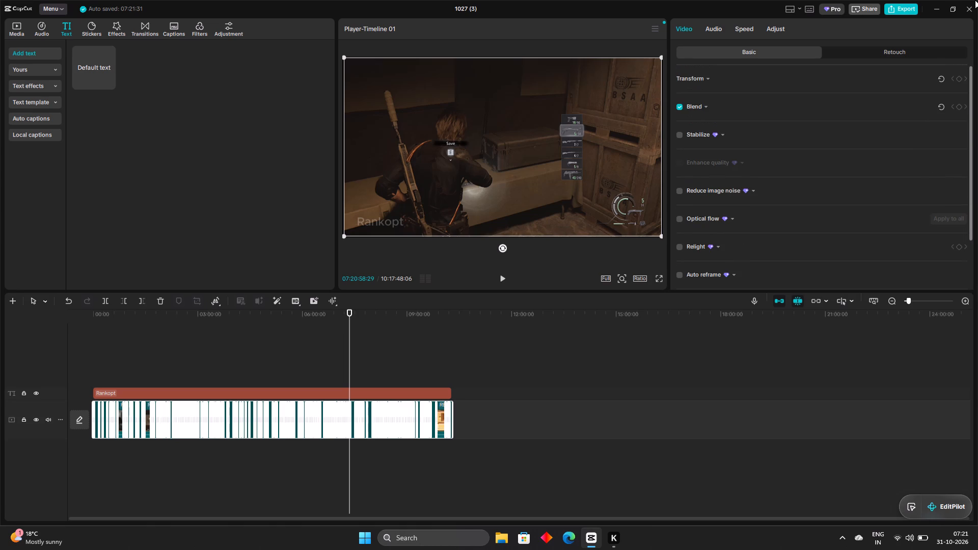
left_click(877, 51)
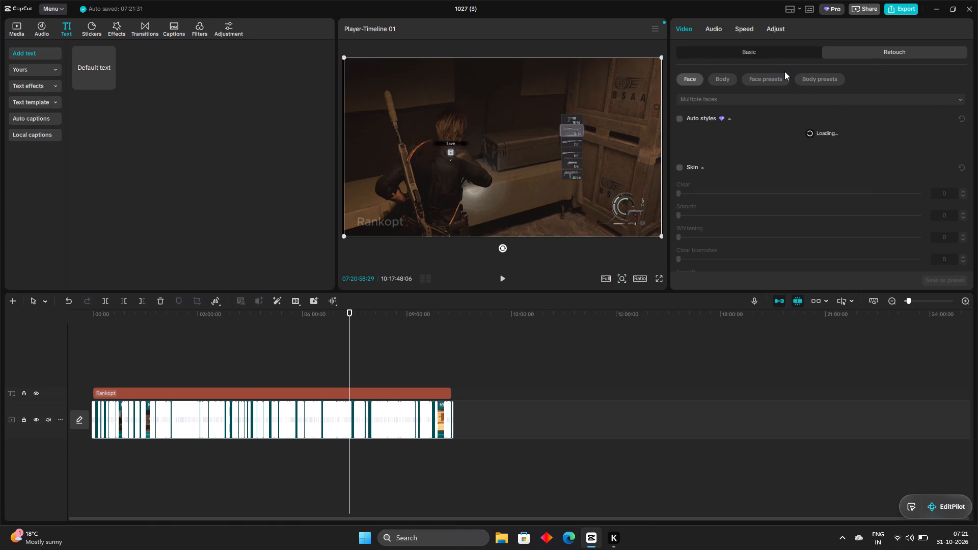
Raise the volume of all selected footage clips to 13.2 dB, checking the sound during playback.
left_click(718, 30)
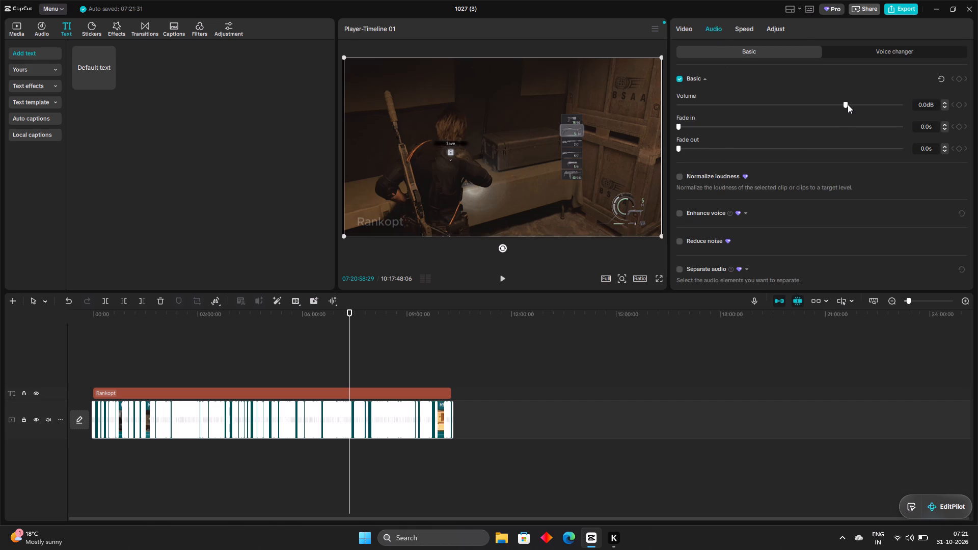
left_click_drag(848, 104, 887, 106)
left_click(501, 278)
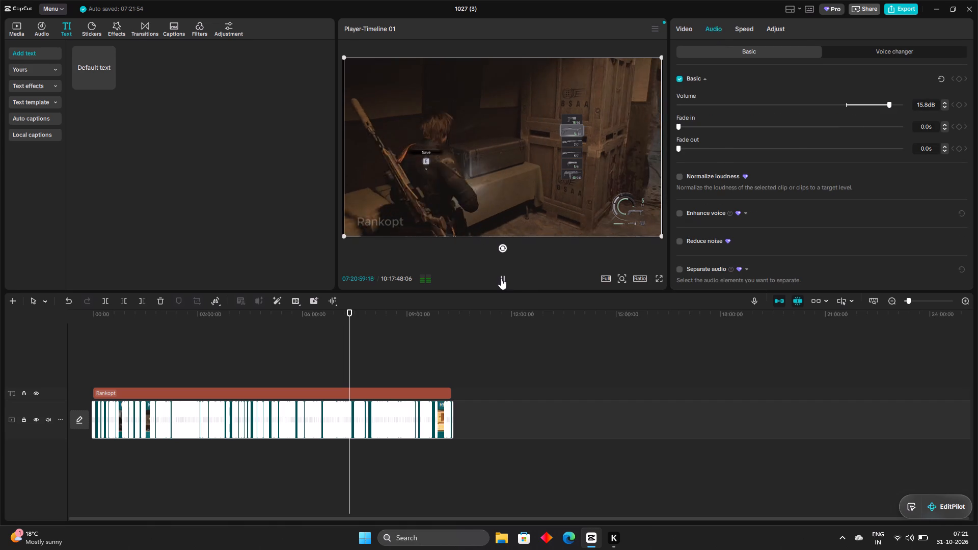
left_click_drag(889, 103, 905, 106)
left_click_drag(888, 102, 873, 106)
left_click(873, 106)
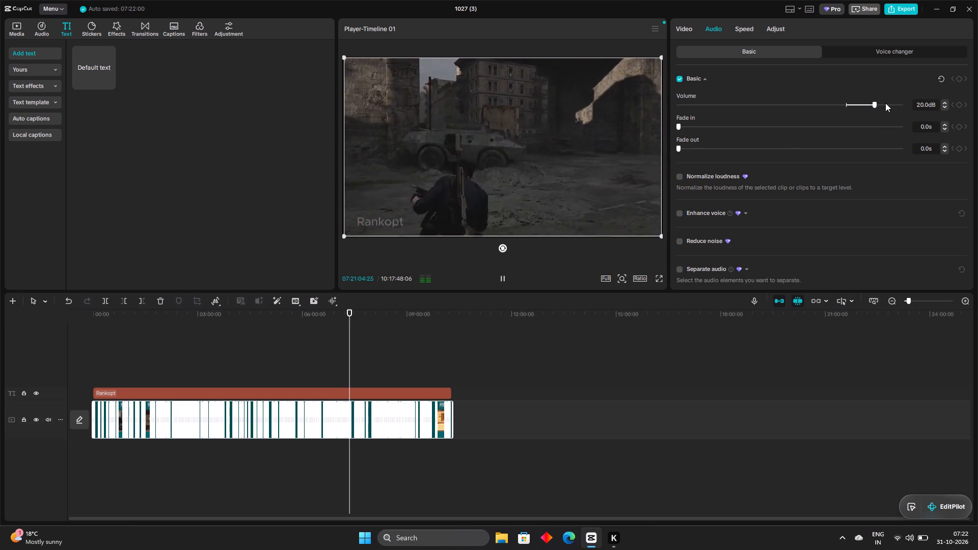
left_click_drag(881, 104, 762, 122)
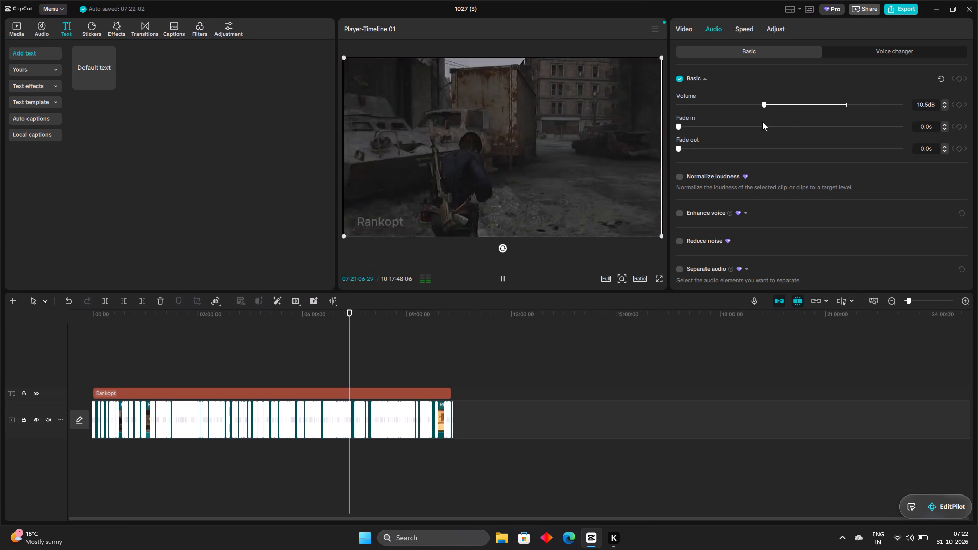
left_click_drag(768, 107, 869, 107)
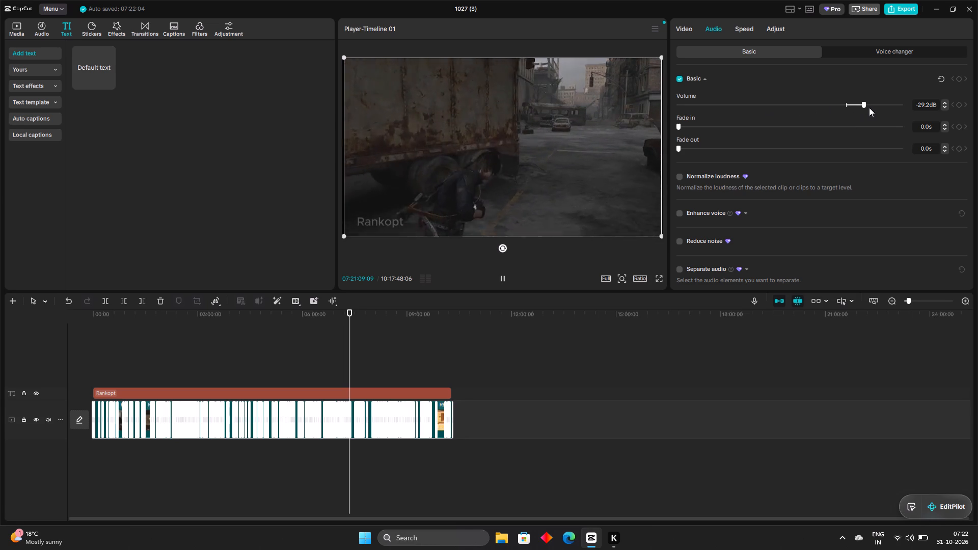
left_click_drag(869, 107, 880, 106)
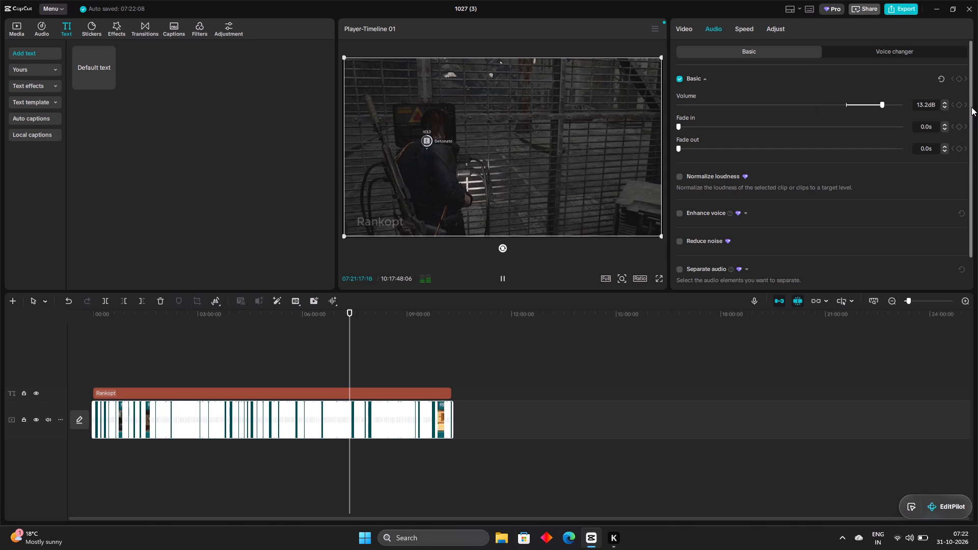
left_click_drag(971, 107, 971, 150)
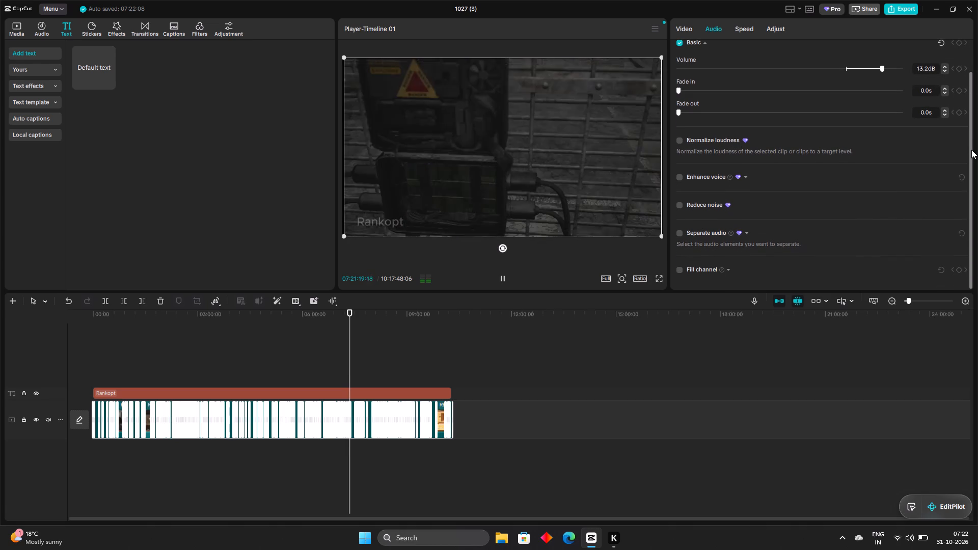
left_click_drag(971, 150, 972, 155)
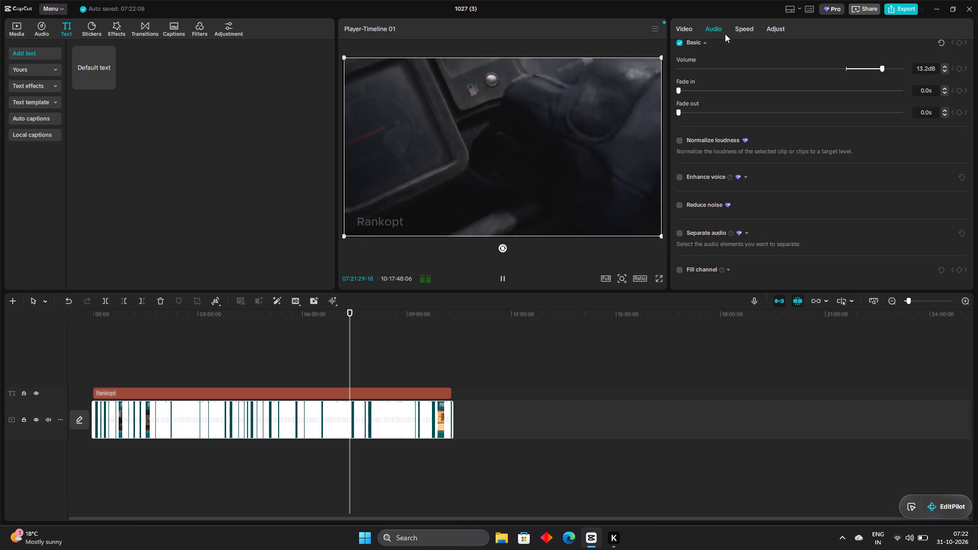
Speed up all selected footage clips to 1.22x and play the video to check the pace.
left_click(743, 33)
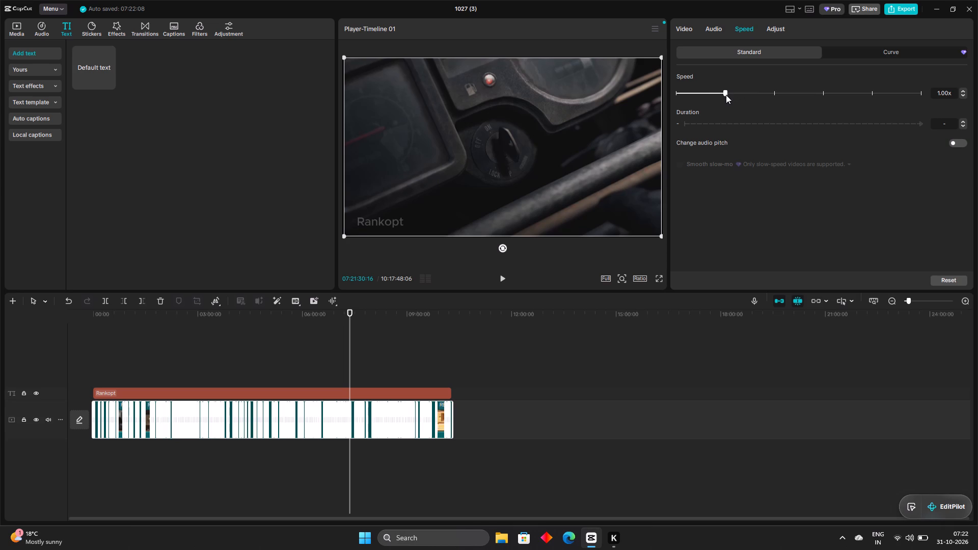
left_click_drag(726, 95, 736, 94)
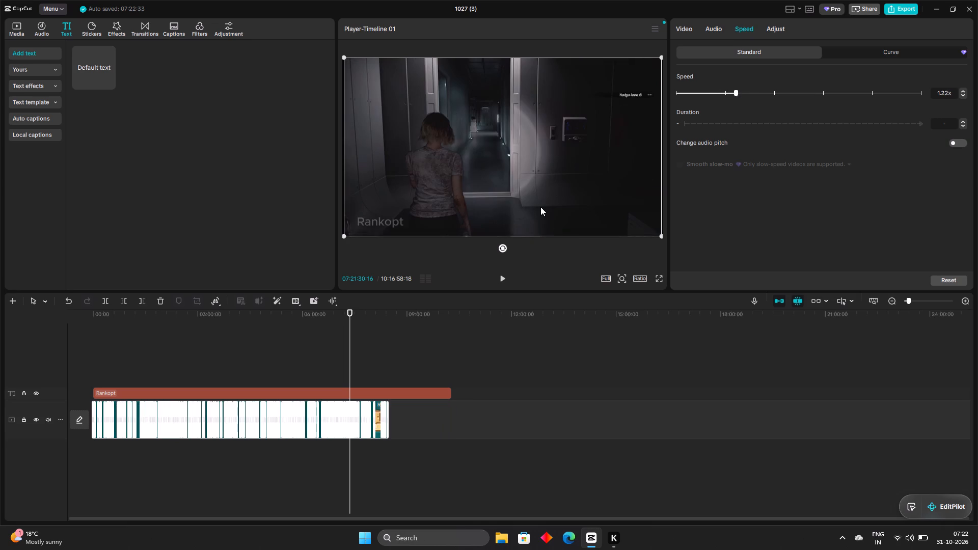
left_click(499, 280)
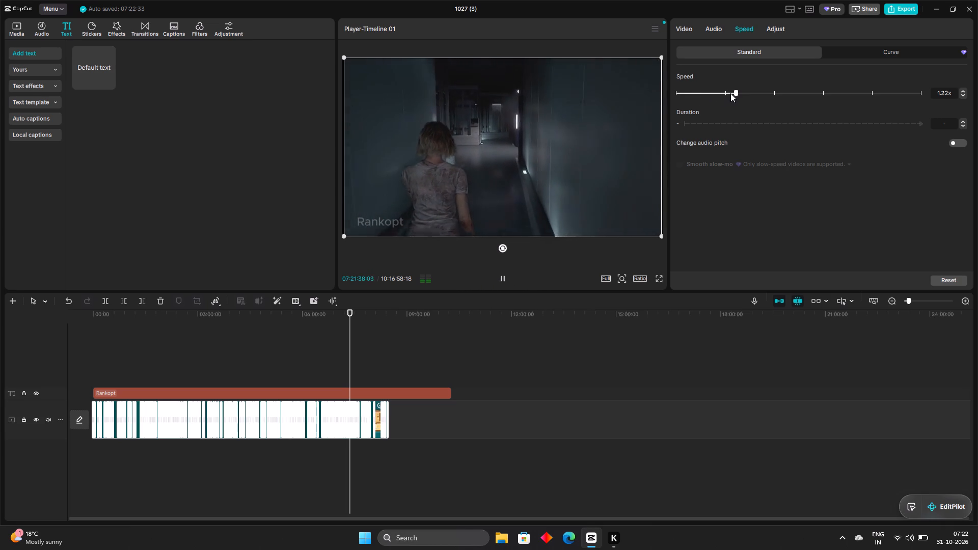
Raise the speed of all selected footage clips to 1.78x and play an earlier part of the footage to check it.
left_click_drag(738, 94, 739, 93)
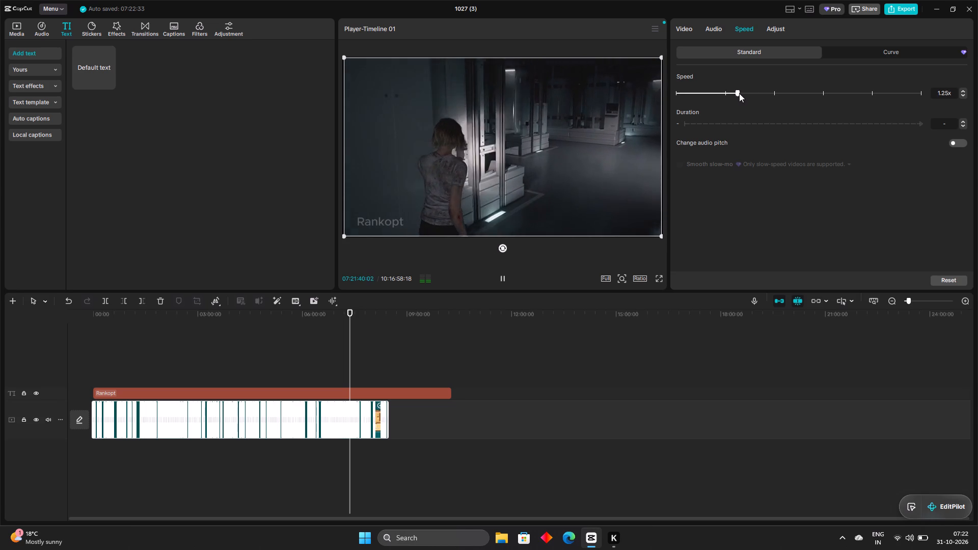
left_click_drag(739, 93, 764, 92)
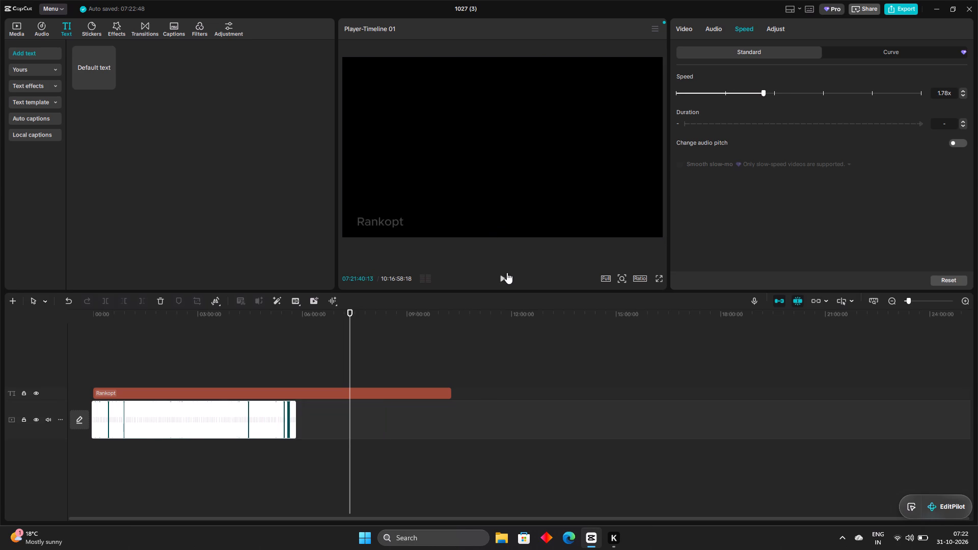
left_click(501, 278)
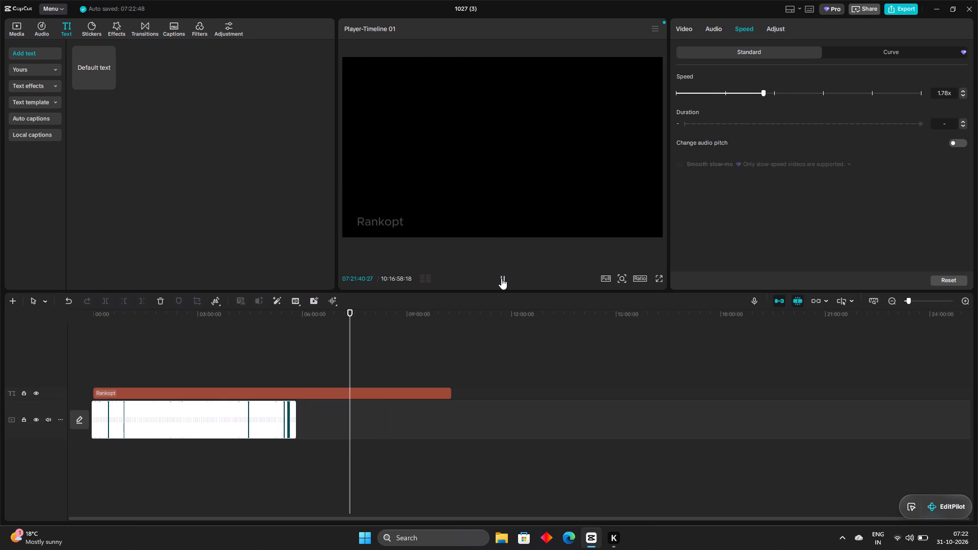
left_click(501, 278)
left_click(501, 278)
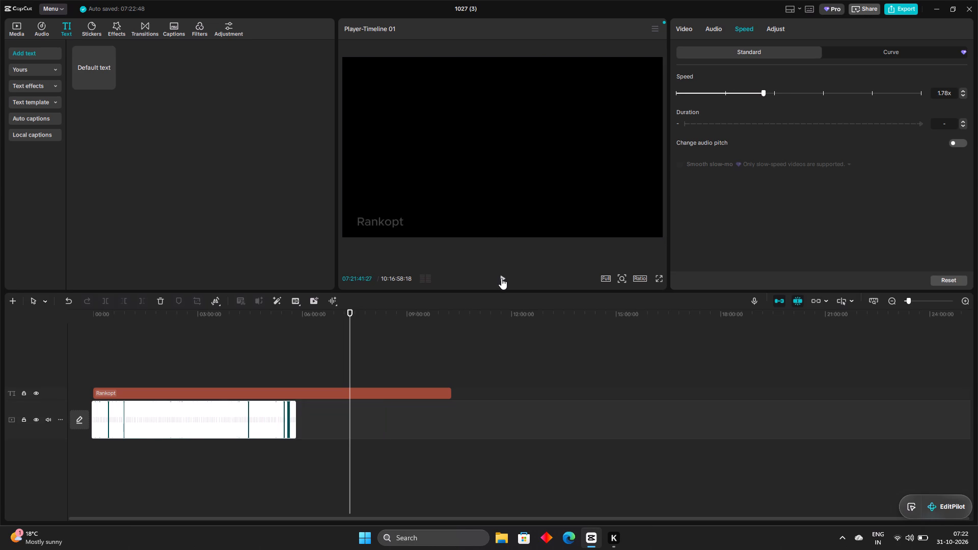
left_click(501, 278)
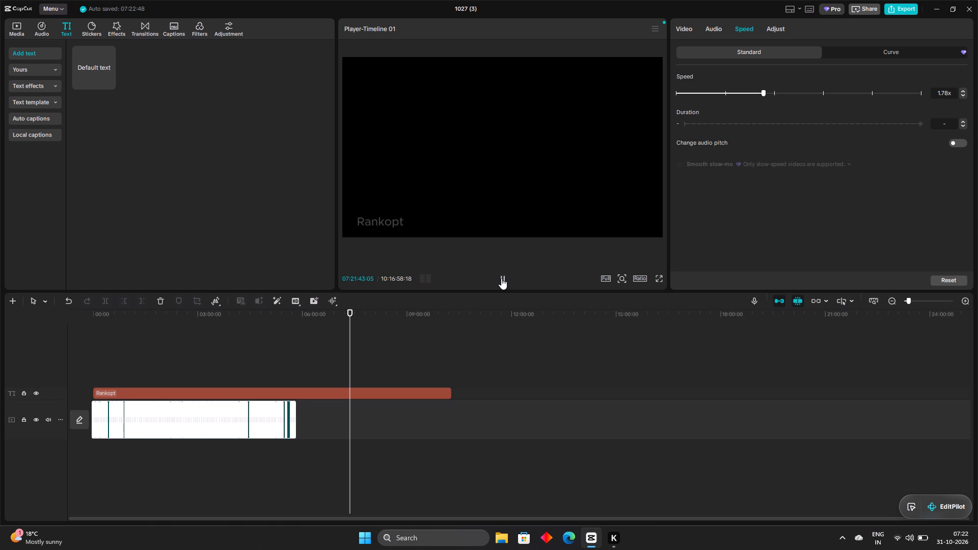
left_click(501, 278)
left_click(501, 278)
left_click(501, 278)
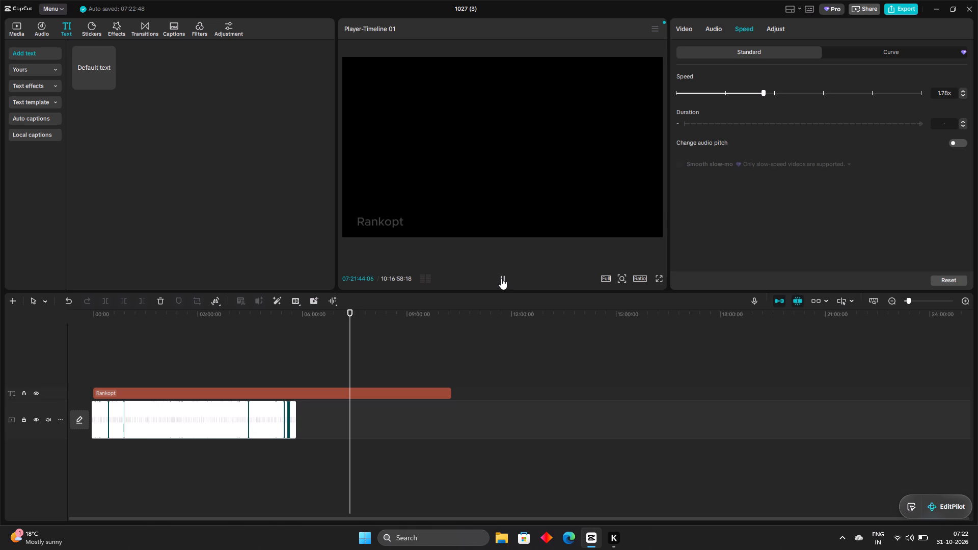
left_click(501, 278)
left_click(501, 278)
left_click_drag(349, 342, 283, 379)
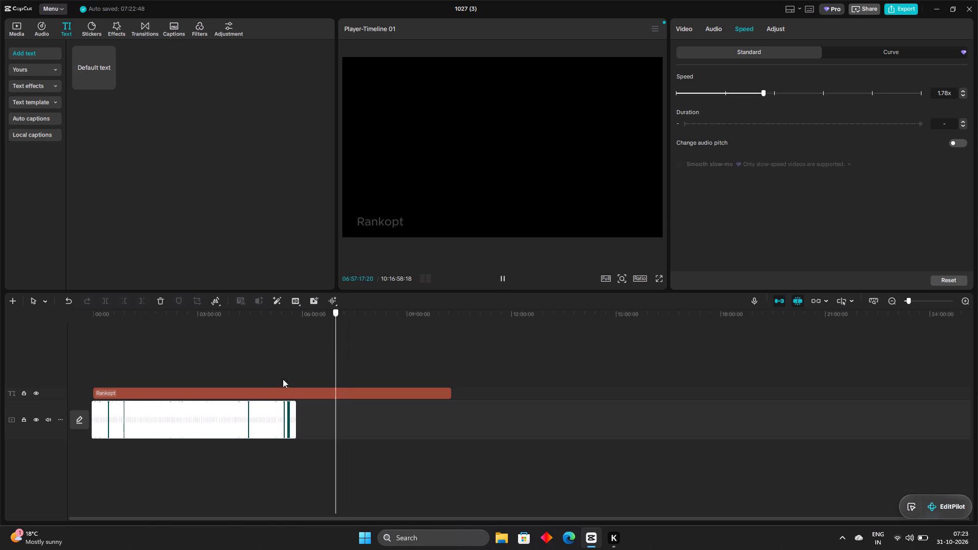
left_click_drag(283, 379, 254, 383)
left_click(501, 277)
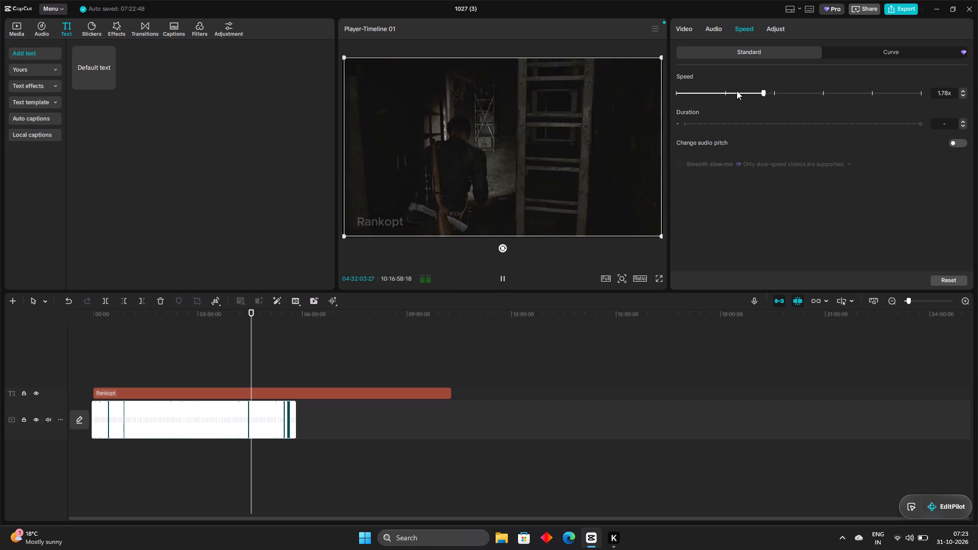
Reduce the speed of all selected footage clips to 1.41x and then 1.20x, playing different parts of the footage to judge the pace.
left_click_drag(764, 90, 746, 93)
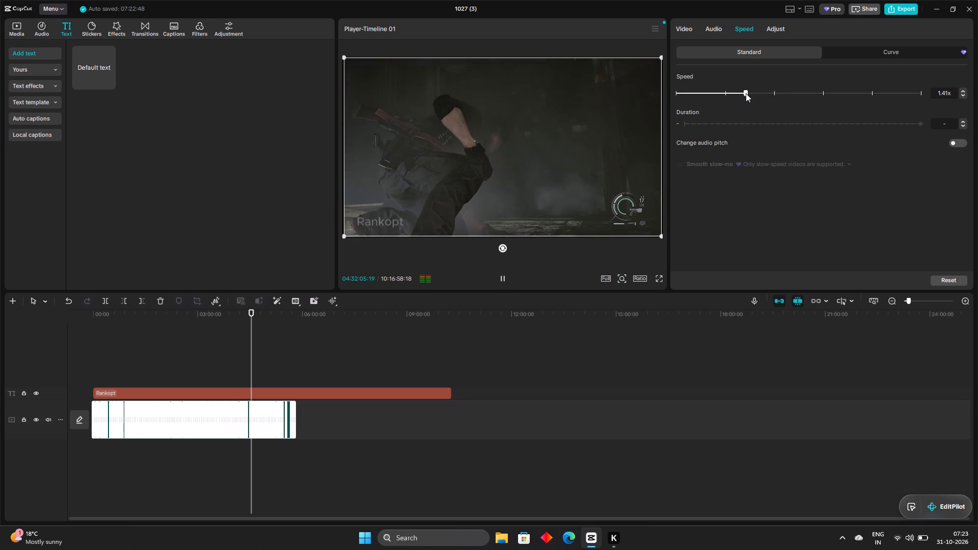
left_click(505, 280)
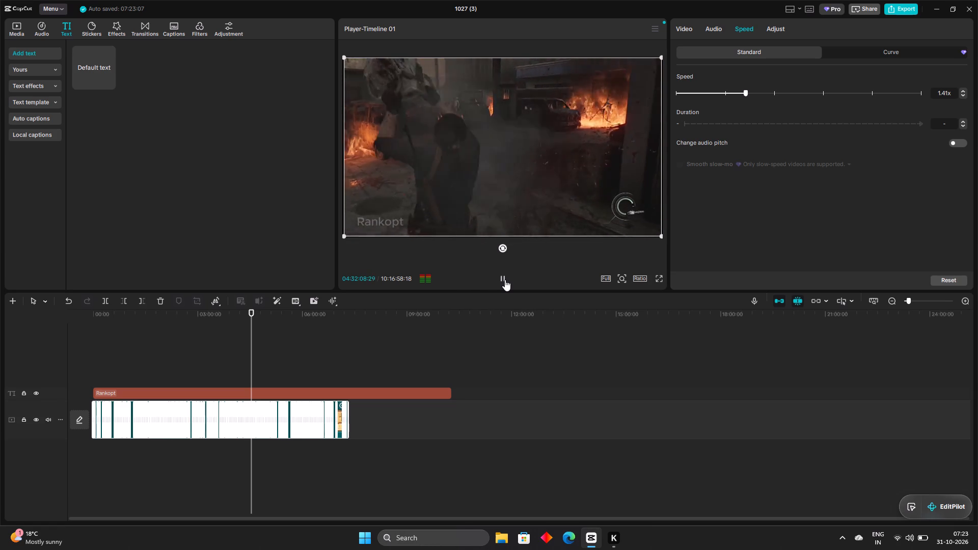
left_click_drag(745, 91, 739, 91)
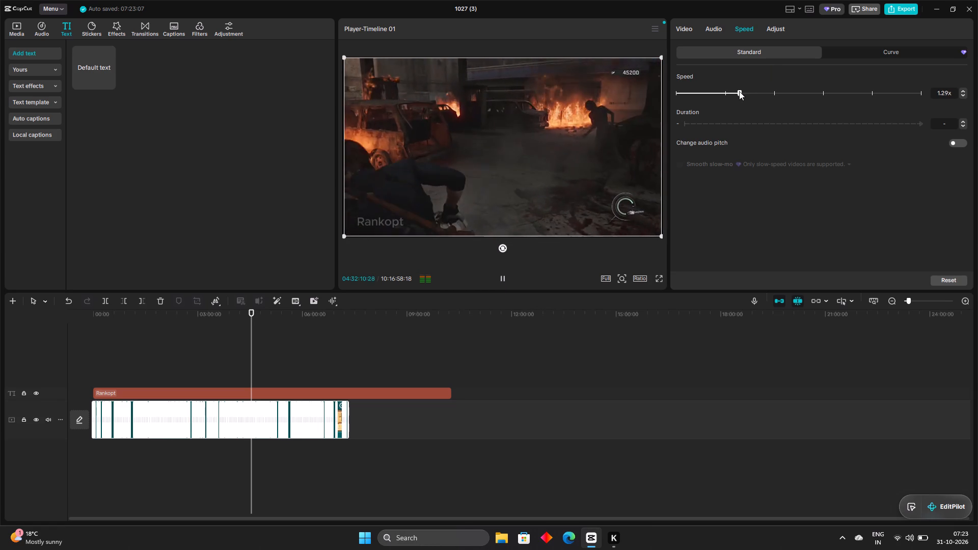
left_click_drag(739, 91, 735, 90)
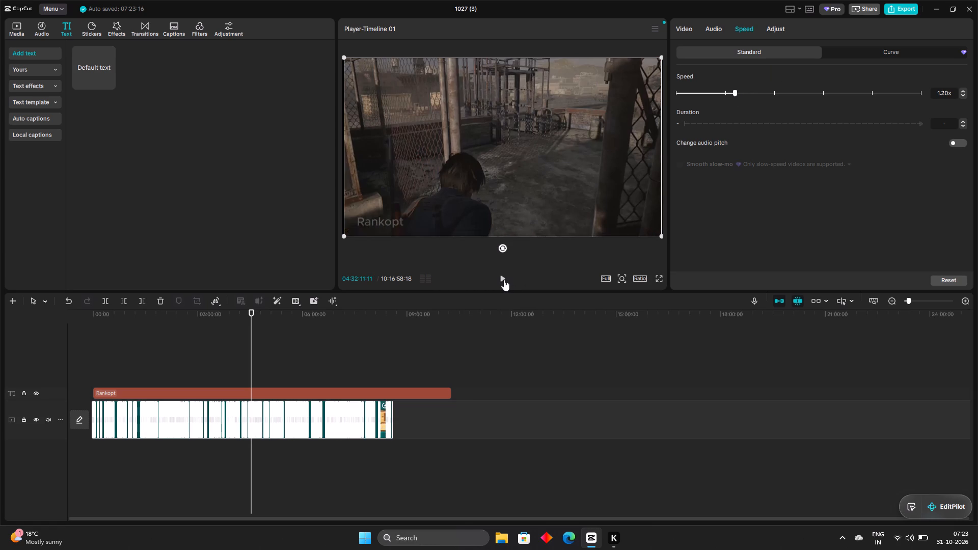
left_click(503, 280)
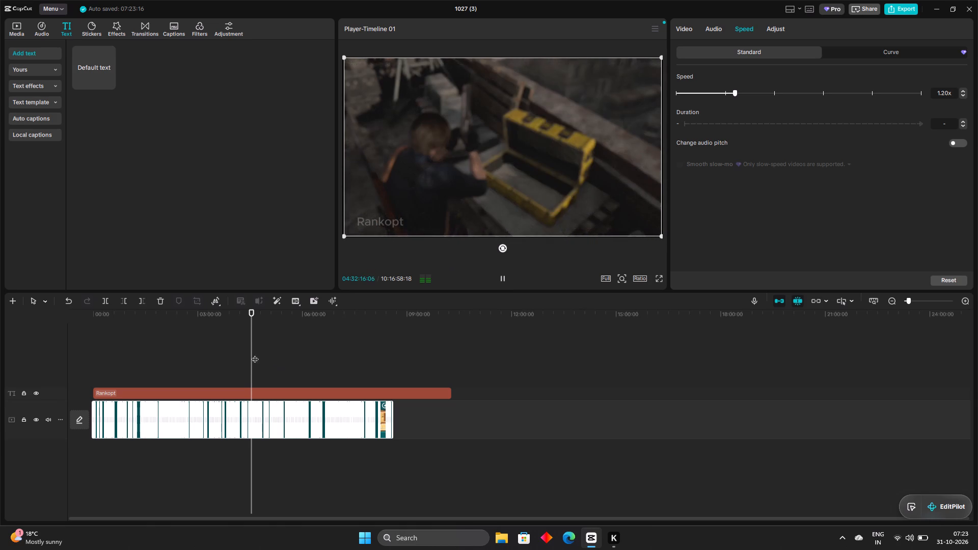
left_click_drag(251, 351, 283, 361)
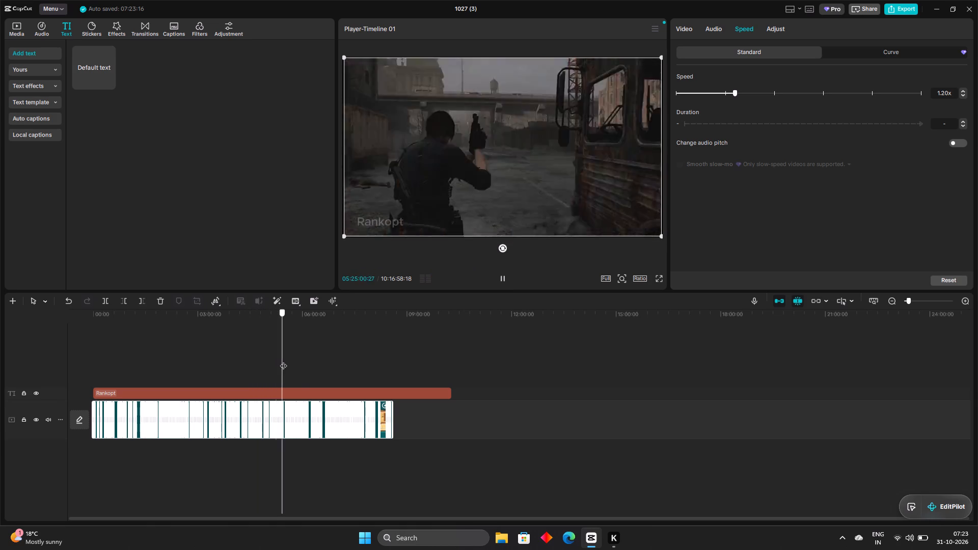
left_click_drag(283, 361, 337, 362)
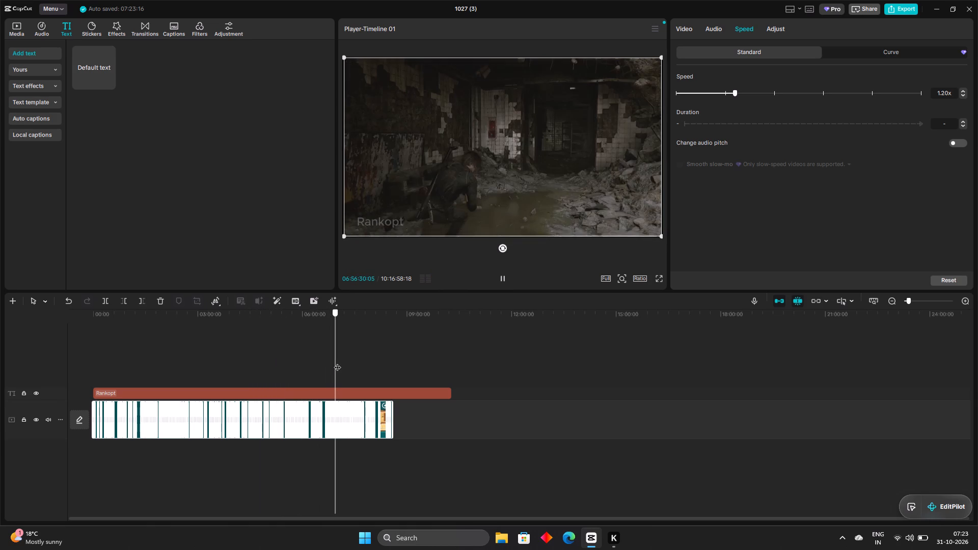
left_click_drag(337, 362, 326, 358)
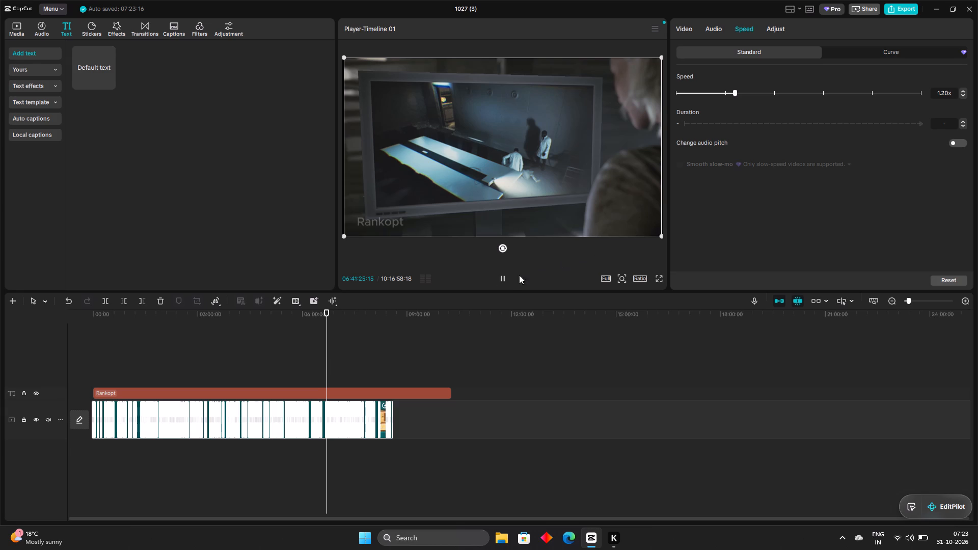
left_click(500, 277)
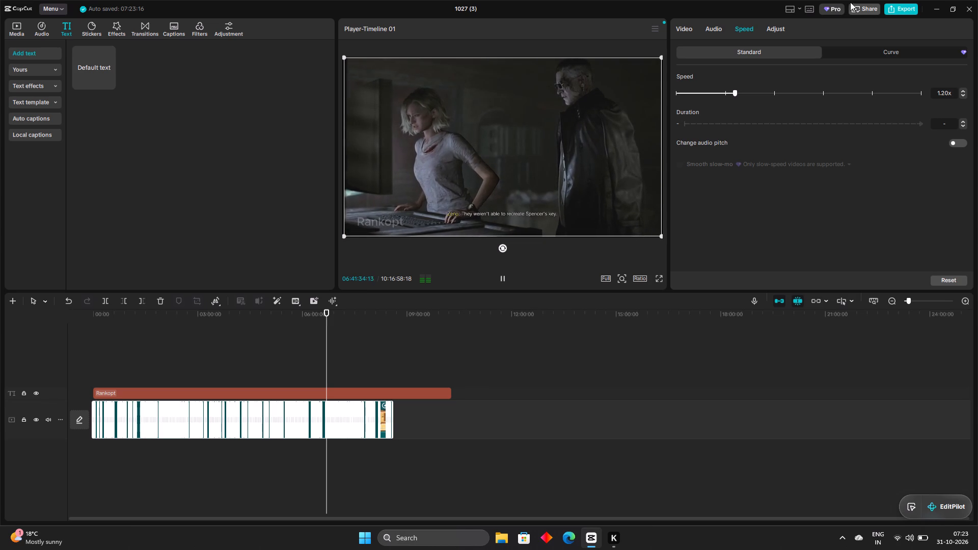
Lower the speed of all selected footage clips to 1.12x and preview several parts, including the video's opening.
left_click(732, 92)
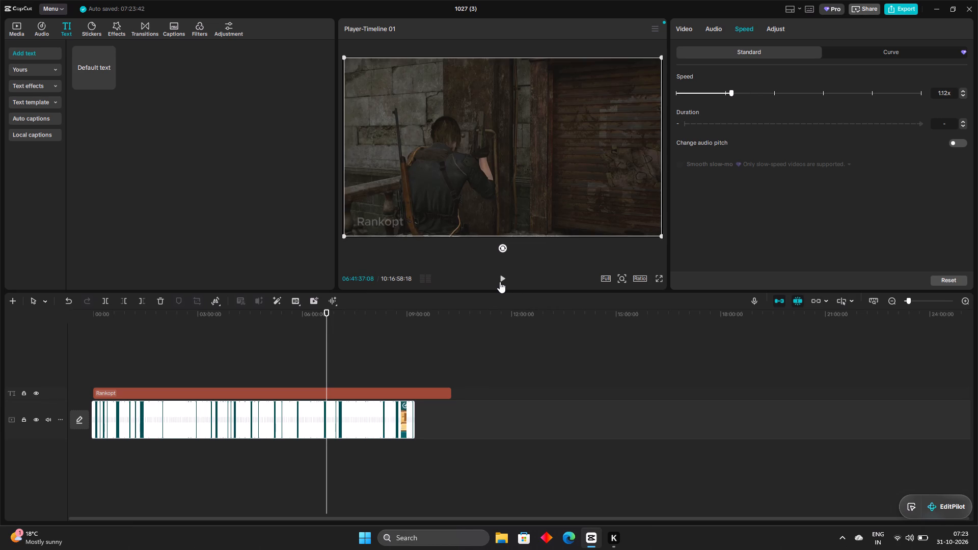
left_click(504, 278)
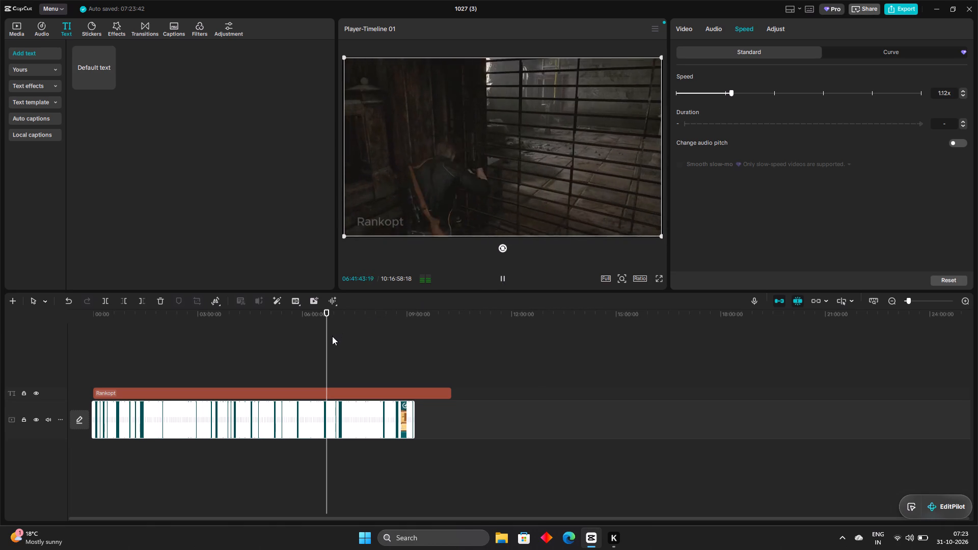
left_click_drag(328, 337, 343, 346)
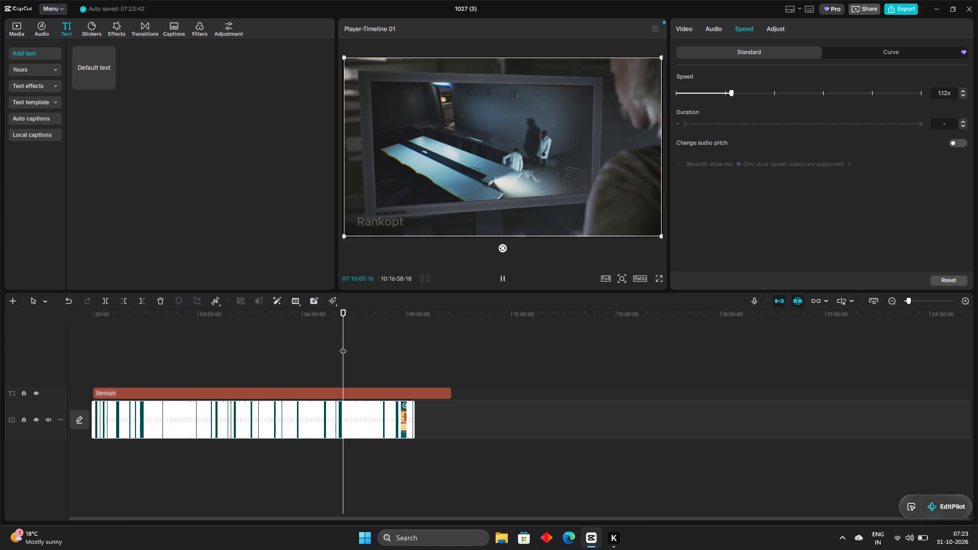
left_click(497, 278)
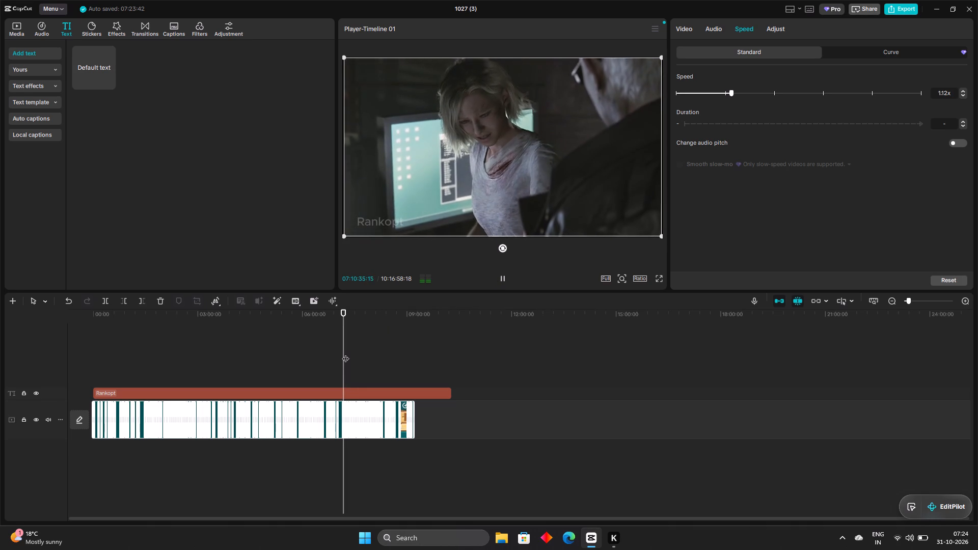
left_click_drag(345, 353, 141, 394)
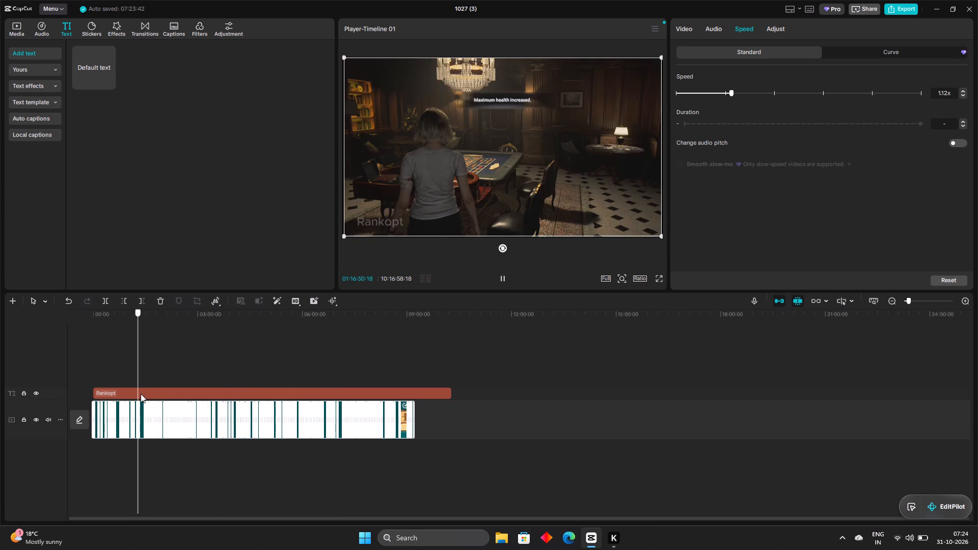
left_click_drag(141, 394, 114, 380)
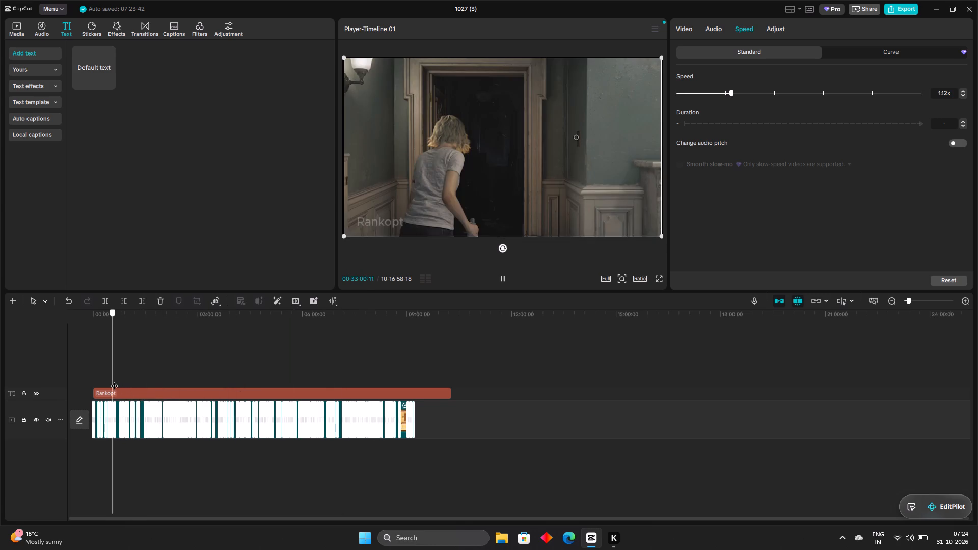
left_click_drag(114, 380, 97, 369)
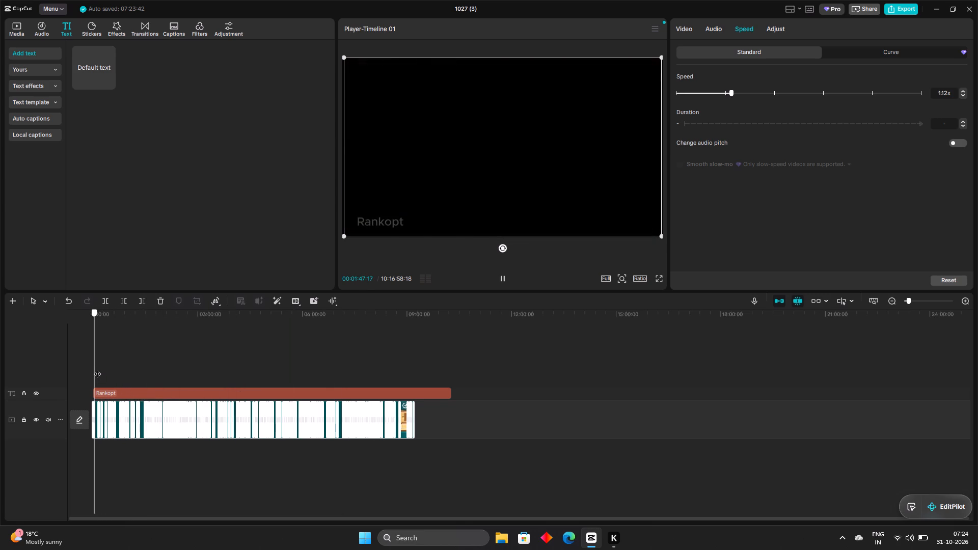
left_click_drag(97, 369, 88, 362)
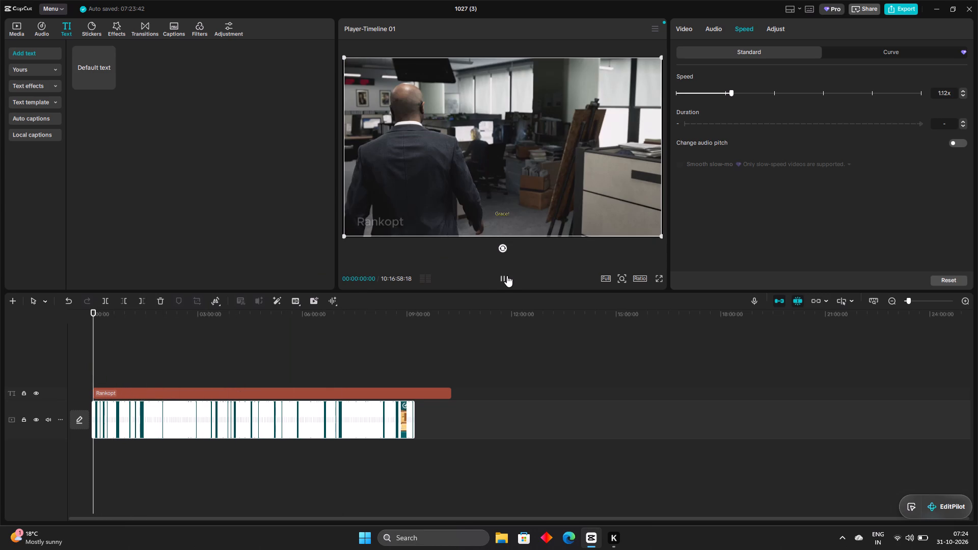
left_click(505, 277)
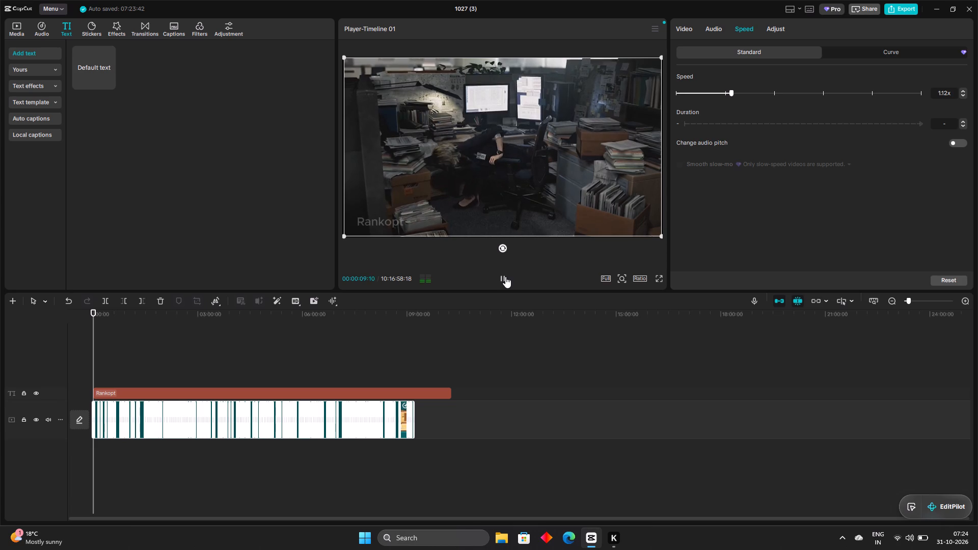
Fine-tune the speed of all selected footage clips down to 1.08x, checking the opening dialogue scenes during playback.
left_click(730, 89)
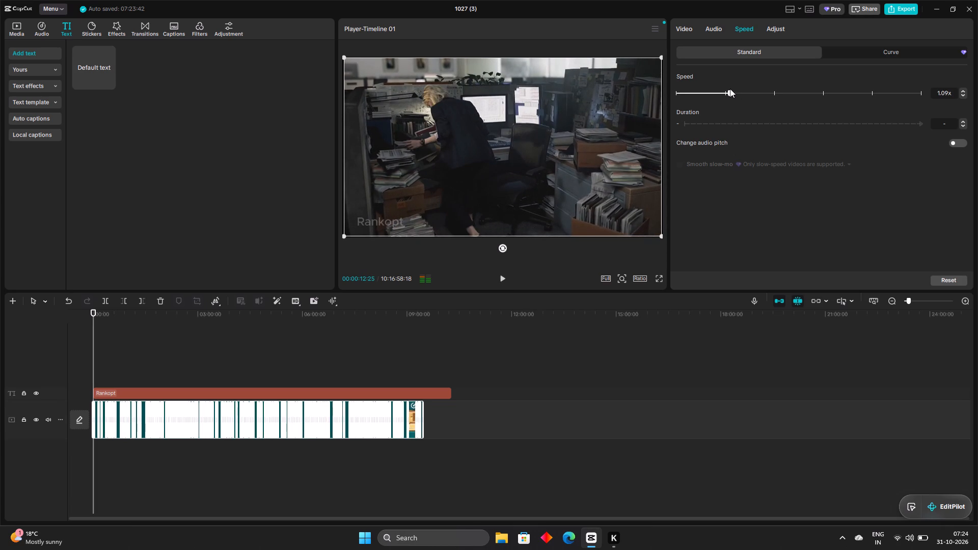
left_click(504, 275)
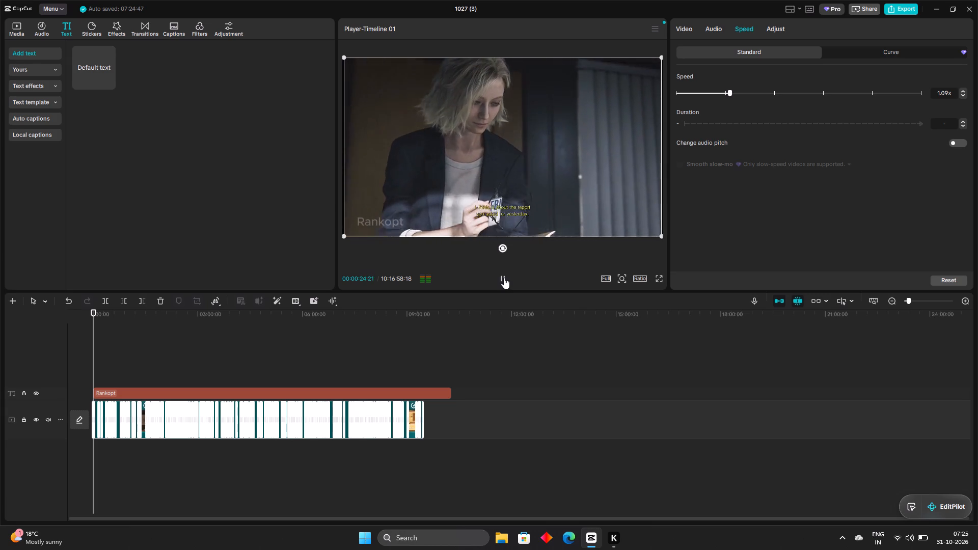
left_click(730, 91)
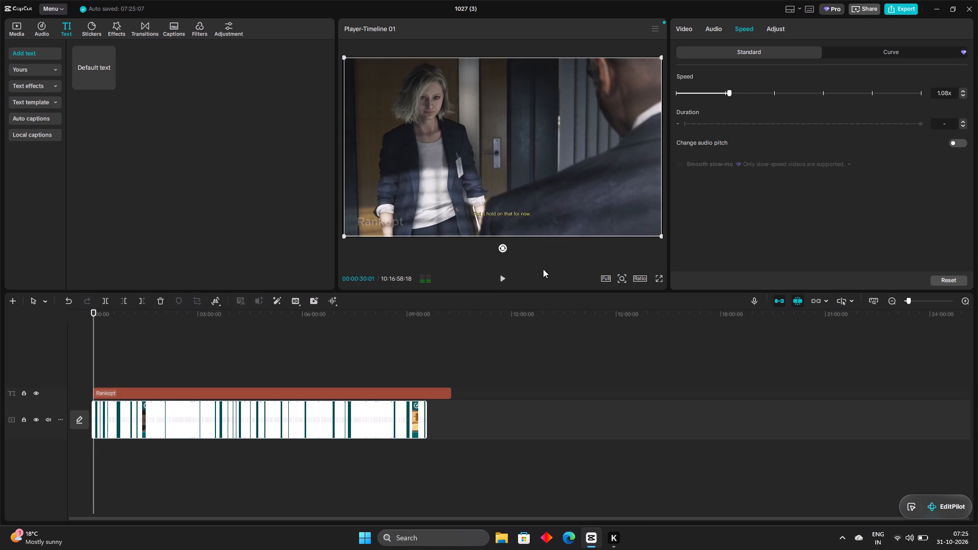
left_click(501, 277)
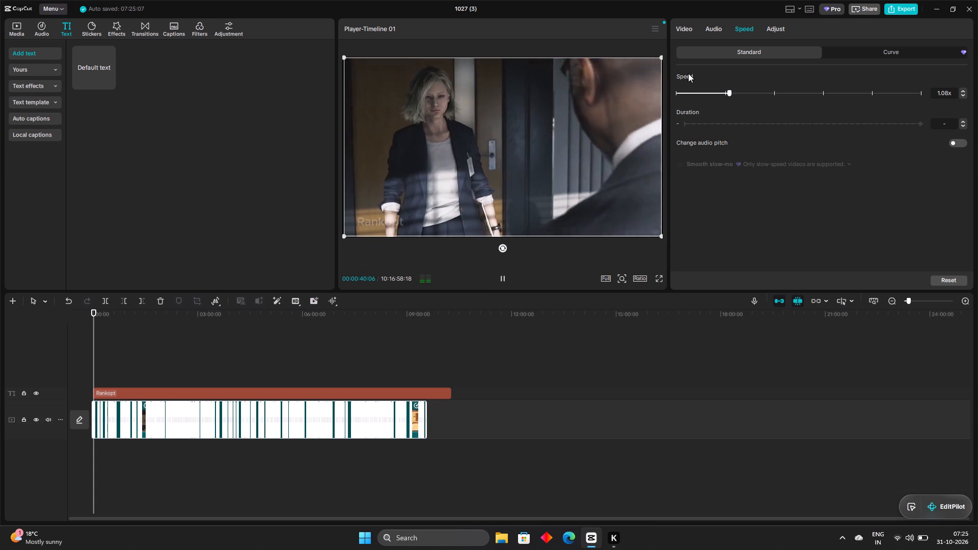
Examine the Basic, HSL and Curves colour adjustment options for the selected footage clips.
left_click(772, 26)
double_click(778, 26)
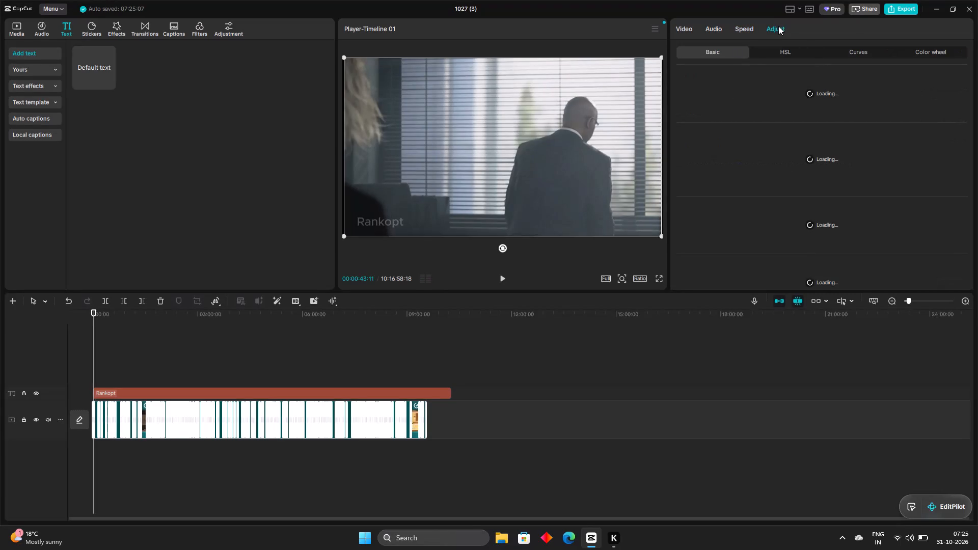
left_click(776, 51)
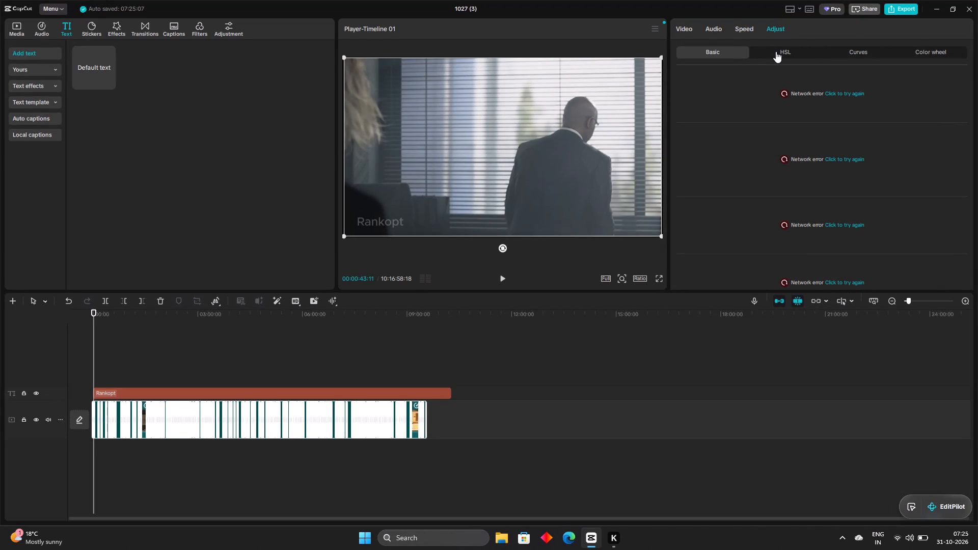
left_click(880, 53)
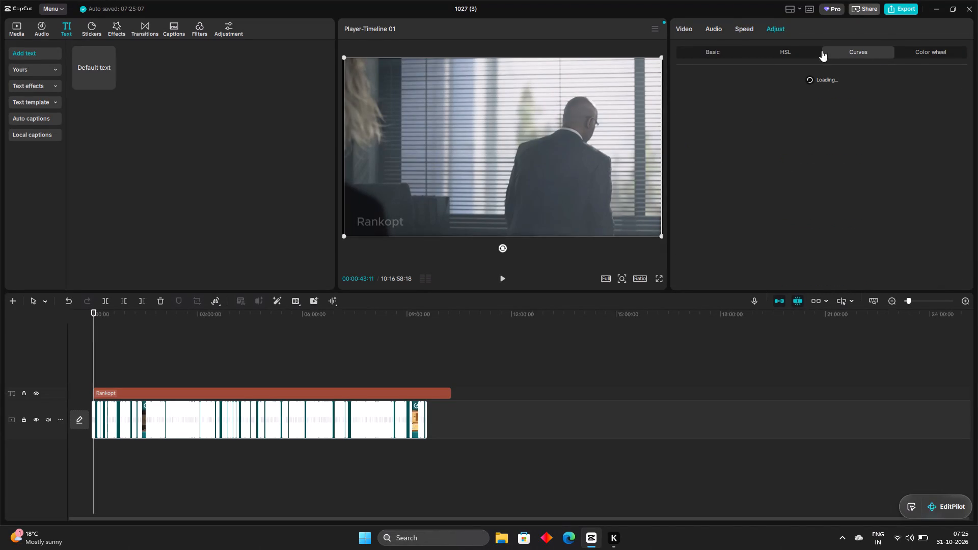
left_click(707, 51)
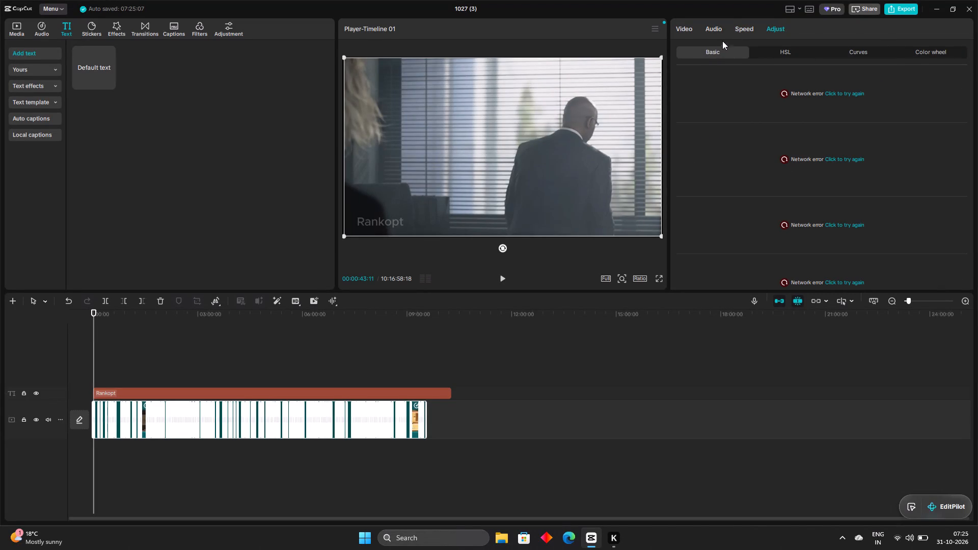
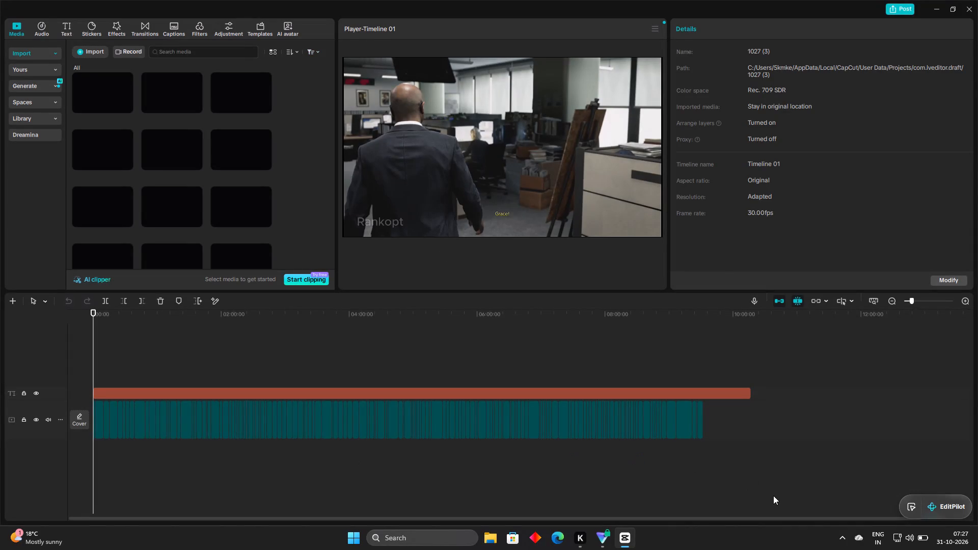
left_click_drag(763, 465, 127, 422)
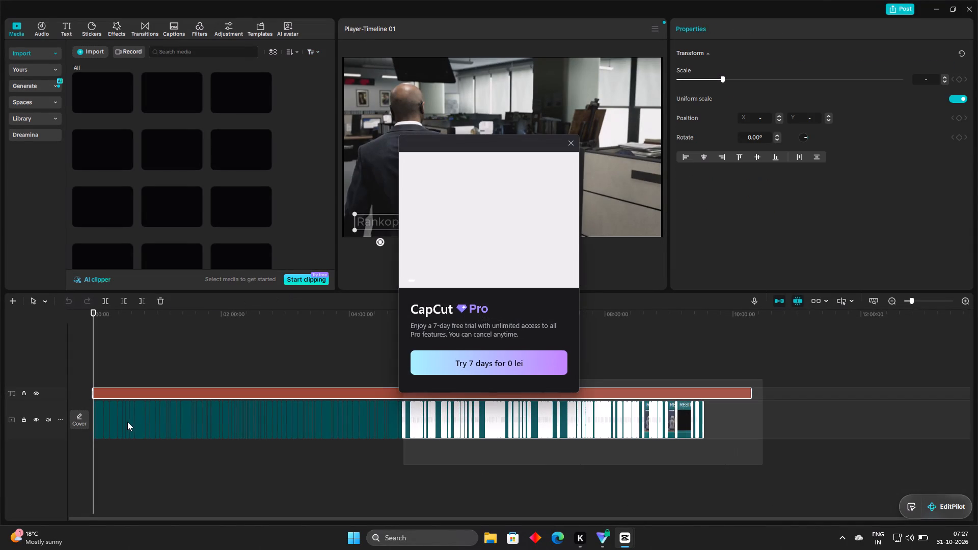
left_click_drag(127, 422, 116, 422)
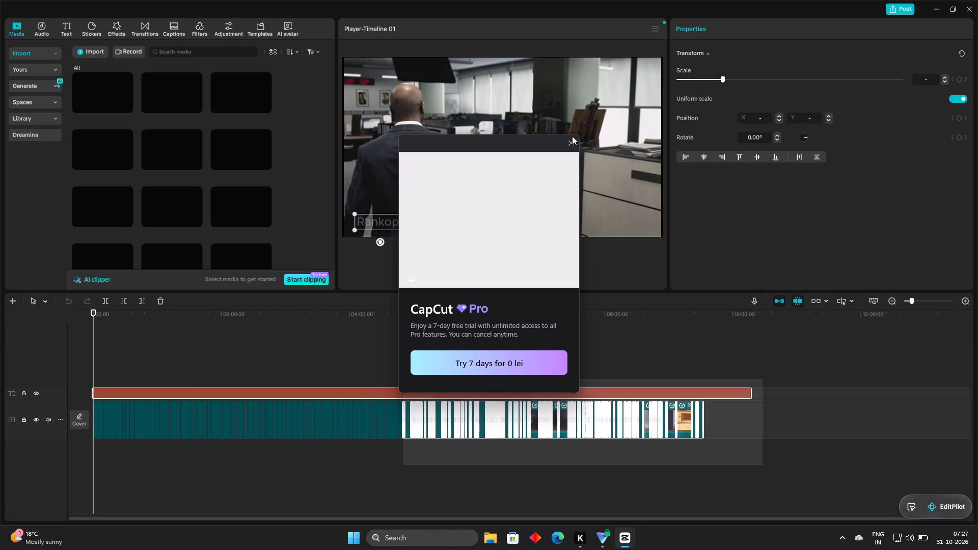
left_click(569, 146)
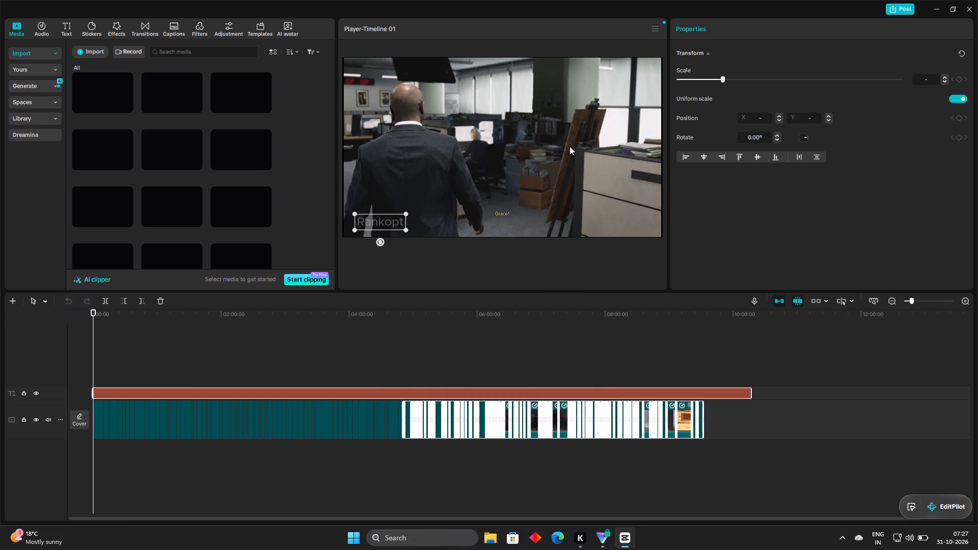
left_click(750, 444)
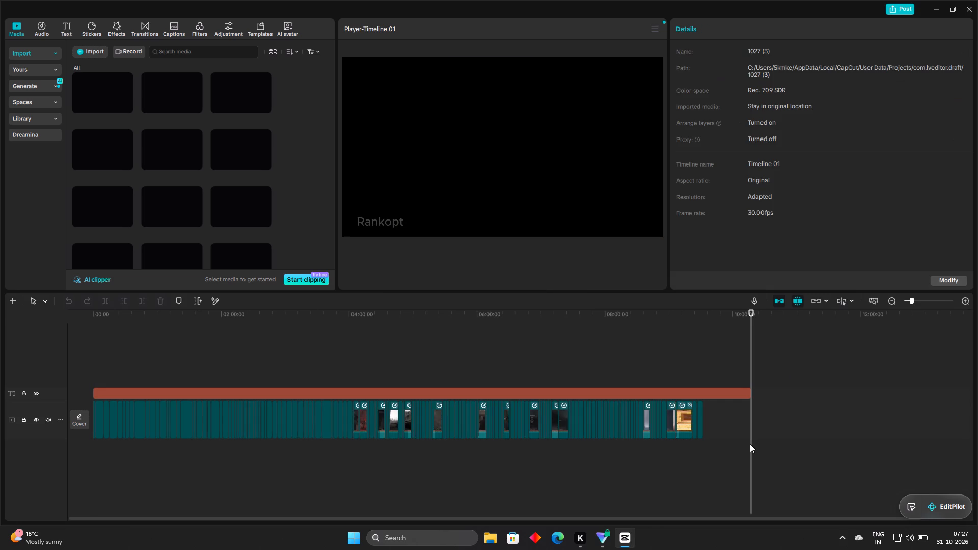
Select all footage clips without the Rankopt text and raise their Sharpen effect in the Basic colour adjustments to 89.
left_click_drag(745, 476, 446, 426)
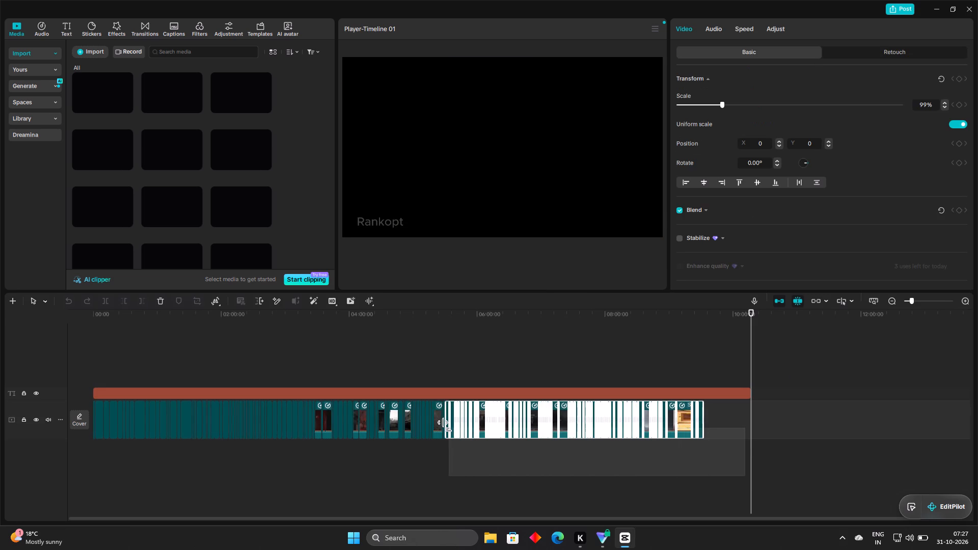
left_click_drag(446, 426, 339, 405)
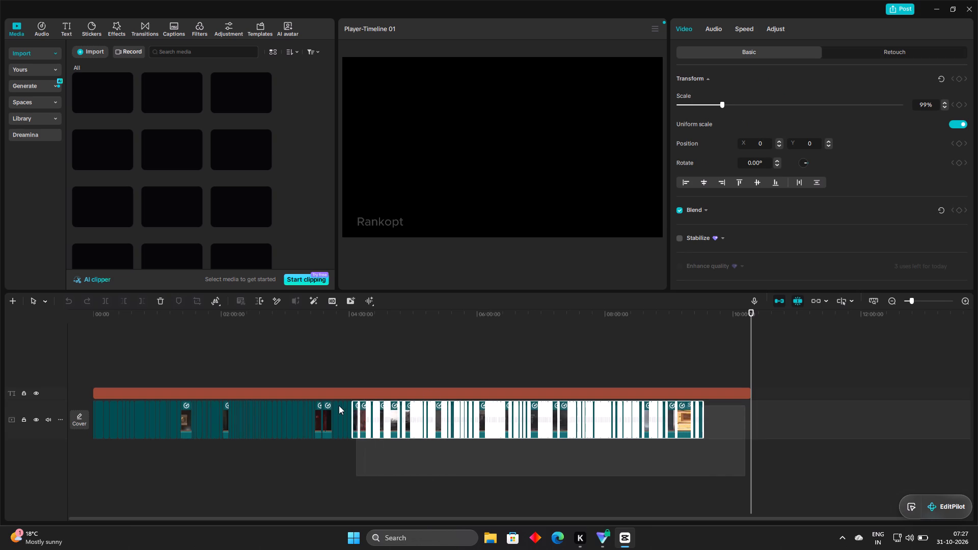
left_click_drag(339, 405, 204, 410)
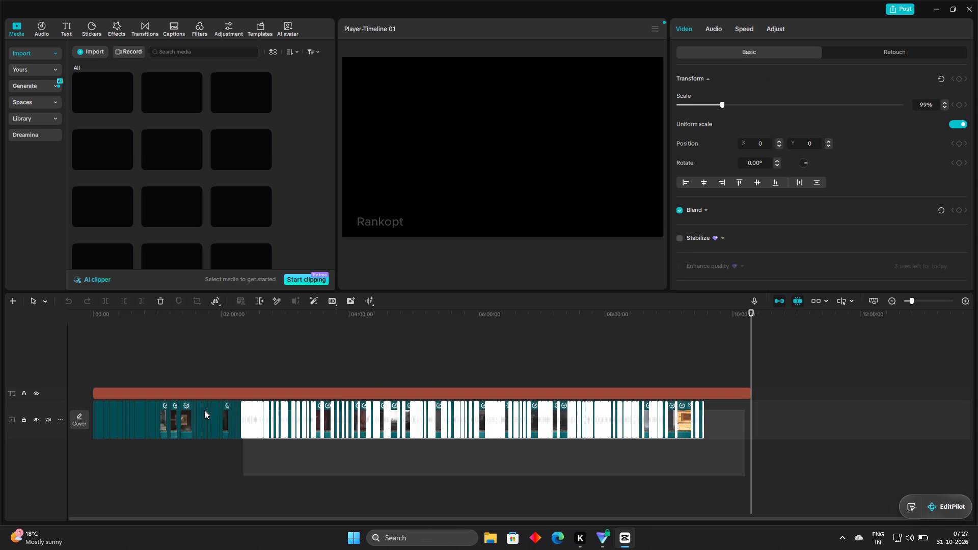
left_click_drag(204, 410, 90, 410)
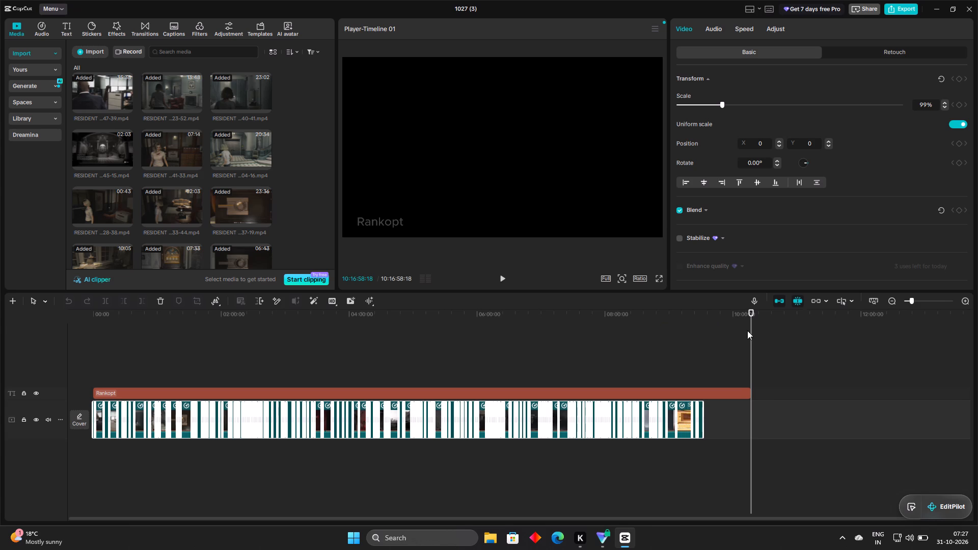
left_click_drag(750, 325, 655, 354)
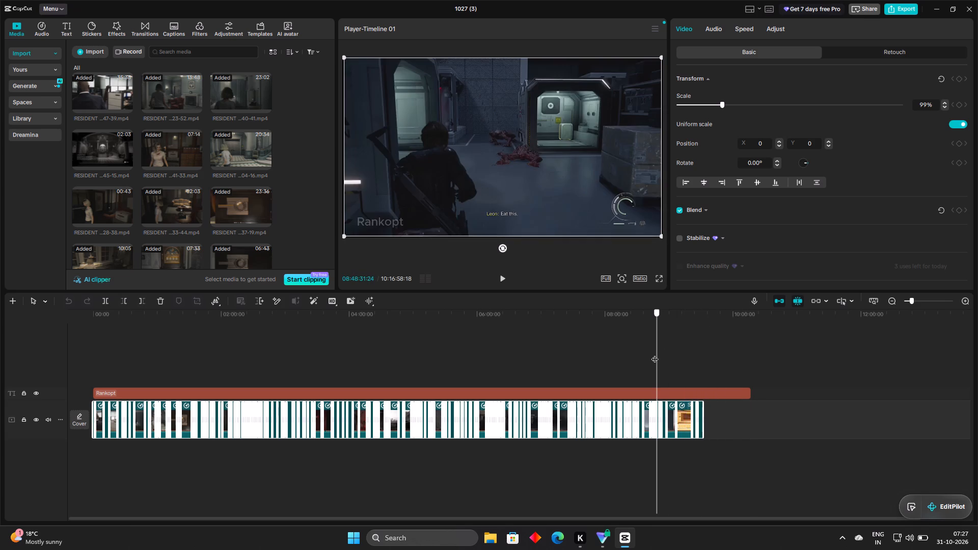
left_click_drag(655, 354, 619, 361)
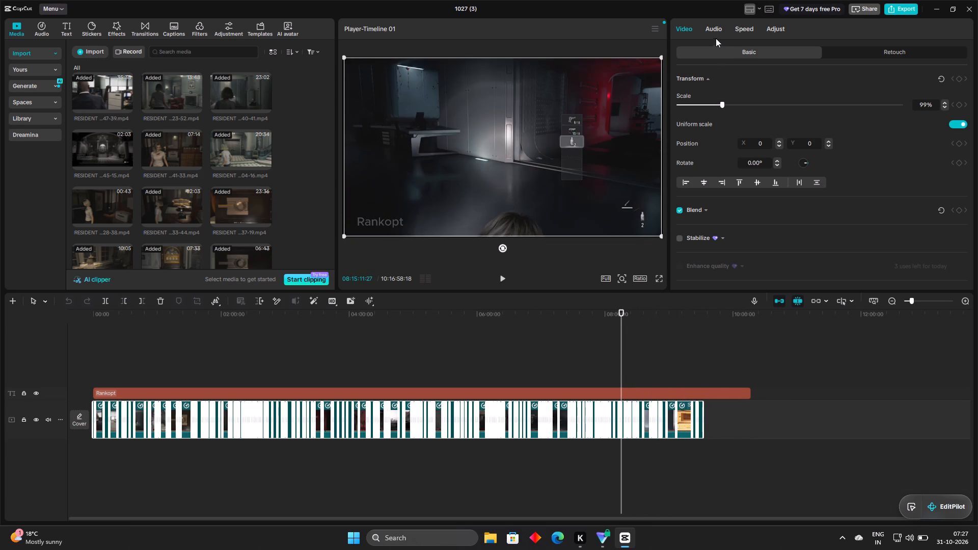
left_click(715, 35)
left_click(715, 30)
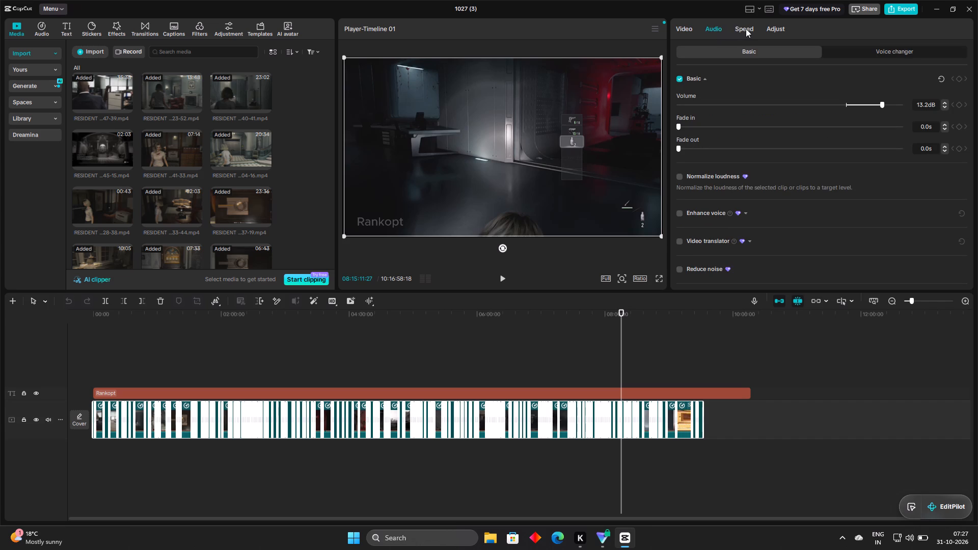
left_click(776, 30)
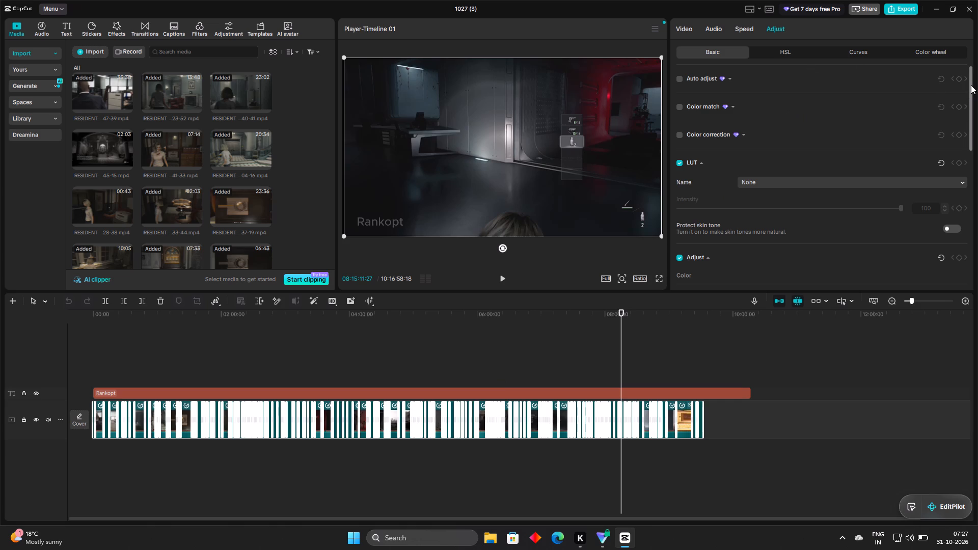
left_click_drag(971, 85, 971, 116)
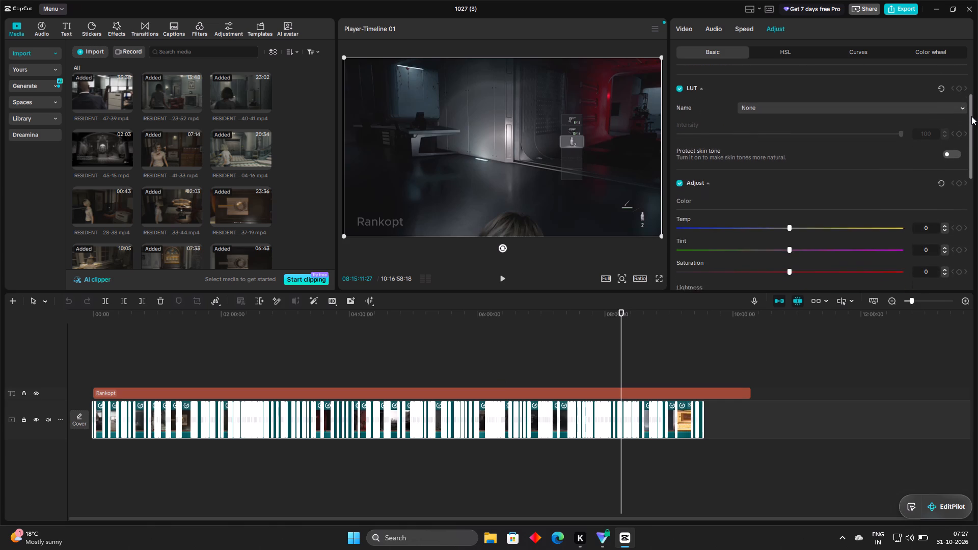
left_click_drag(971, 116, 973, 144)
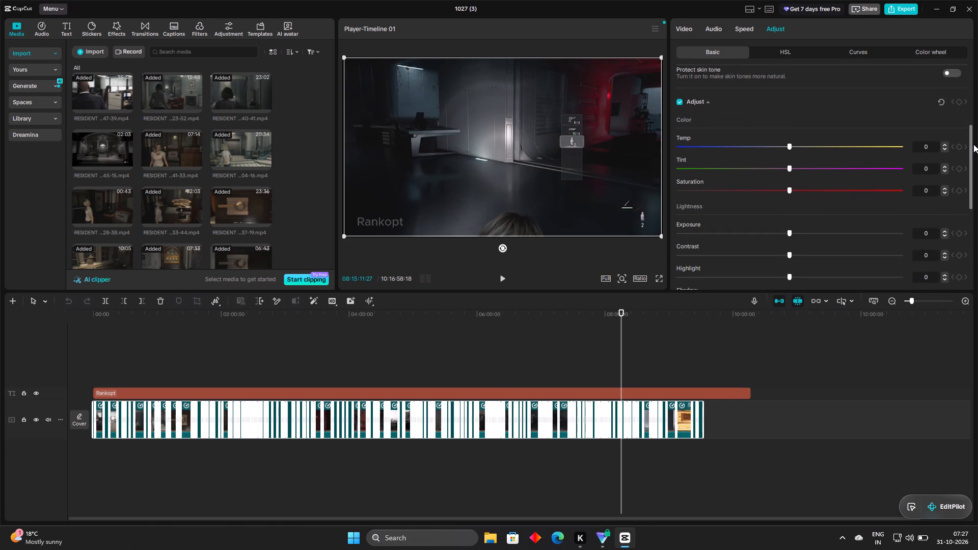
left_click_drag(973, 144, 976, 189)
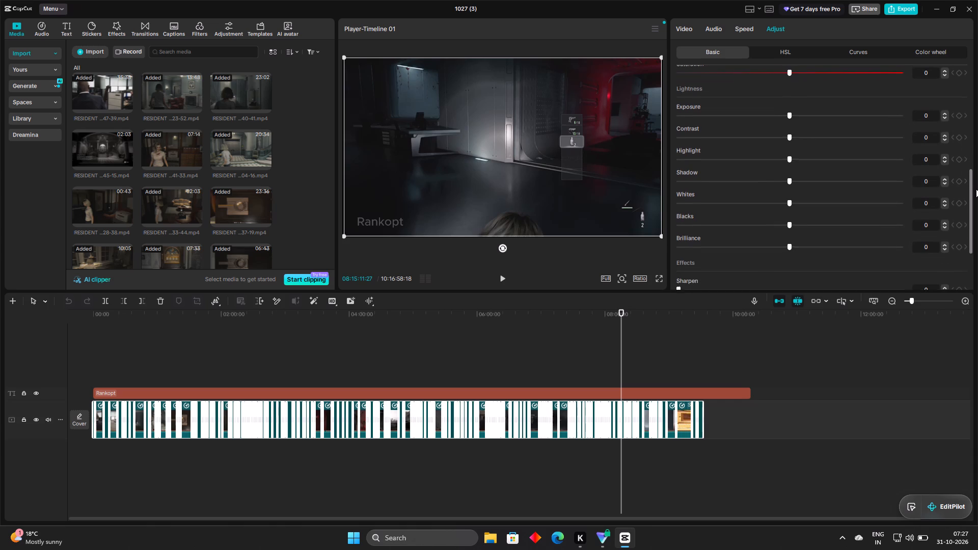
left_click_drag(976, 189, 975, 178)
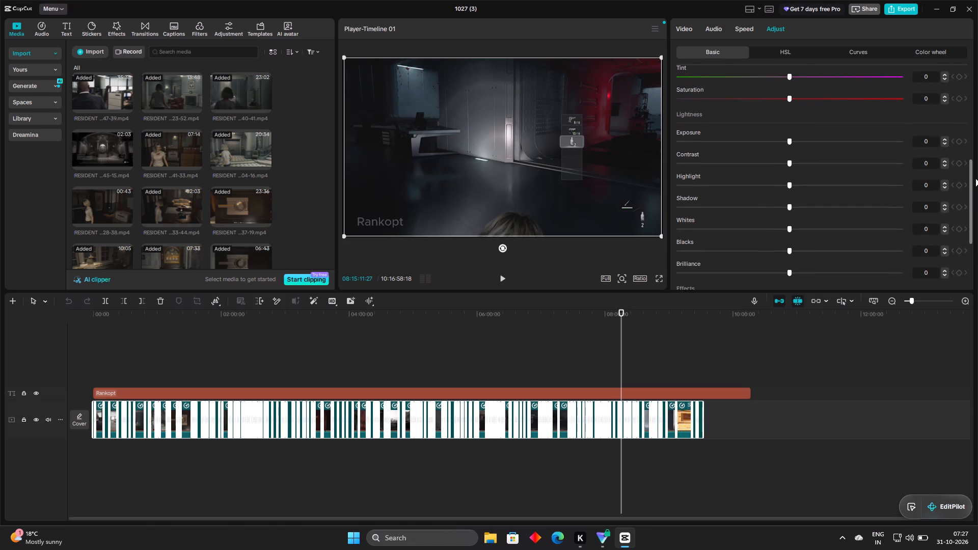
left_click_drag(975, 178, 977, 235)
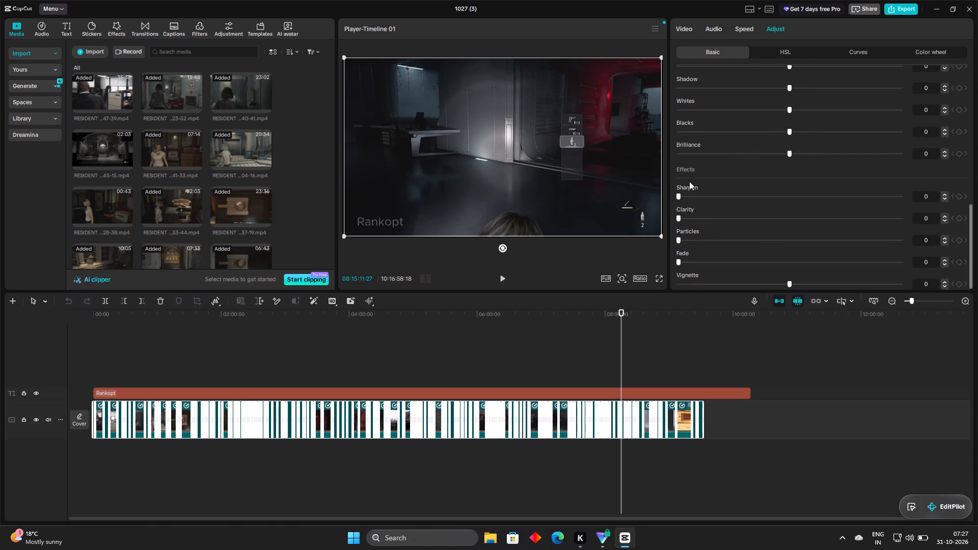
left_click_drag(685, 194, 773, 199)
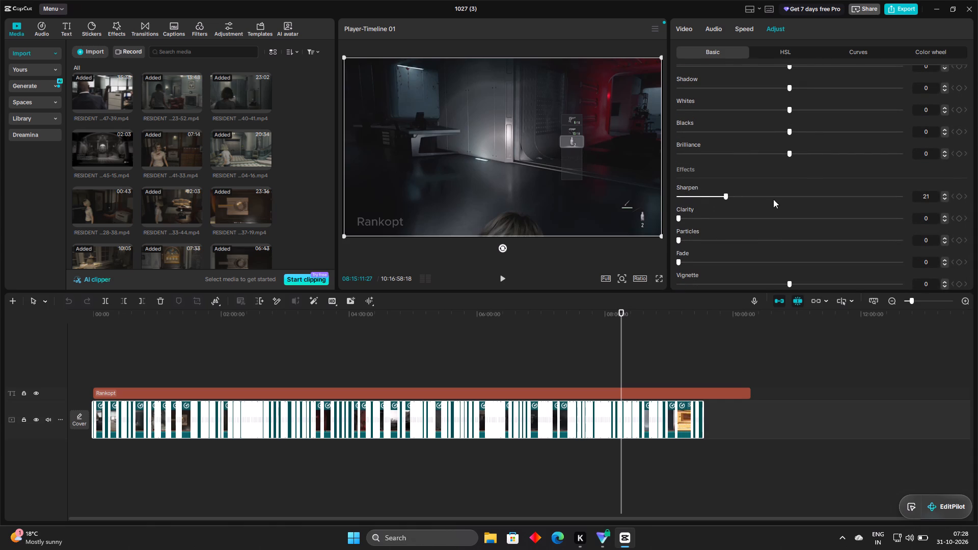
left_click_drag(773, 199, 878, 185)
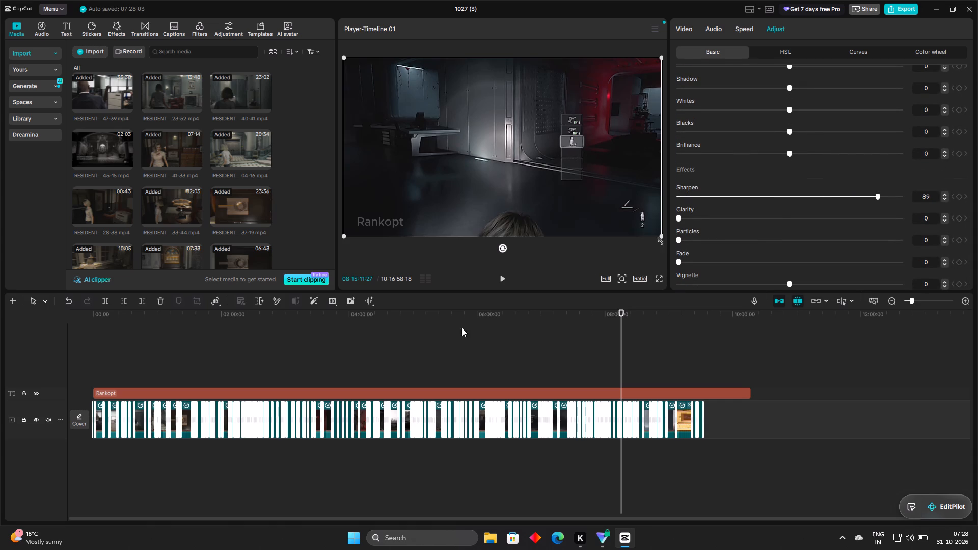
Lower the Sharpen effect of all selected footage clips to 45 and then 13, previewing the video's opening and middle scenes.
left_click(502, 278)
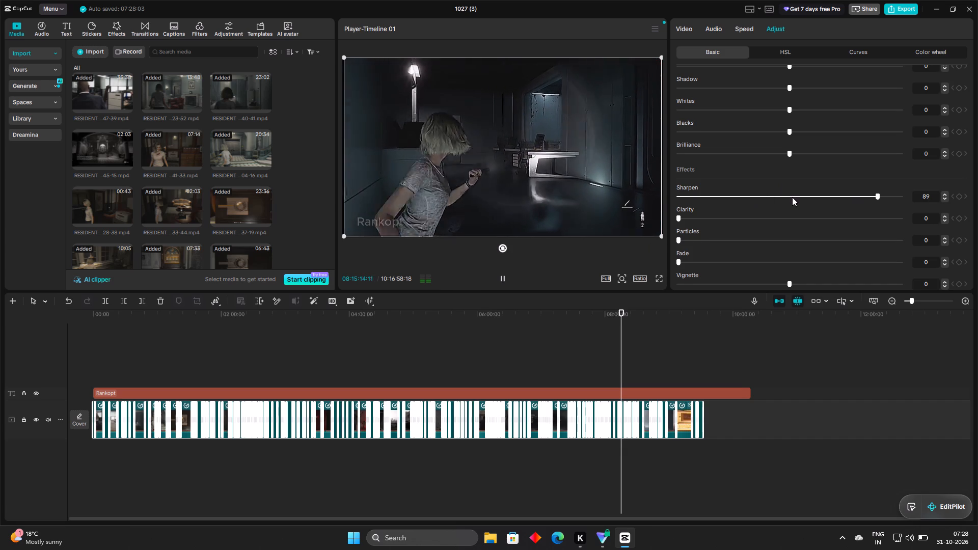
left_click_drag(792, 197, 778, 198)
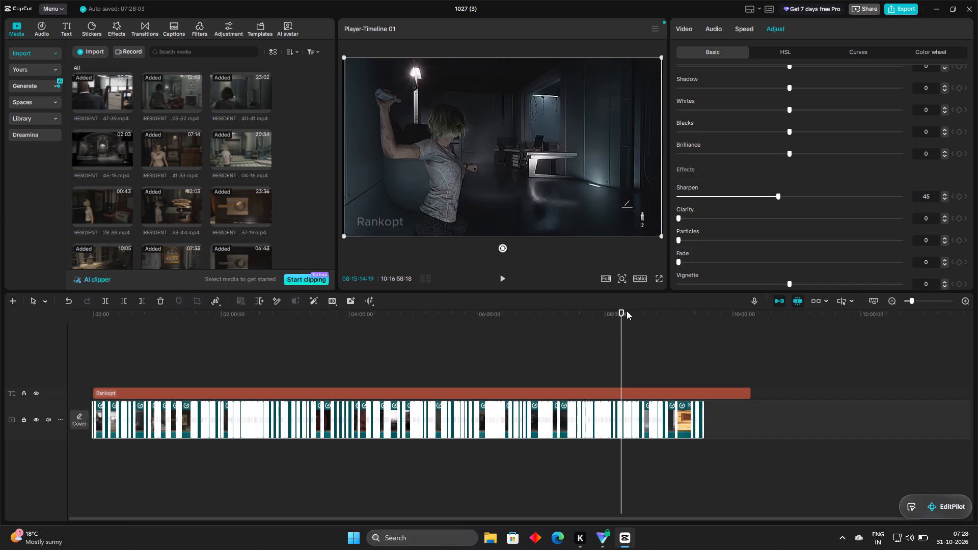
left_click_drag(623, 322, 167, 348)
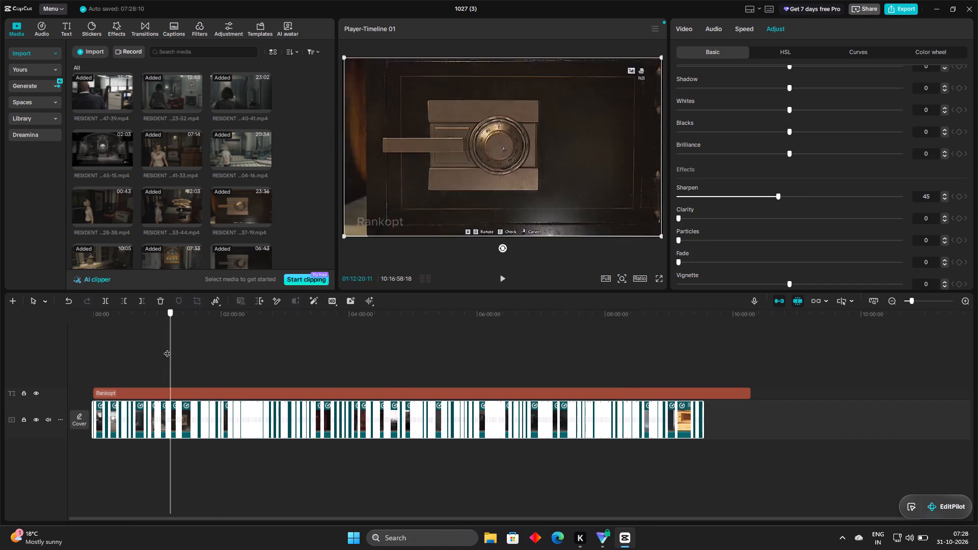
left_click_drag(167, 348, 61, 348)
left_click(504, 278)
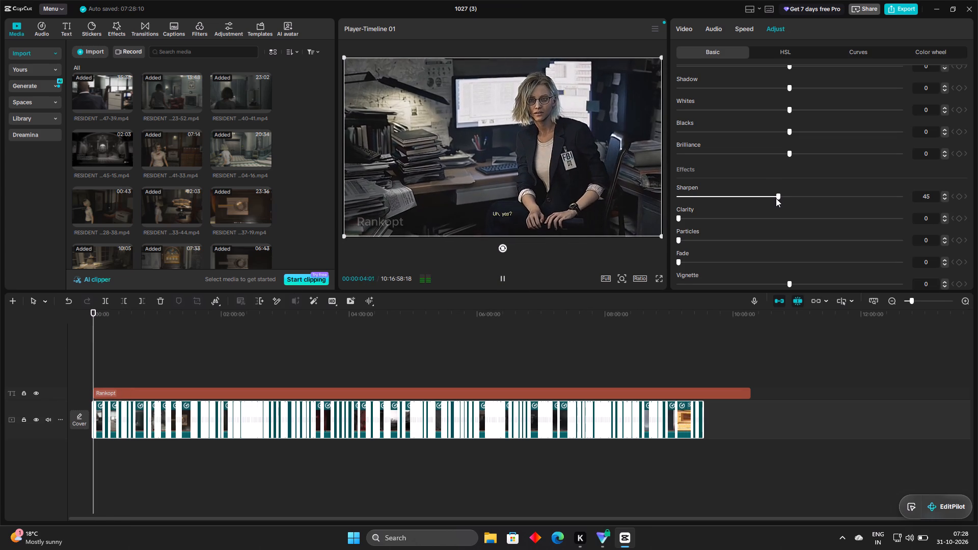
left_click_drag(776, 198, 683, 204)
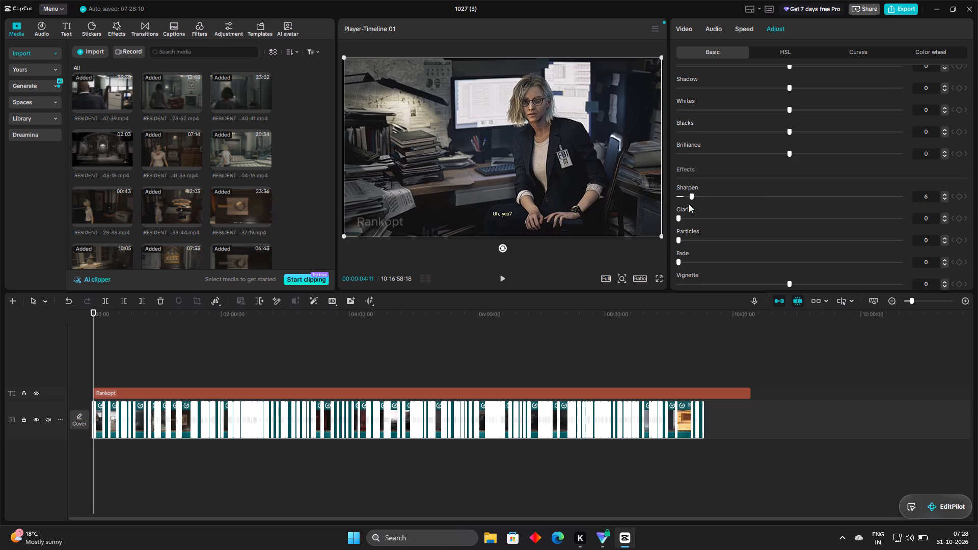
left_click(708, 194)
left_click(708, 194)
left_click(503, 282)
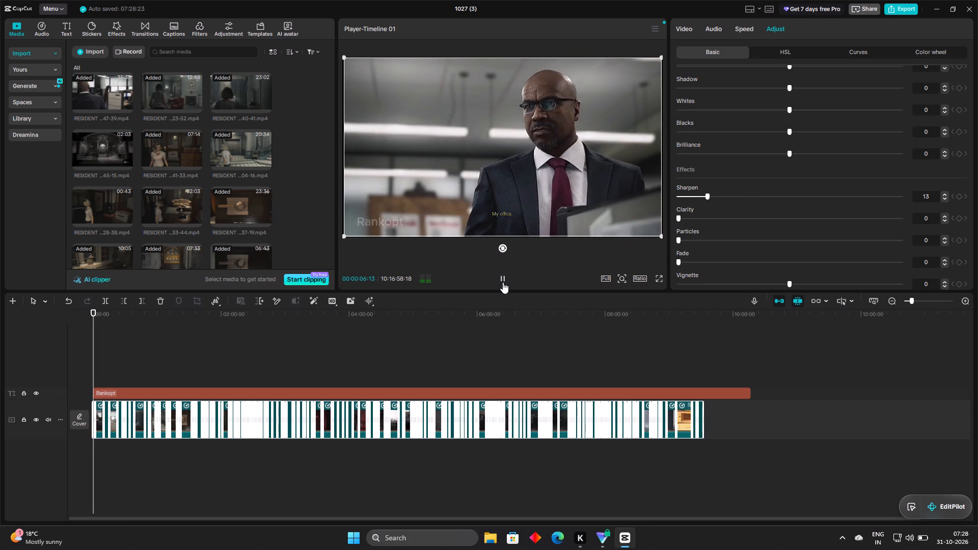
left_click(351, 347)
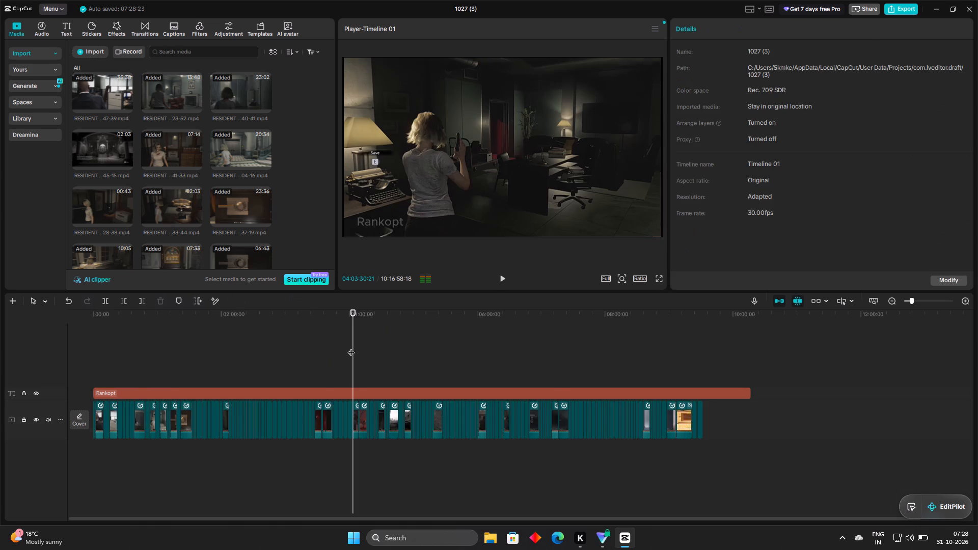
left_click_drag(351, 347, 382, 346)
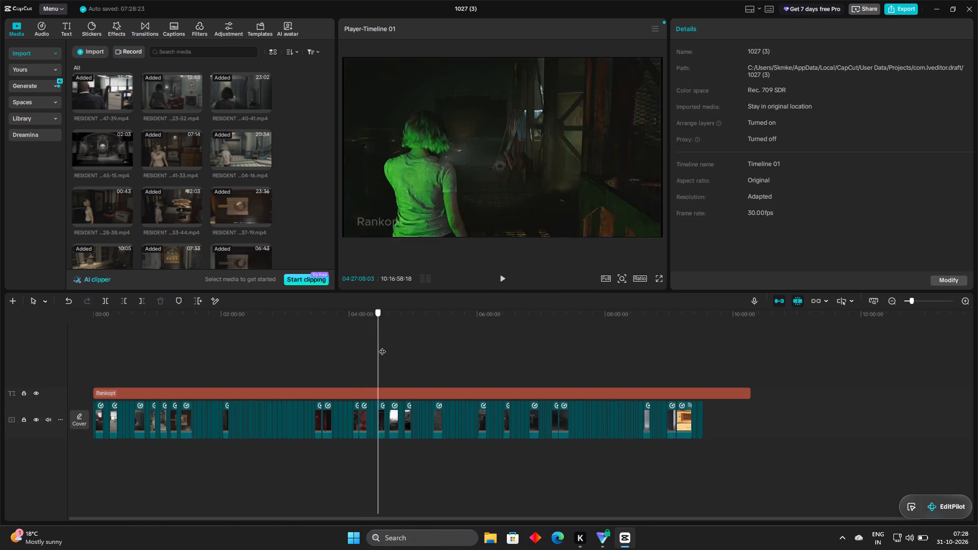
left_click_drag(382, 346, 411, 346)
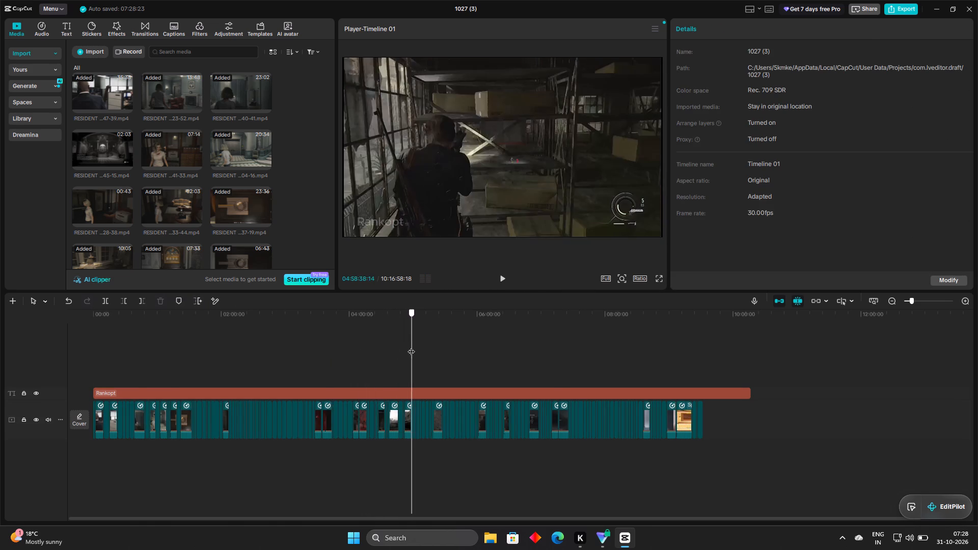
left_click_drag(411, 346, 455, 341)
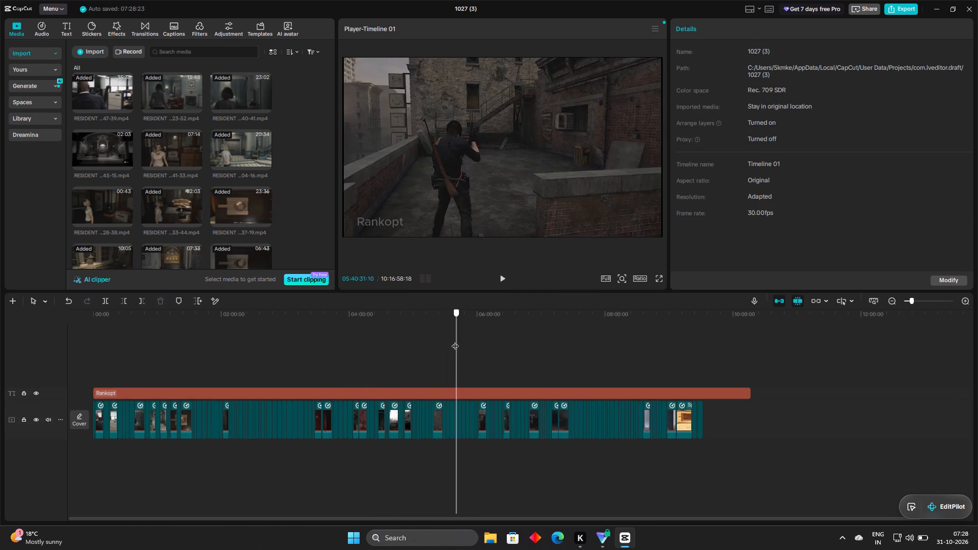
left_click_drag(455, 341, 465, 339)
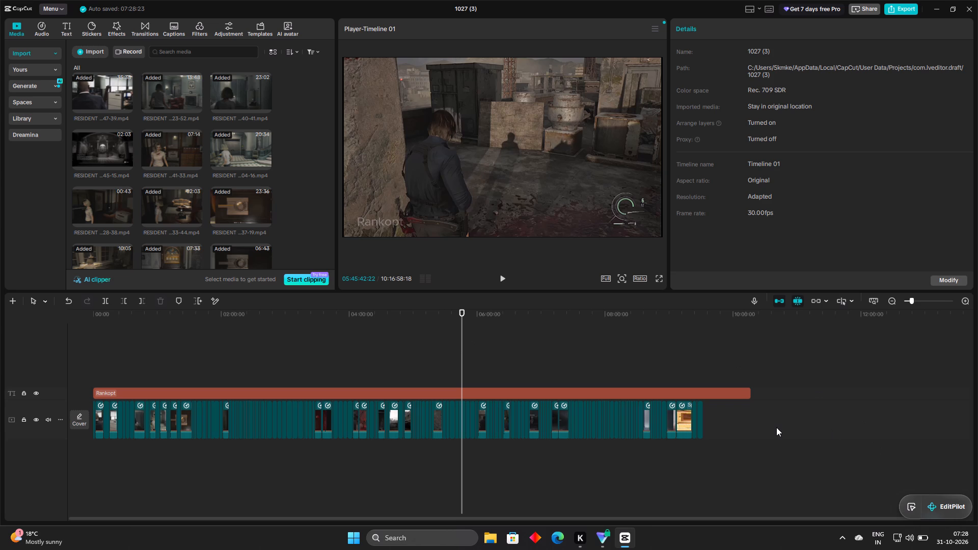
left_click_drag(776, 427, 312, 419)
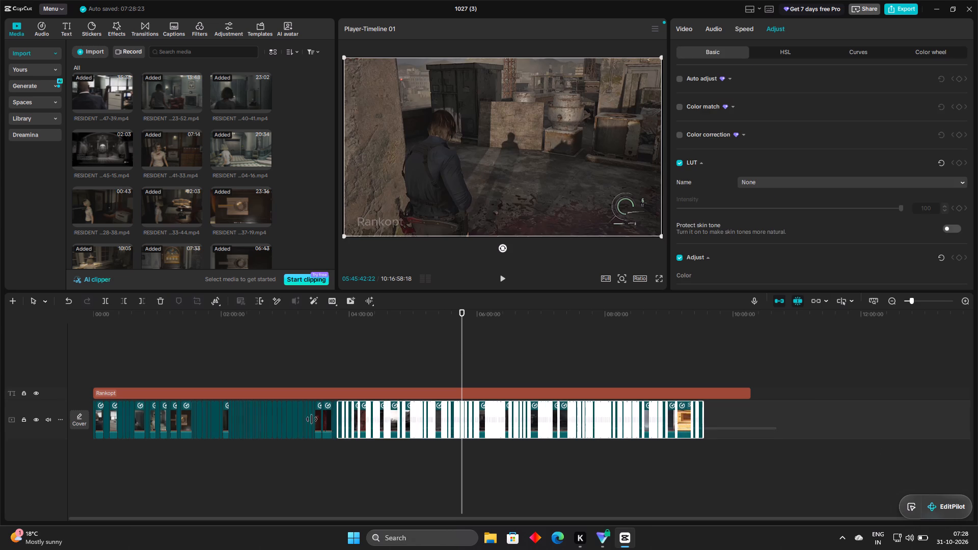
left_click_drag(312, 419, 176, 417)
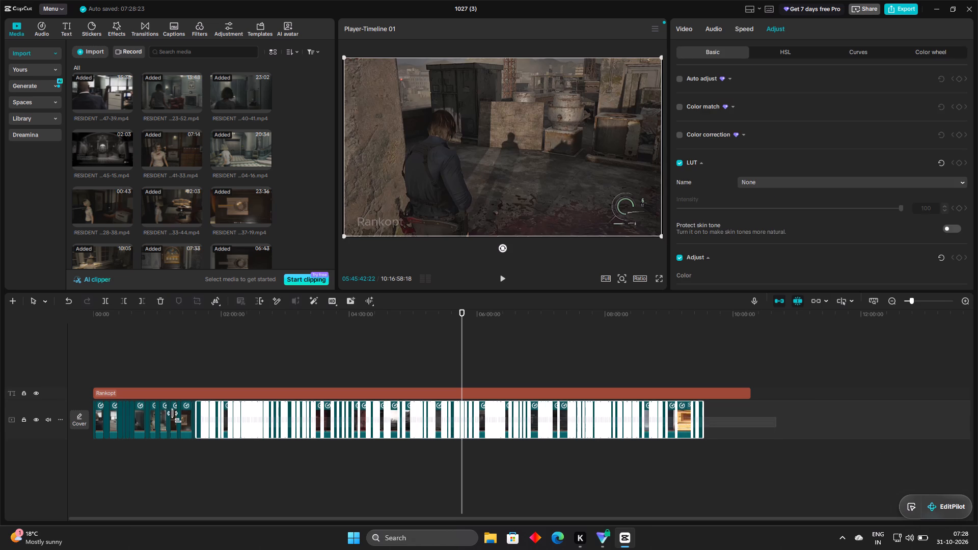
left_click_drag(176, 417, 87, 417)
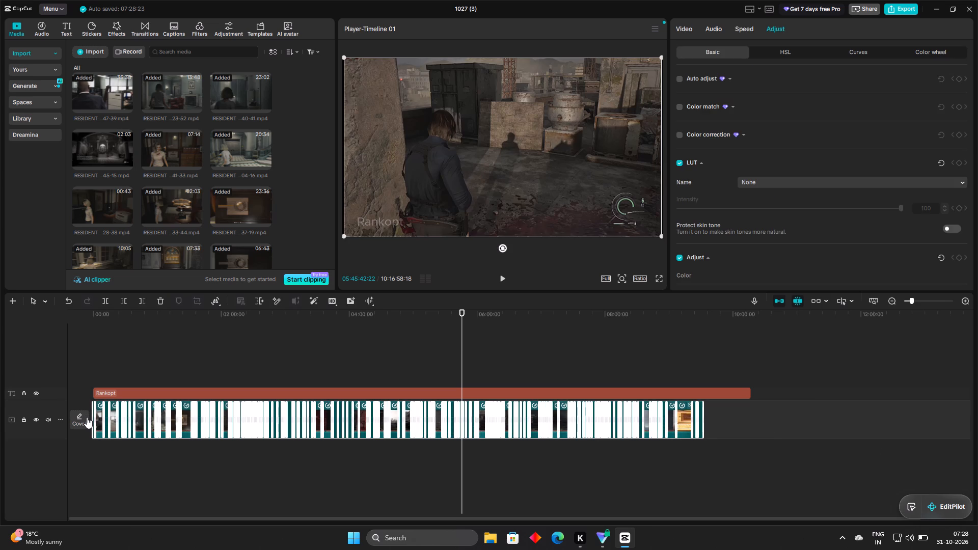
left_click_drag(465, 340, 481, 345)
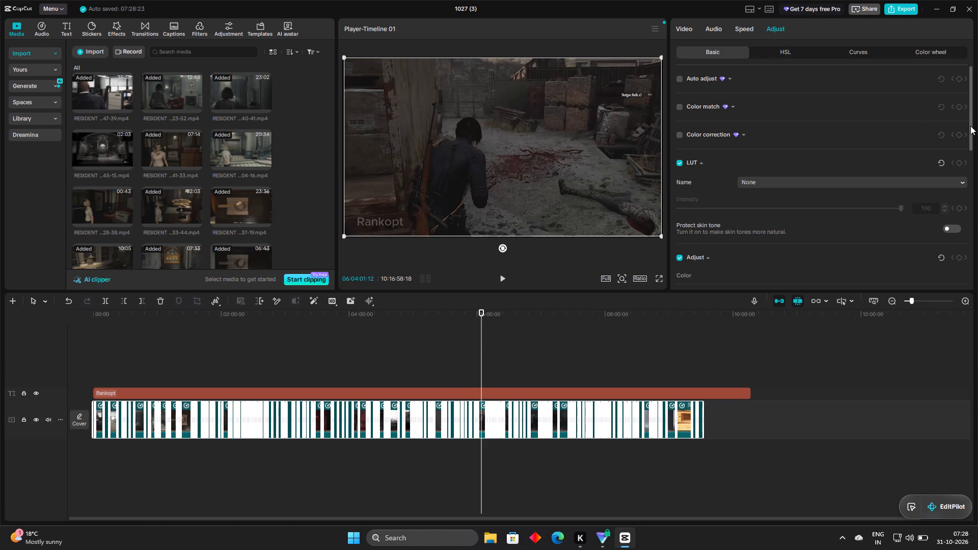
left_click_drag(970, 124, 977, 294)
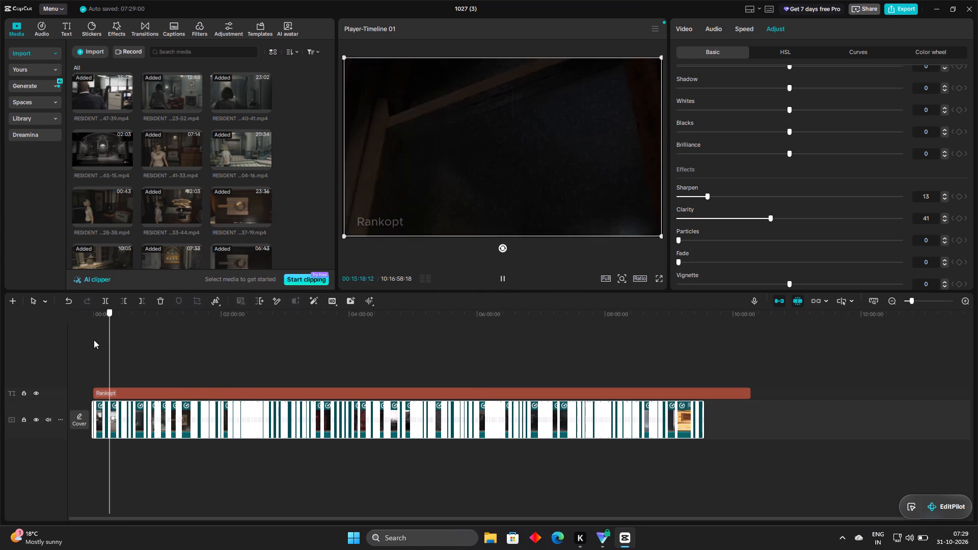
left_click_drag(94, 340, 79, 343)
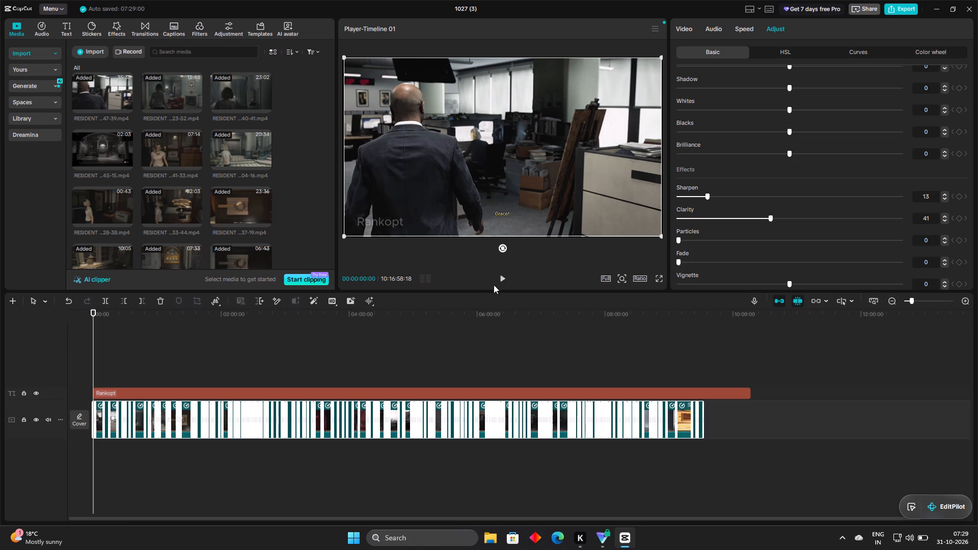
left_click(500, 275)
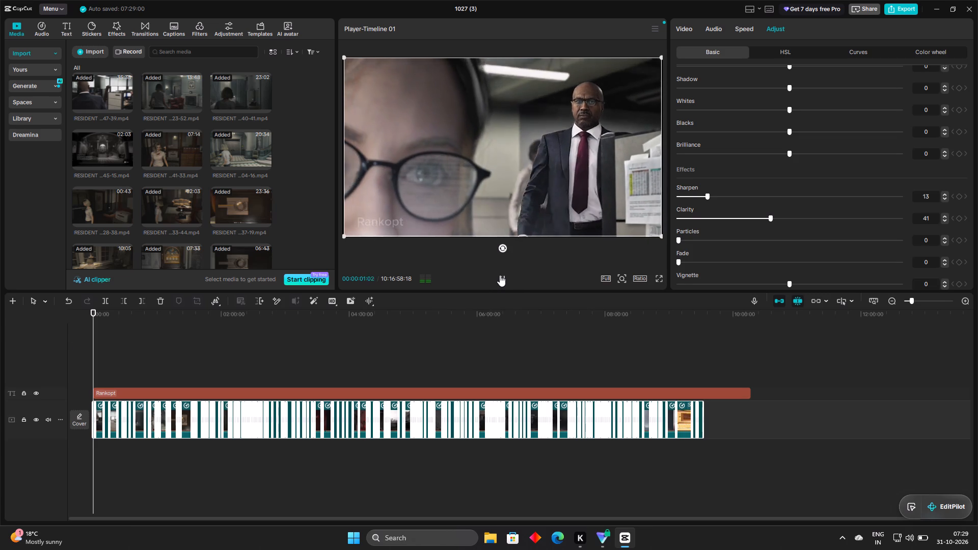
left_click_drag(764, 221, 722, 220)
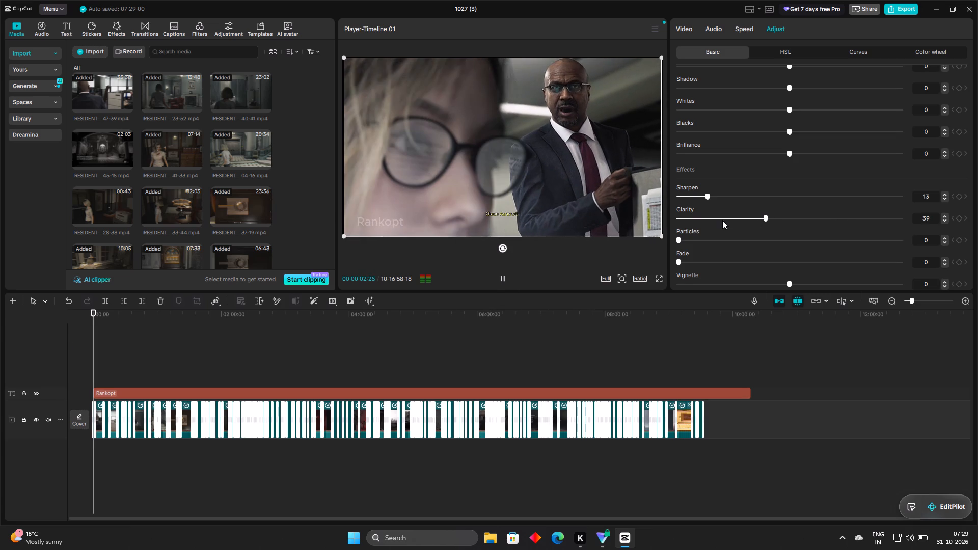
left_click_drag(722, 220, 707, 254)
left_click_drag(707, 254, 836, 244)
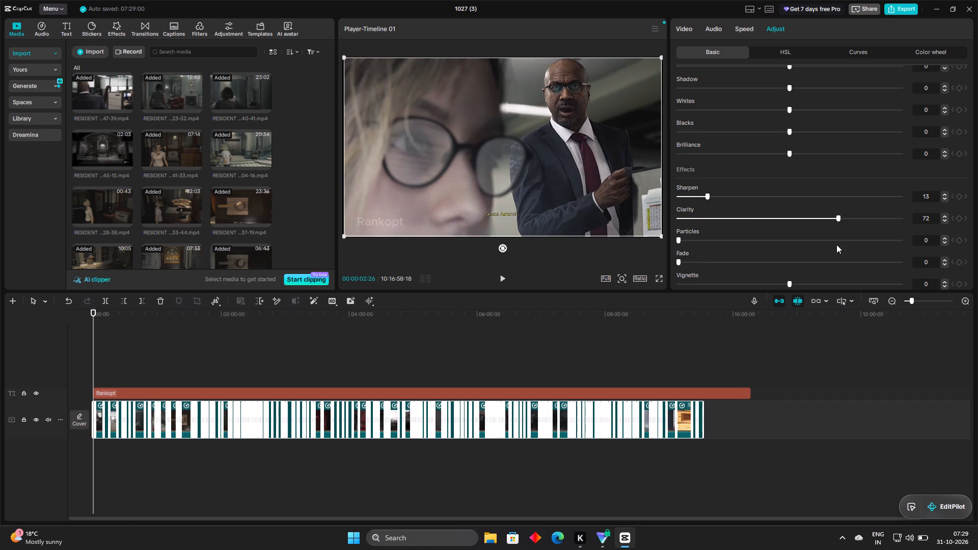
left_click_drag(836, 244, 712, 244)
left_click_drag(712, 244, 747, 231)
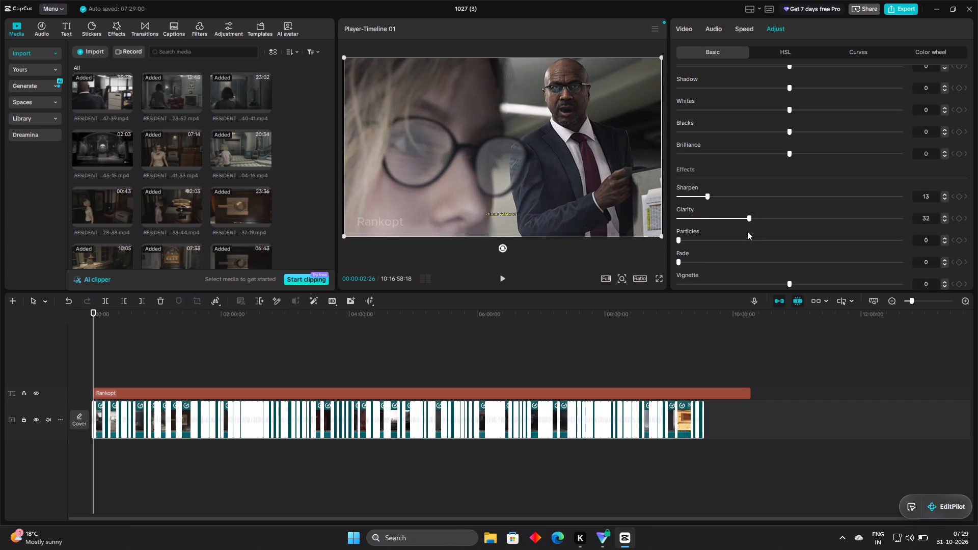
Play back and skim the footage from the opening office scenes to just past the four-hour mark to check the picture clarity.
left_click(503, 280)
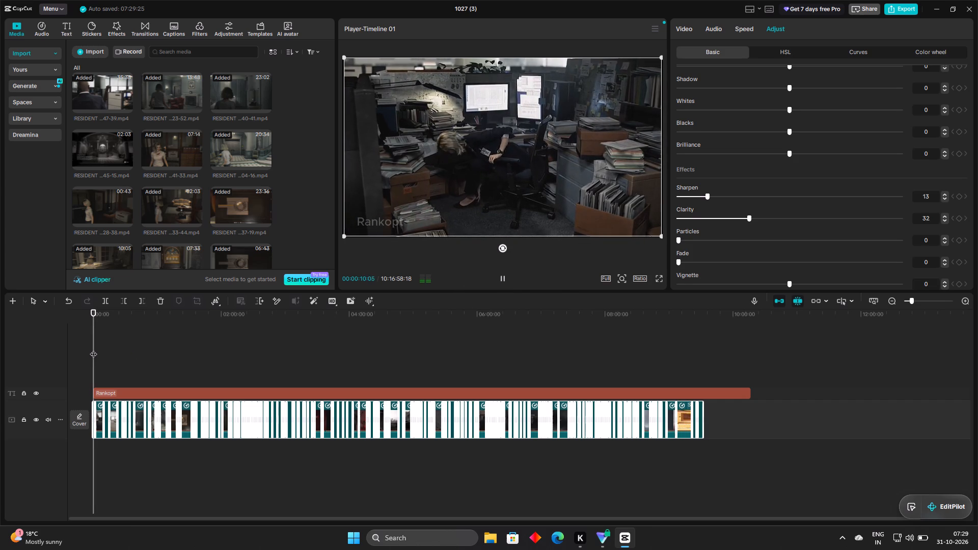
left_click_drag(93, 349, 108, 354)
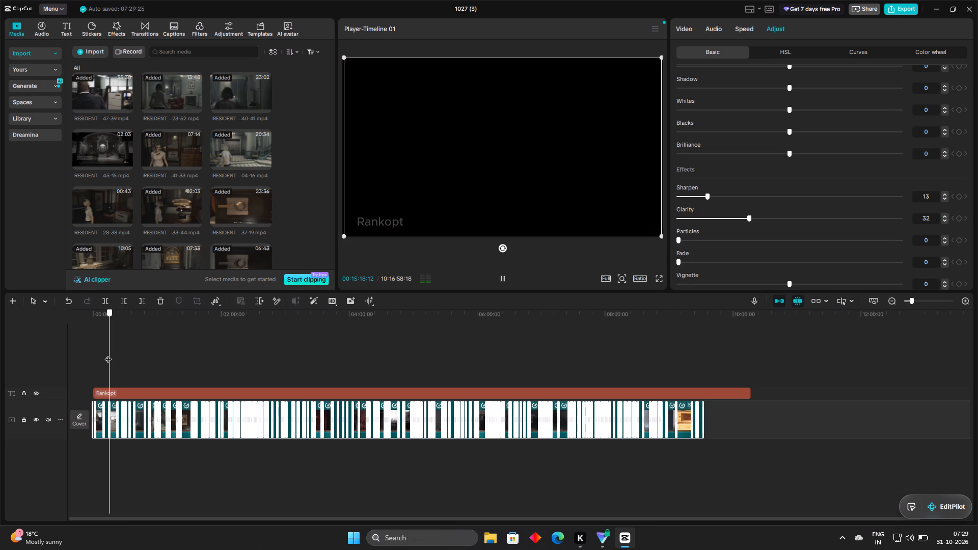
left_click_drag(108, 354, 113, 352)
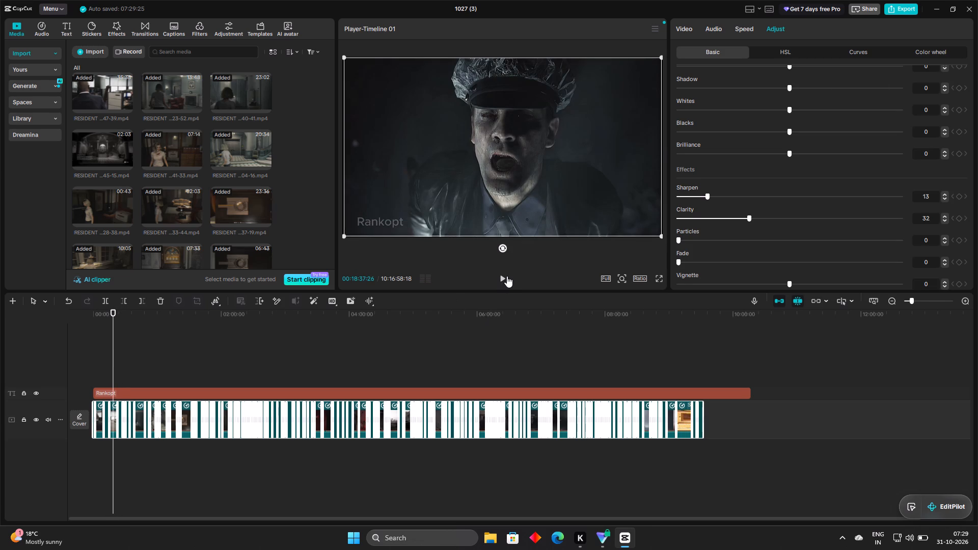
left_click(507, 276)
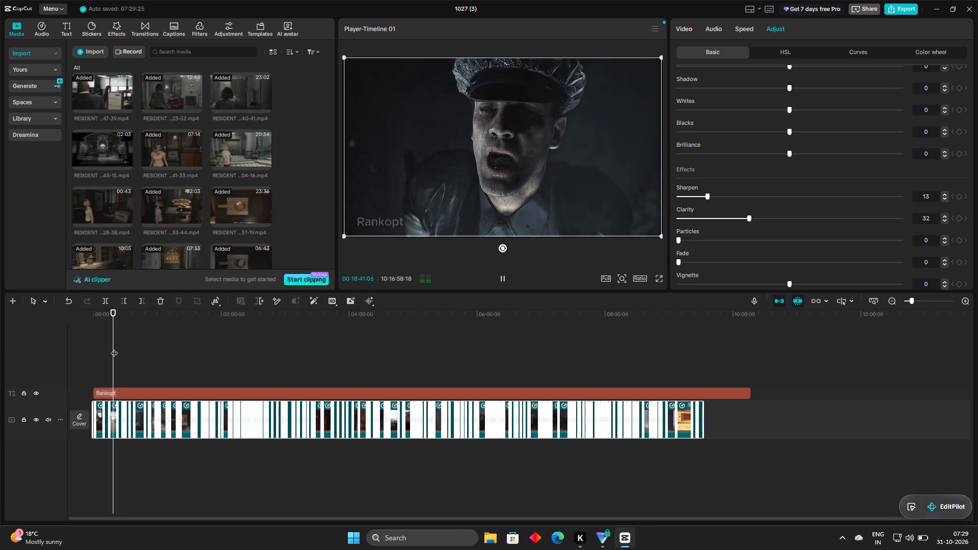
left_click_drag(114, 348, 172, 351)
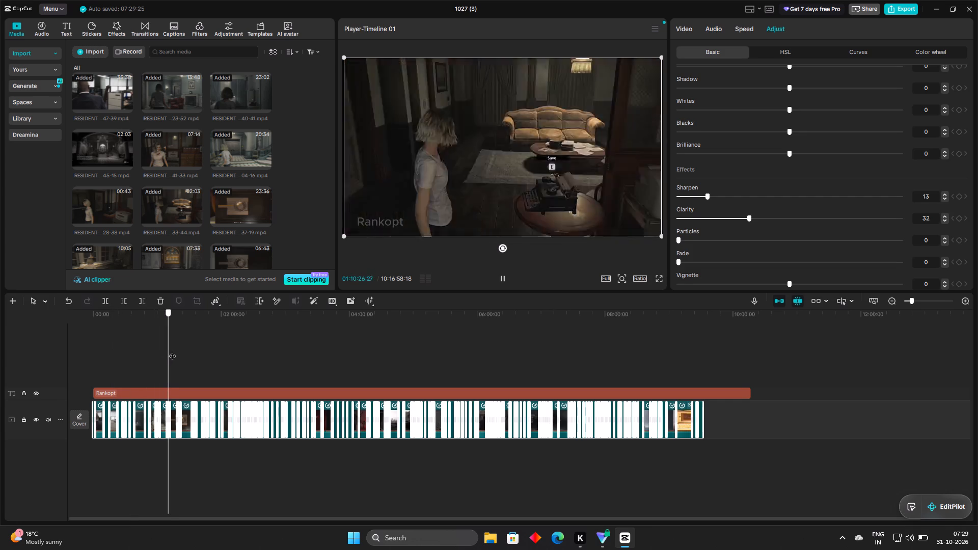
left_click_drag(172, 351, 198, 355)
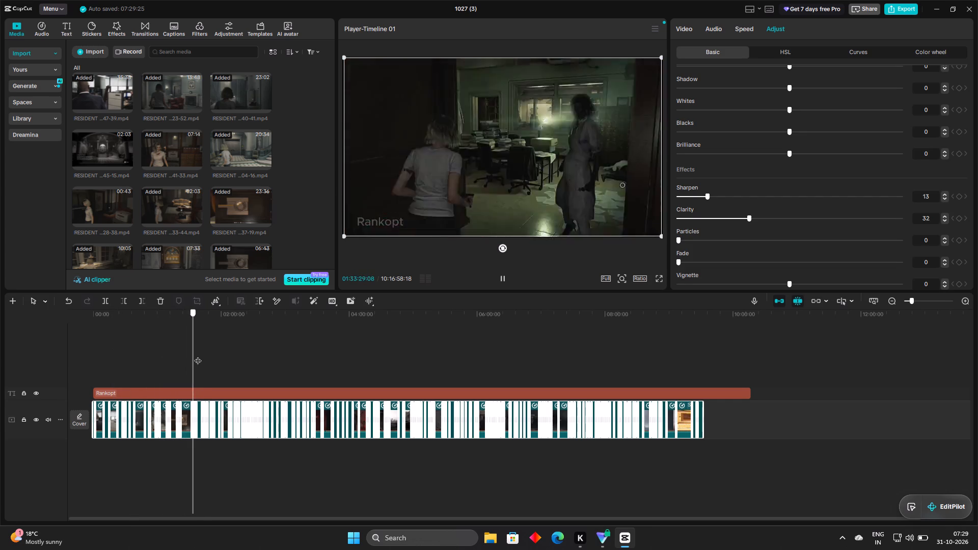
left_click_drag(198, 355, 234, 355)
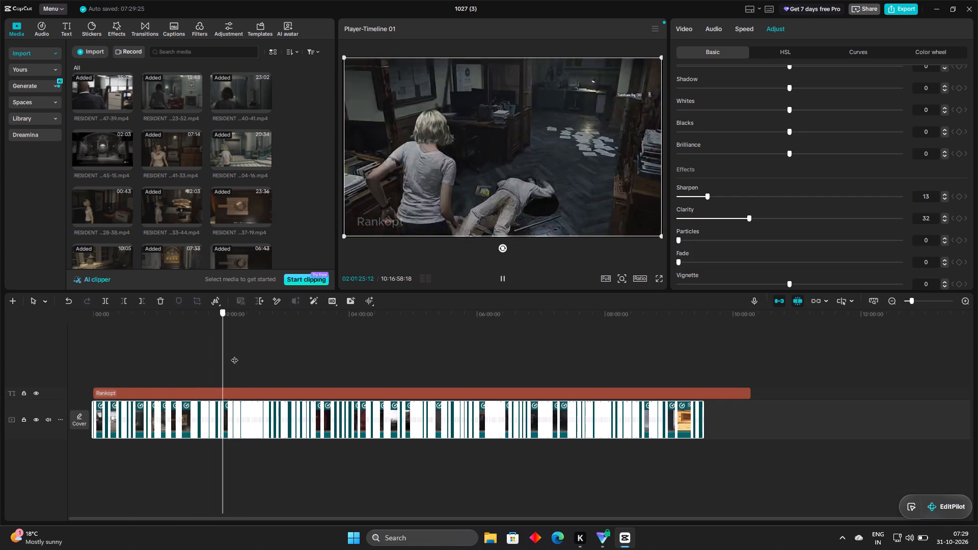
left_click_drag(234, 355, 279, 352)
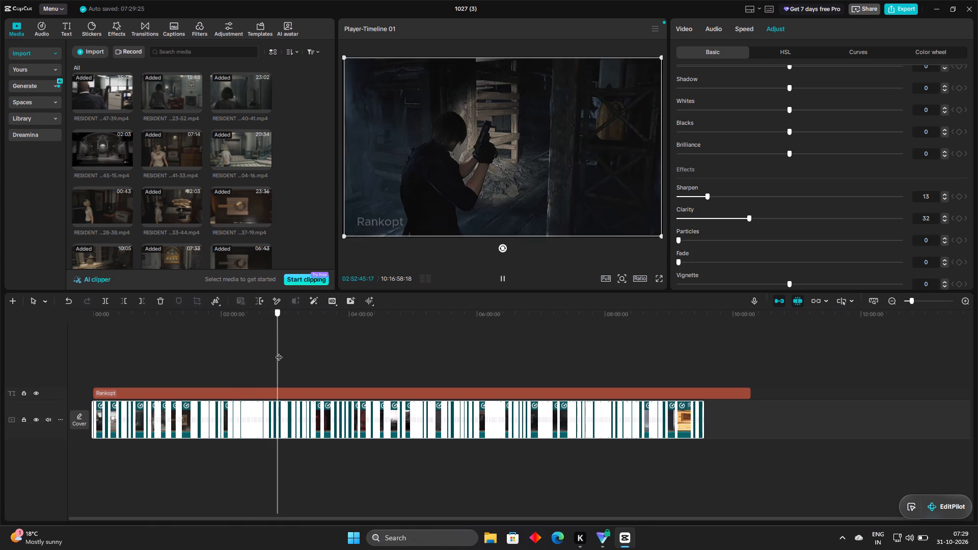
left_click_drag(279, 352, 338, 338)
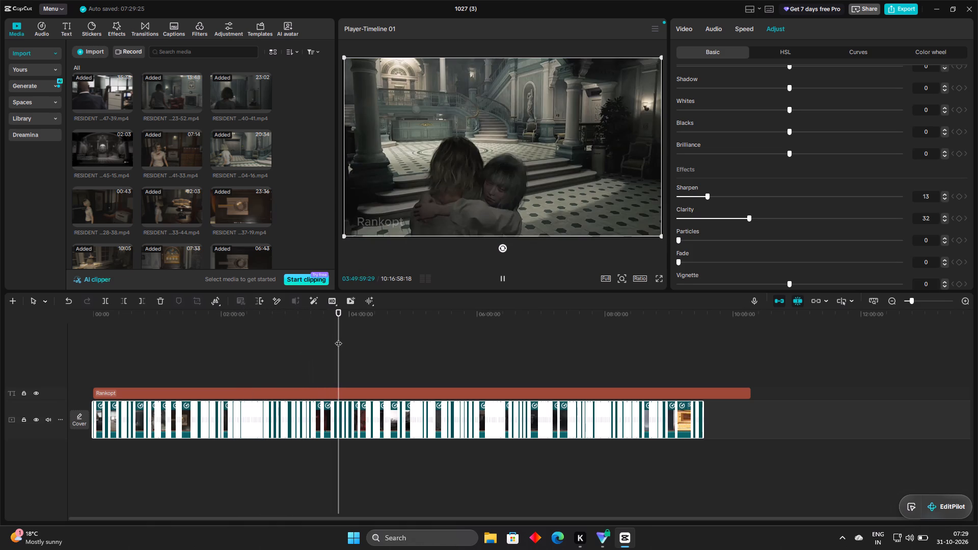
left_click_drag(338, 338, 359, 338)
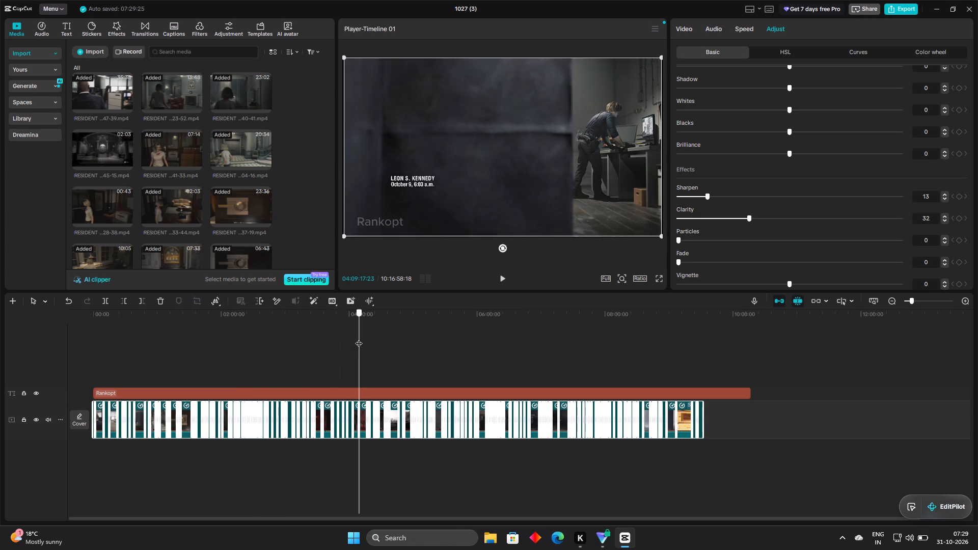
left_click_drag(359, 338, 376, 339)
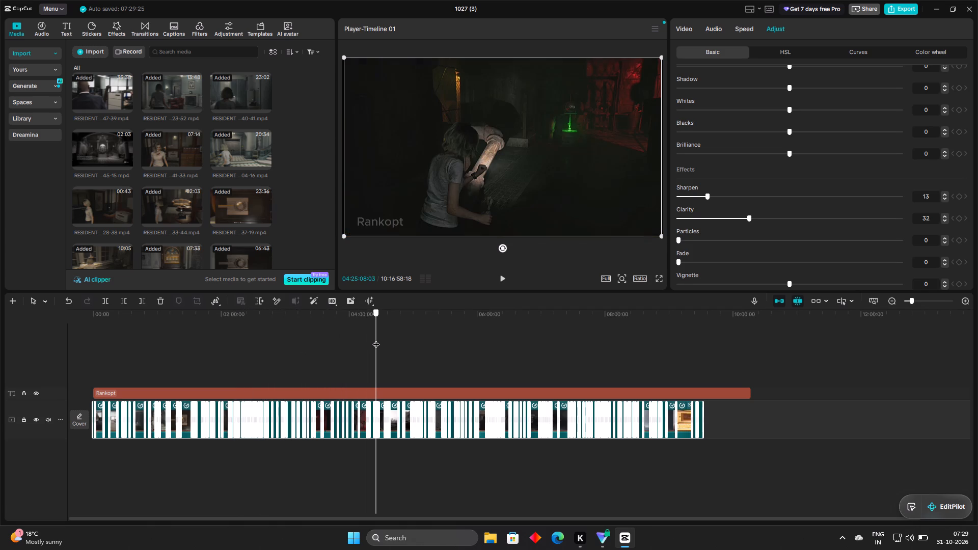
left_click_drag(376, 339, 373, 340)
left_click_drag(373, 340, 371, 341)
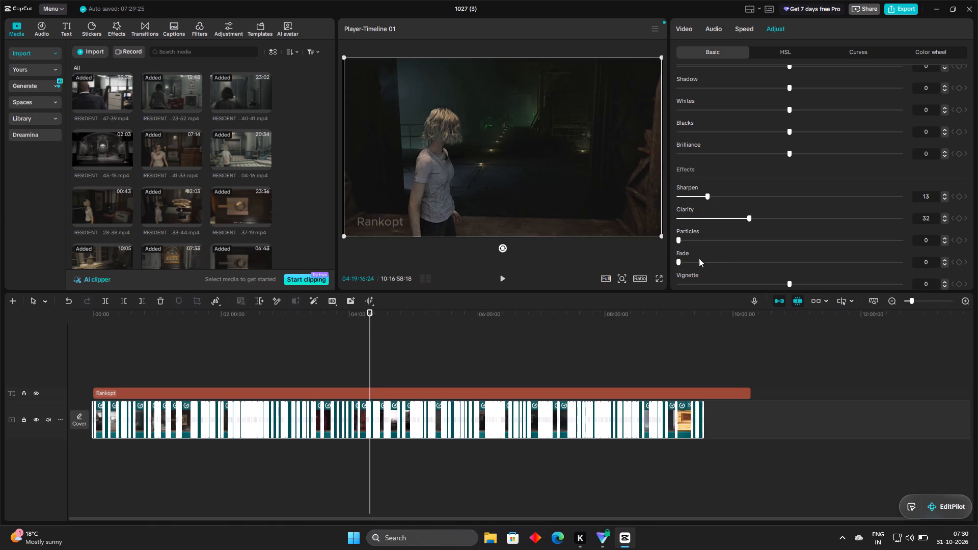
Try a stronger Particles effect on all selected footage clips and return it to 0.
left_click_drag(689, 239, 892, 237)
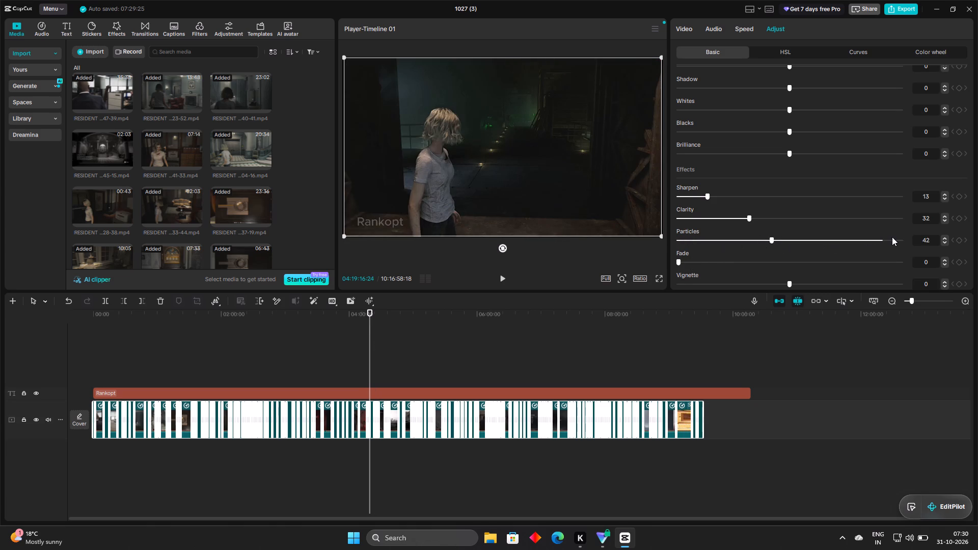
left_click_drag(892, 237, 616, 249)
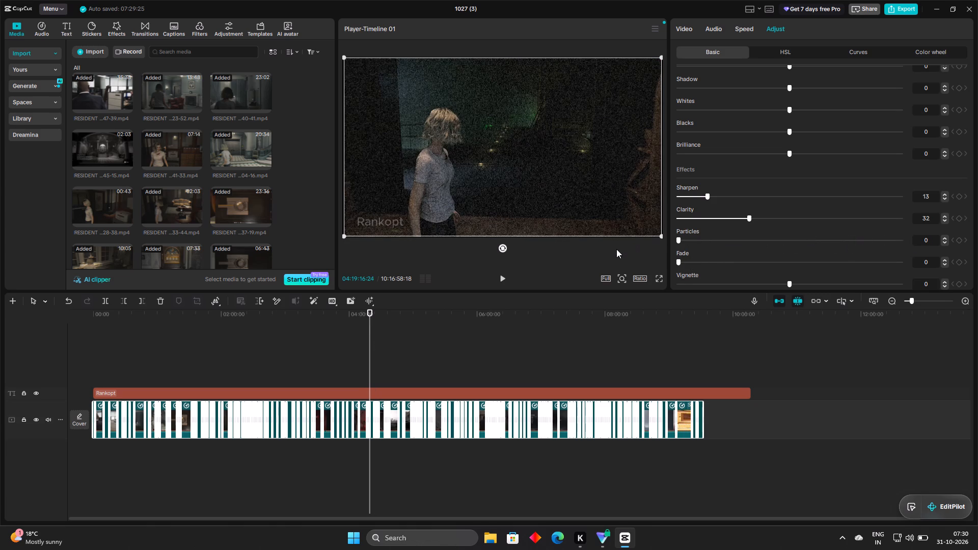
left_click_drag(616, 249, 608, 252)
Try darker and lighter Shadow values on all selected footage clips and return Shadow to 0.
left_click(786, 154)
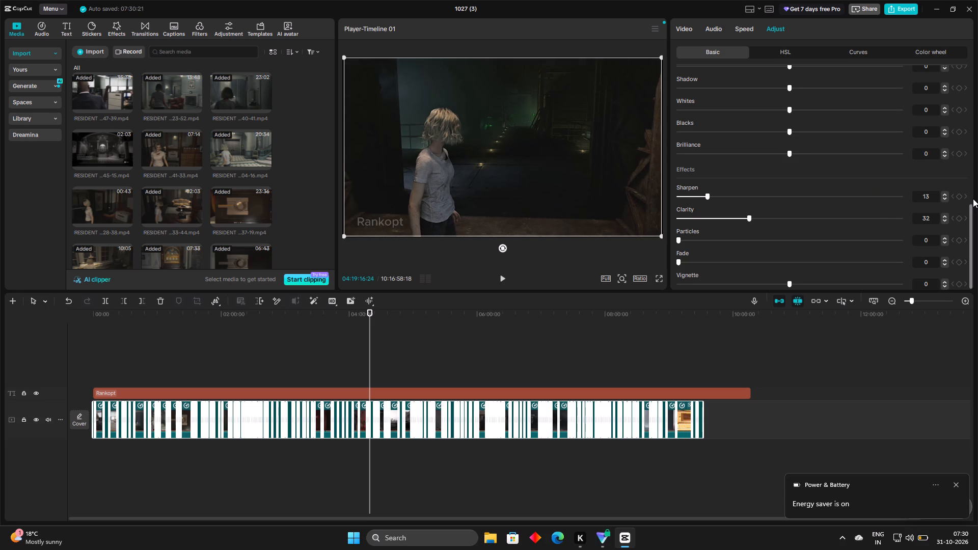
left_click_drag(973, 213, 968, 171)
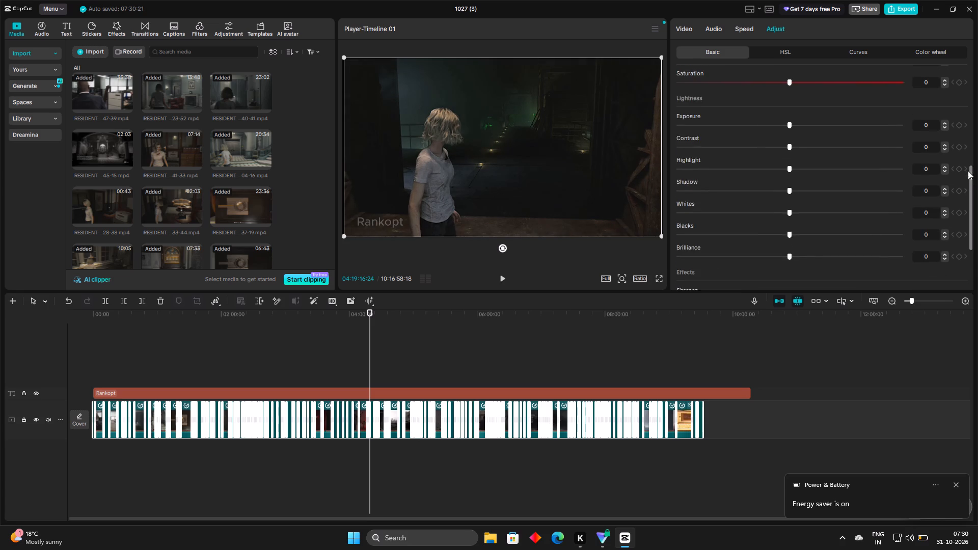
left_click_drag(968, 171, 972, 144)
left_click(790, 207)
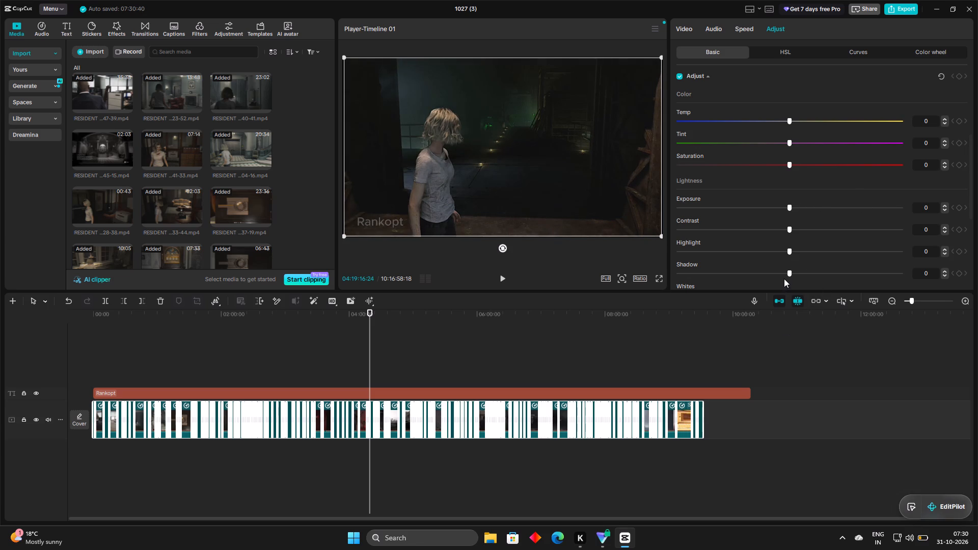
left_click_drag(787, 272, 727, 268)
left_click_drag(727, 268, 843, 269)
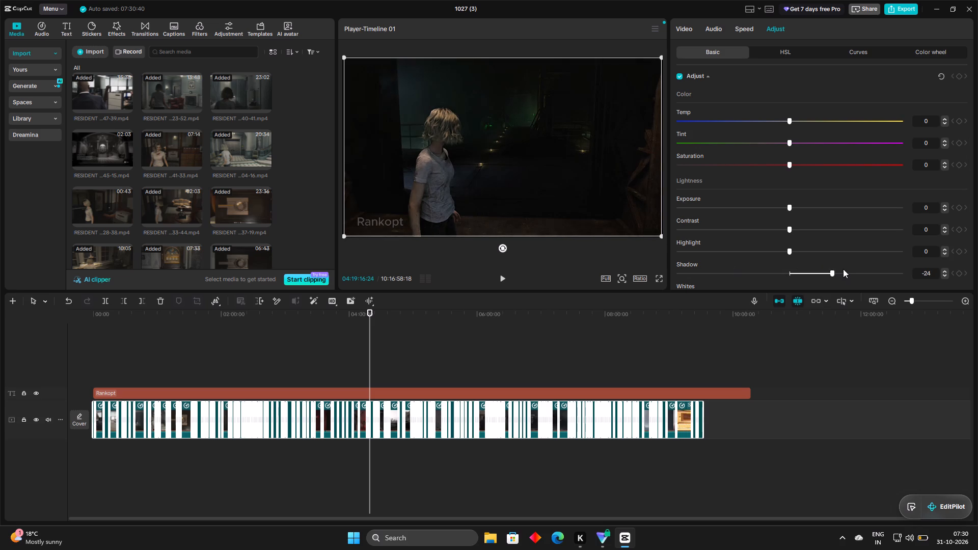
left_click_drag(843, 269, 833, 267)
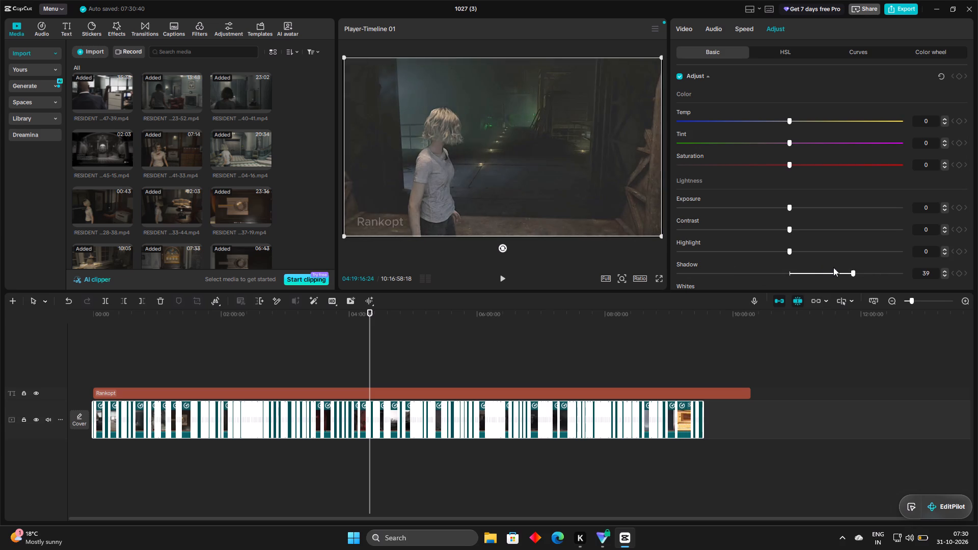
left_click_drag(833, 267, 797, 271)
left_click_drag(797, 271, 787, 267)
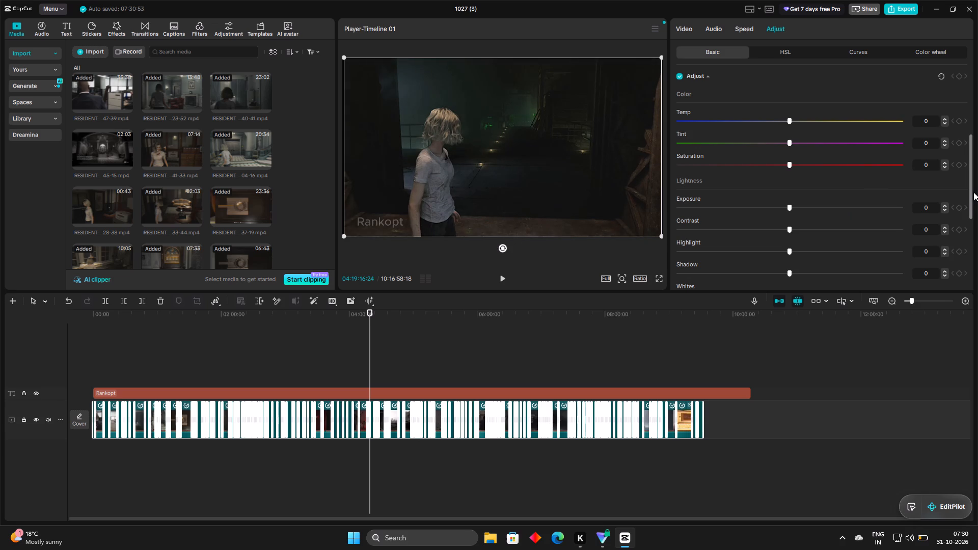
Look through the Basic, HSL, Curves and Color wheel adjustments of the selected clips and play the scene just past 4:19:16.
left_click_drag(970, 187, 971, 215)
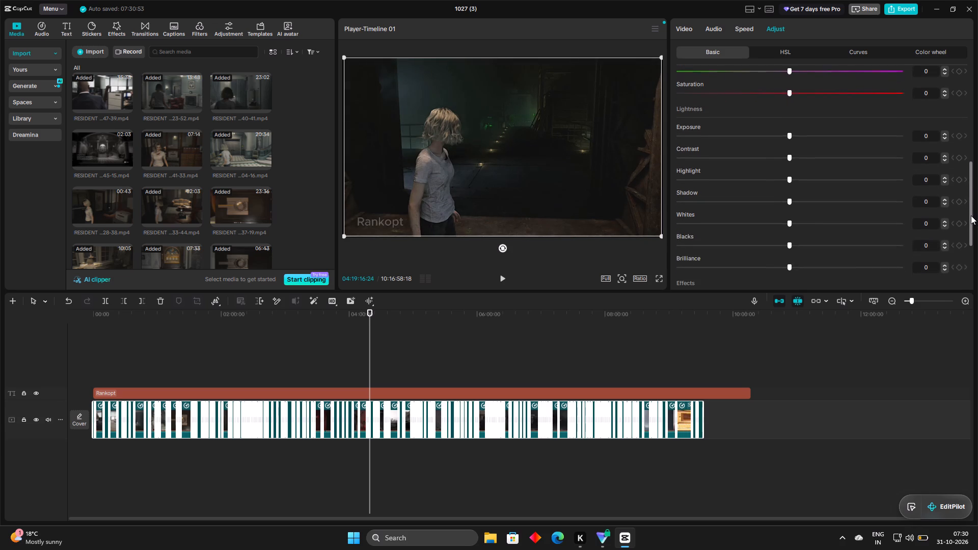
left_click_drag(971, 215, 960, 154)
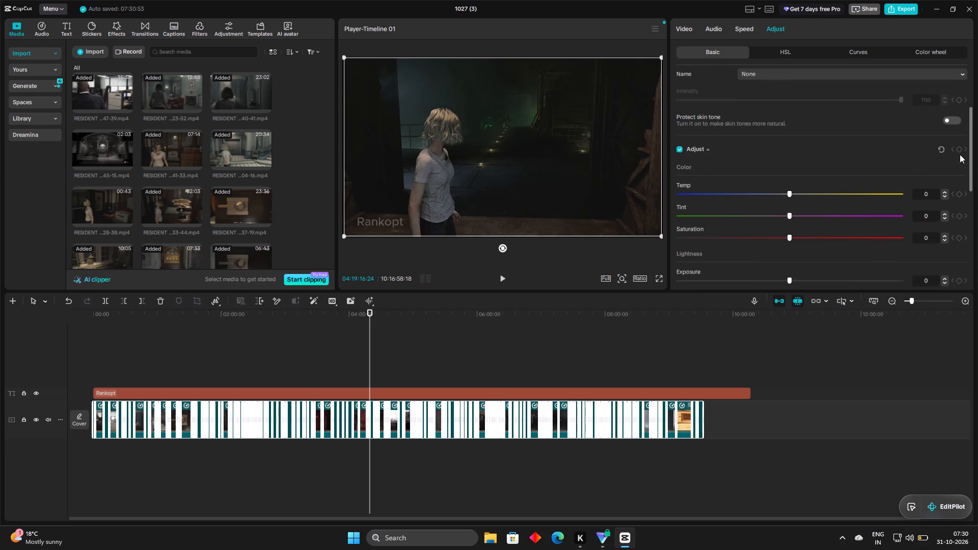
left_click_drag(960, 154, 960, 89)
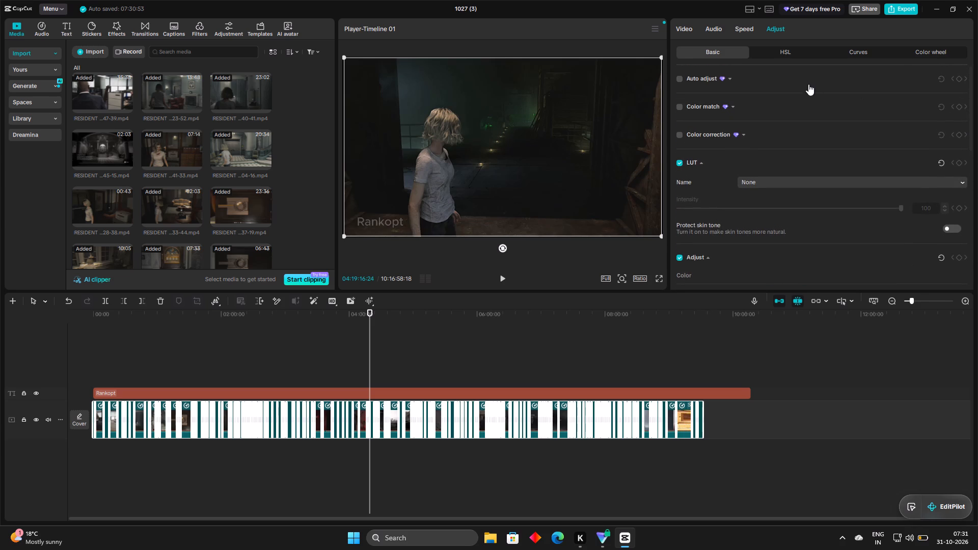
left_click(789, 52)
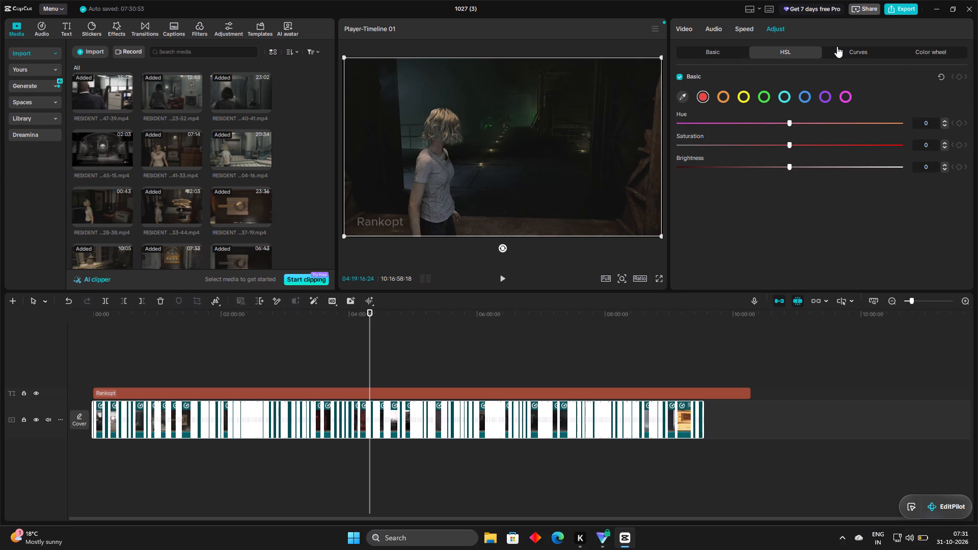
left_click(837, 46)
left_click(926, 53)
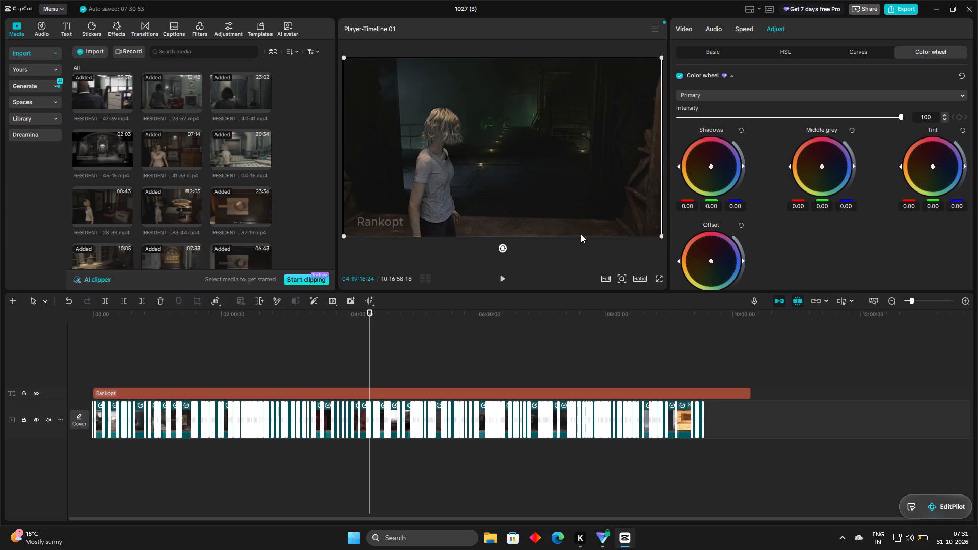
left_click(499, 279)
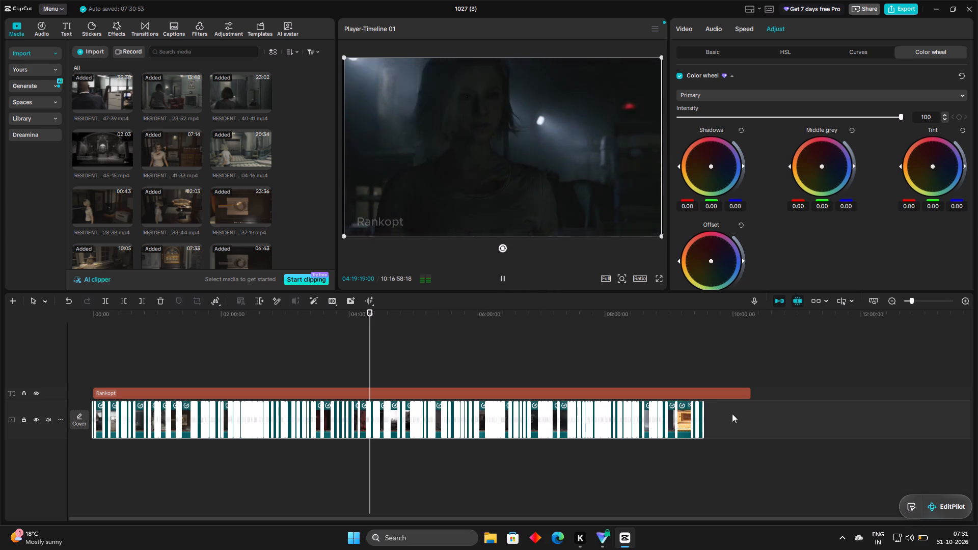
Trim the end of the Rankopt text clip back to the end of the last footage clip.
left_click(741, 387)
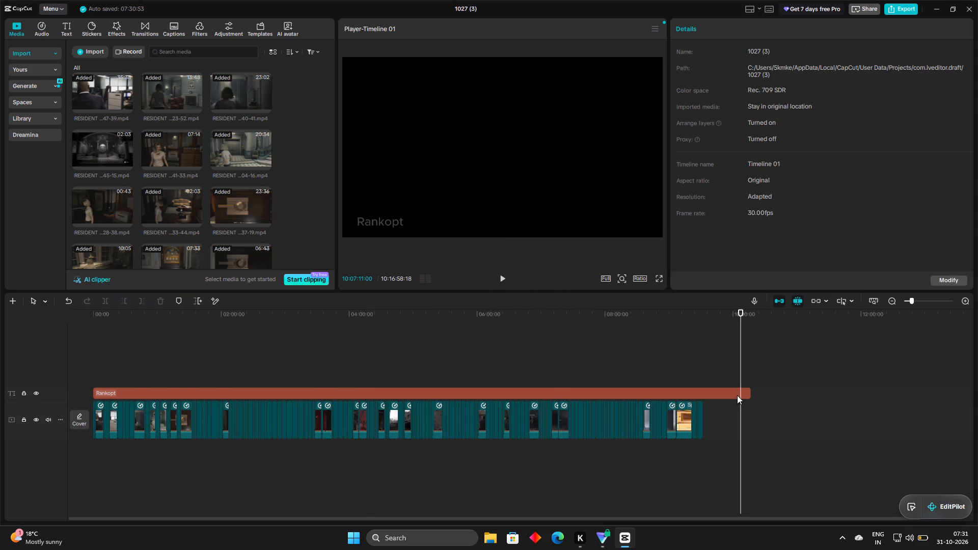
left_click(729, 395)
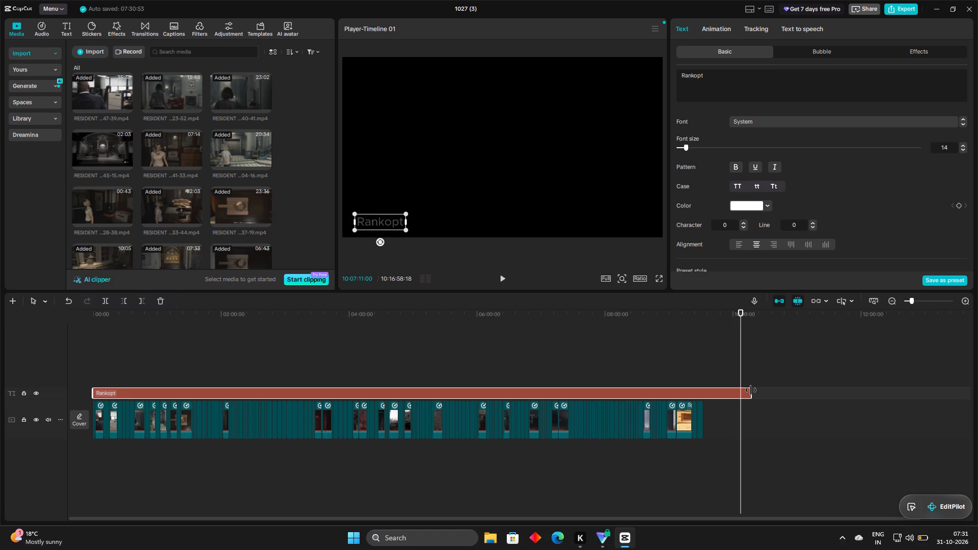
left_click_drag(751, 390, 702, 419)
left_click(696, 352)
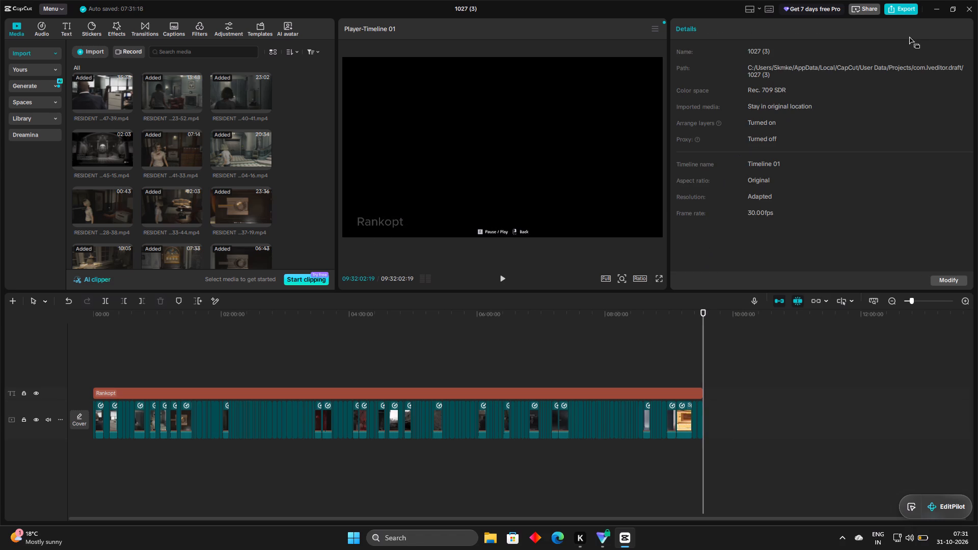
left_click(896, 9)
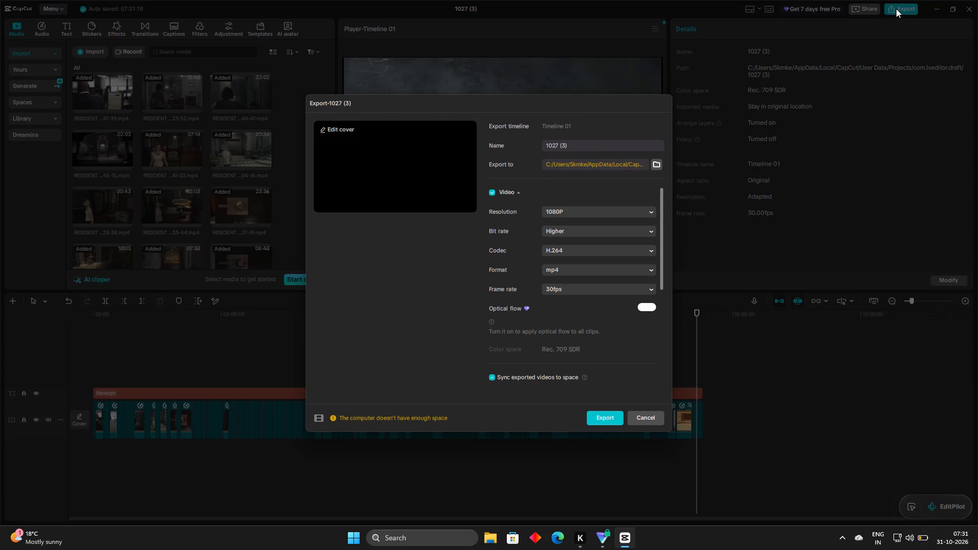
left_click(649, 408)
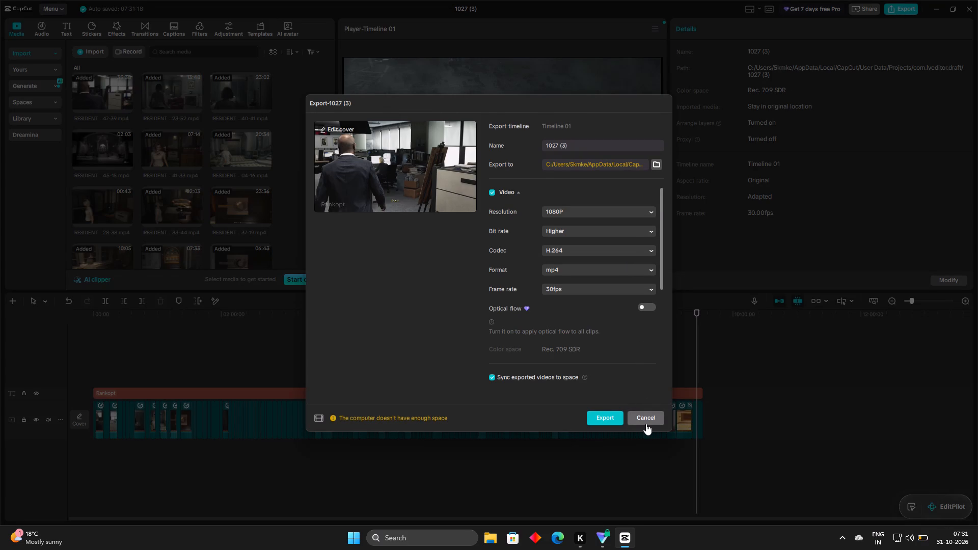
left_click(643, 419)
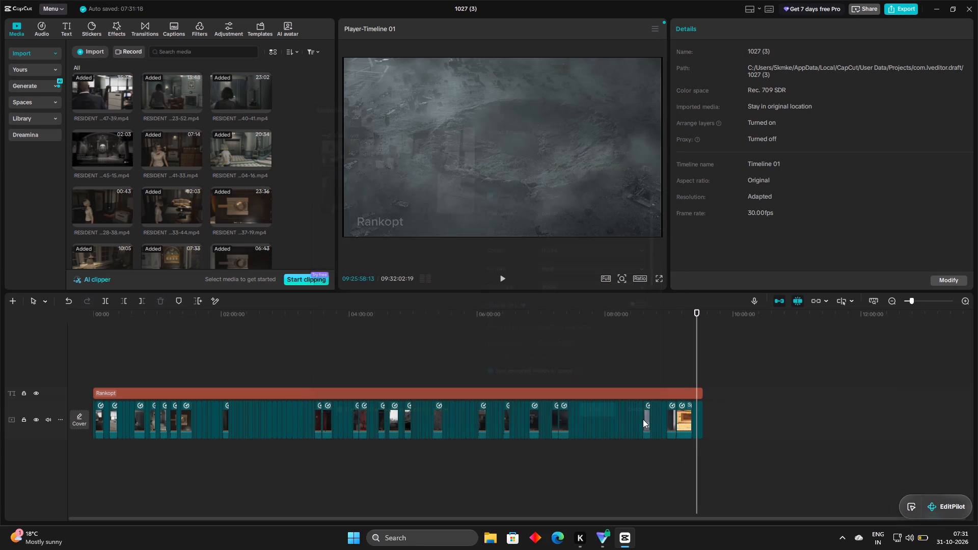
Switch to File Explorer, open the Downloads folder and look through its large video files for ones that could free disk space.
double_click(487, 543)
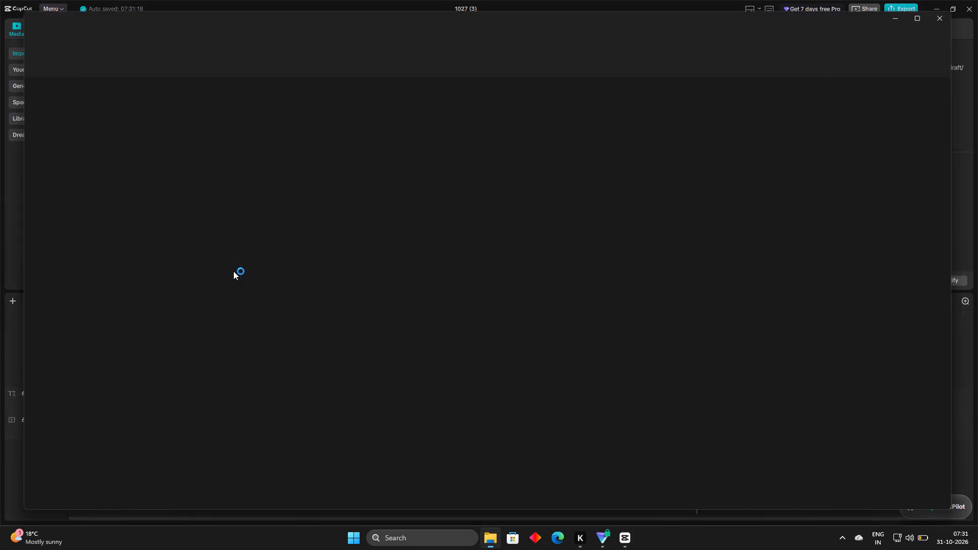
double_click(48, 156)
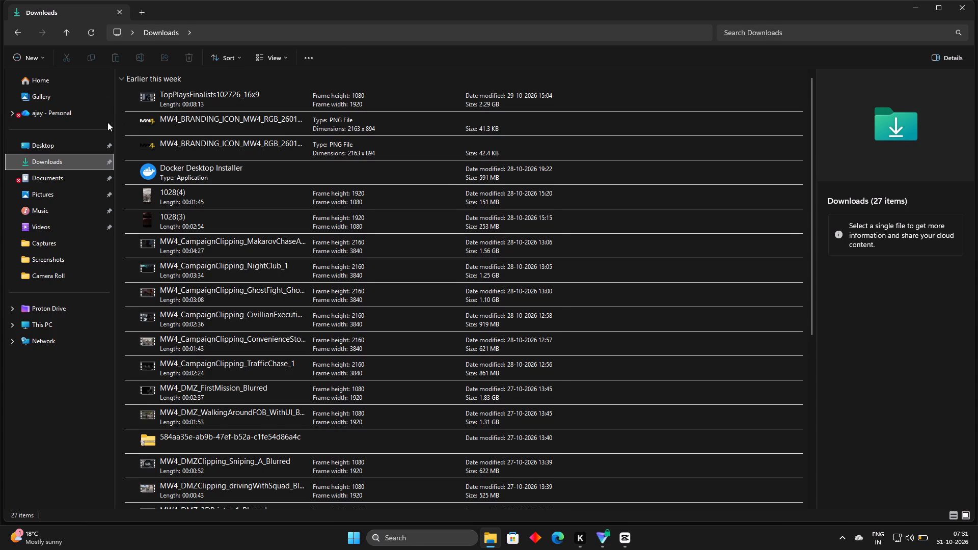
left_click_drag(120, 122, 151, 119)
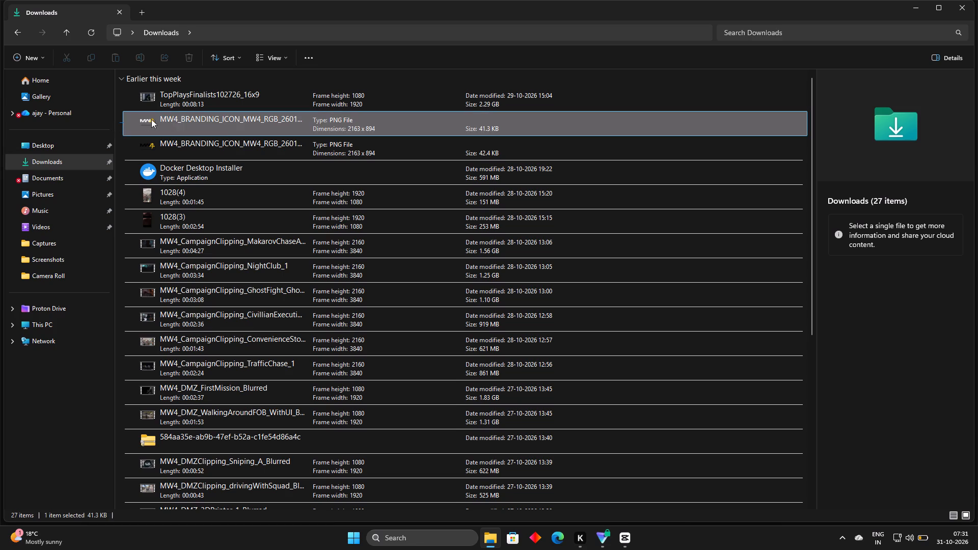
left_click_drag(151, 119, 302, 442)
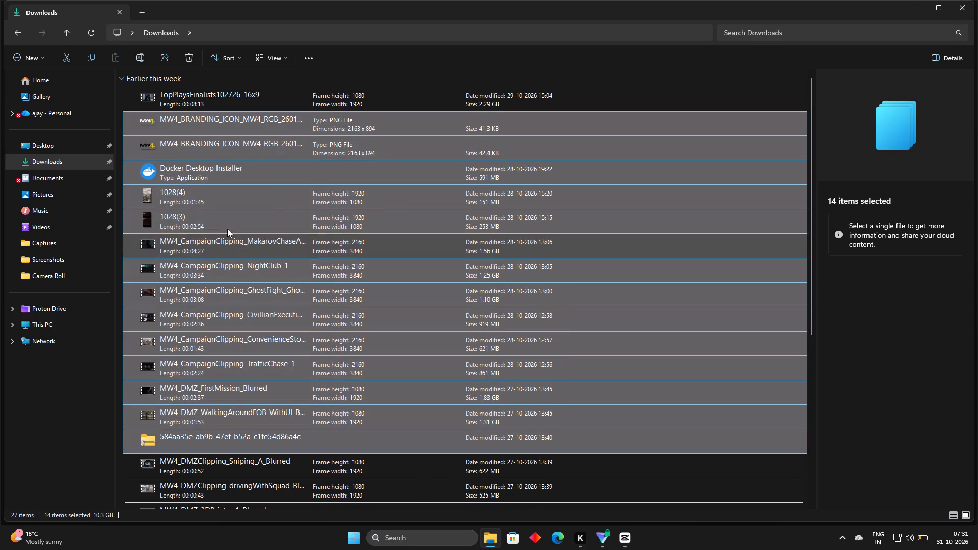
left_click_drag(810, 108, 809, 142)
left_click(347, 234)
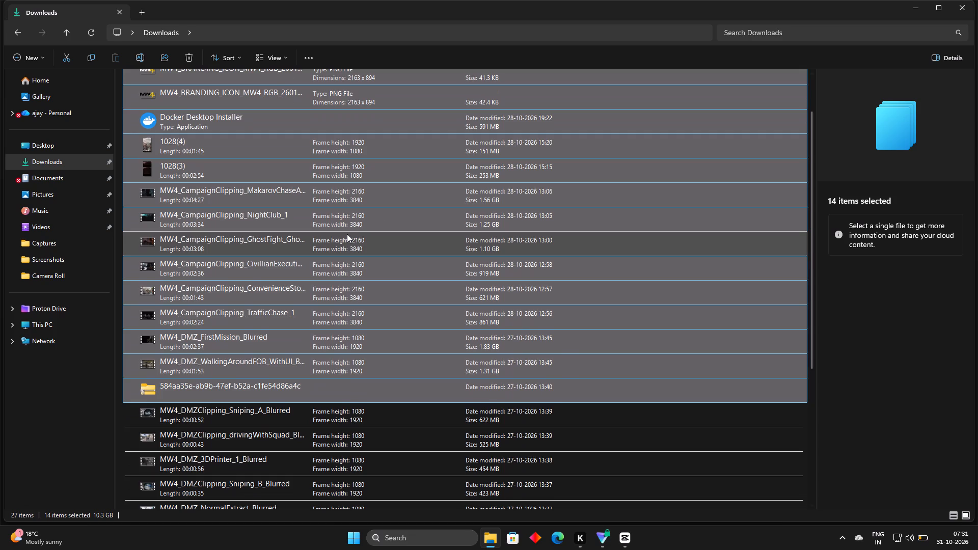
left_click(344, 206)
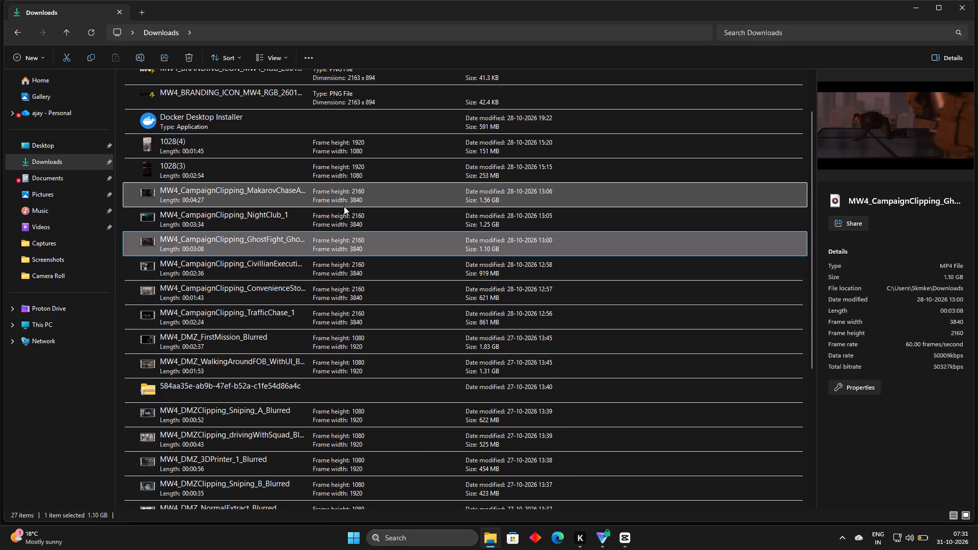
left_click(116, 193)
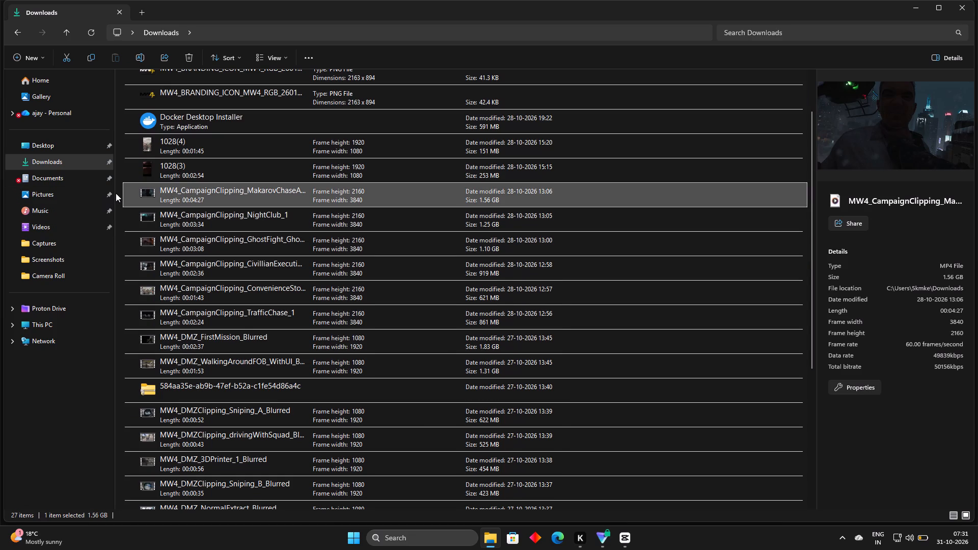